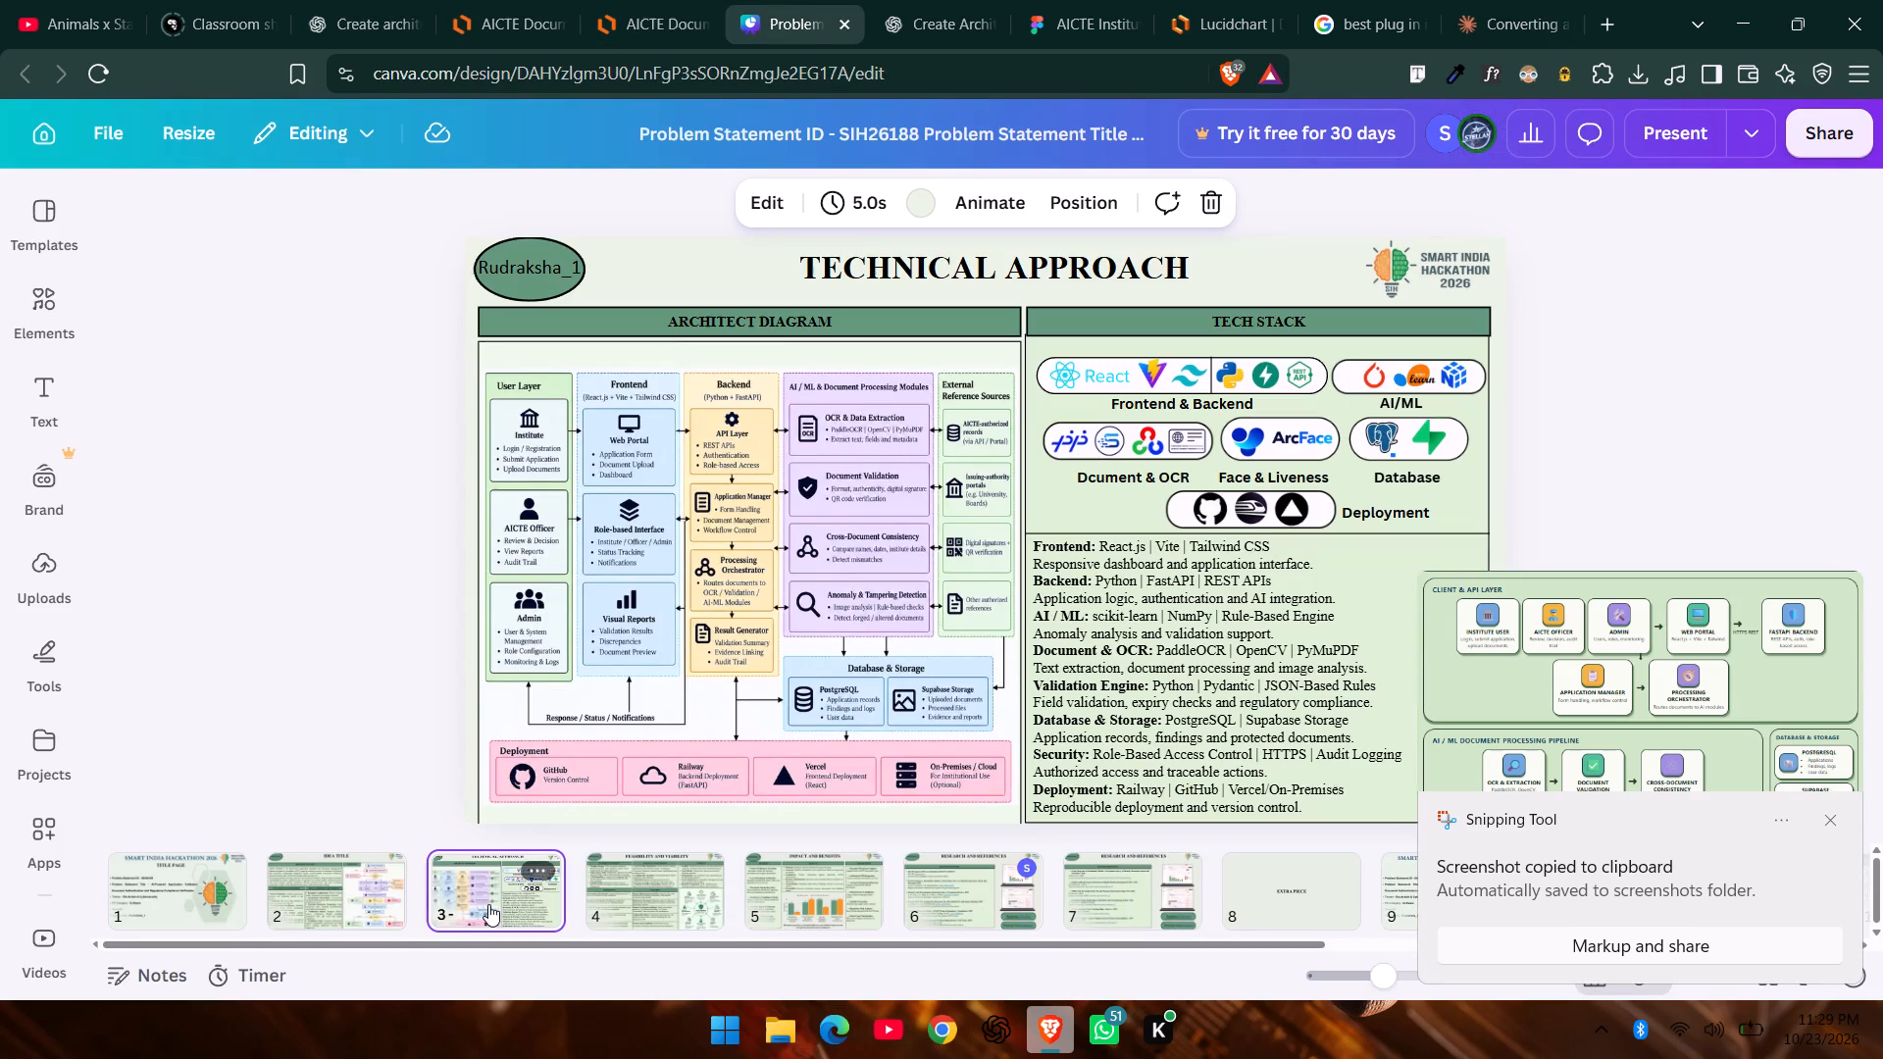
{"action": "left_click", "coordinate": [488, 904]}
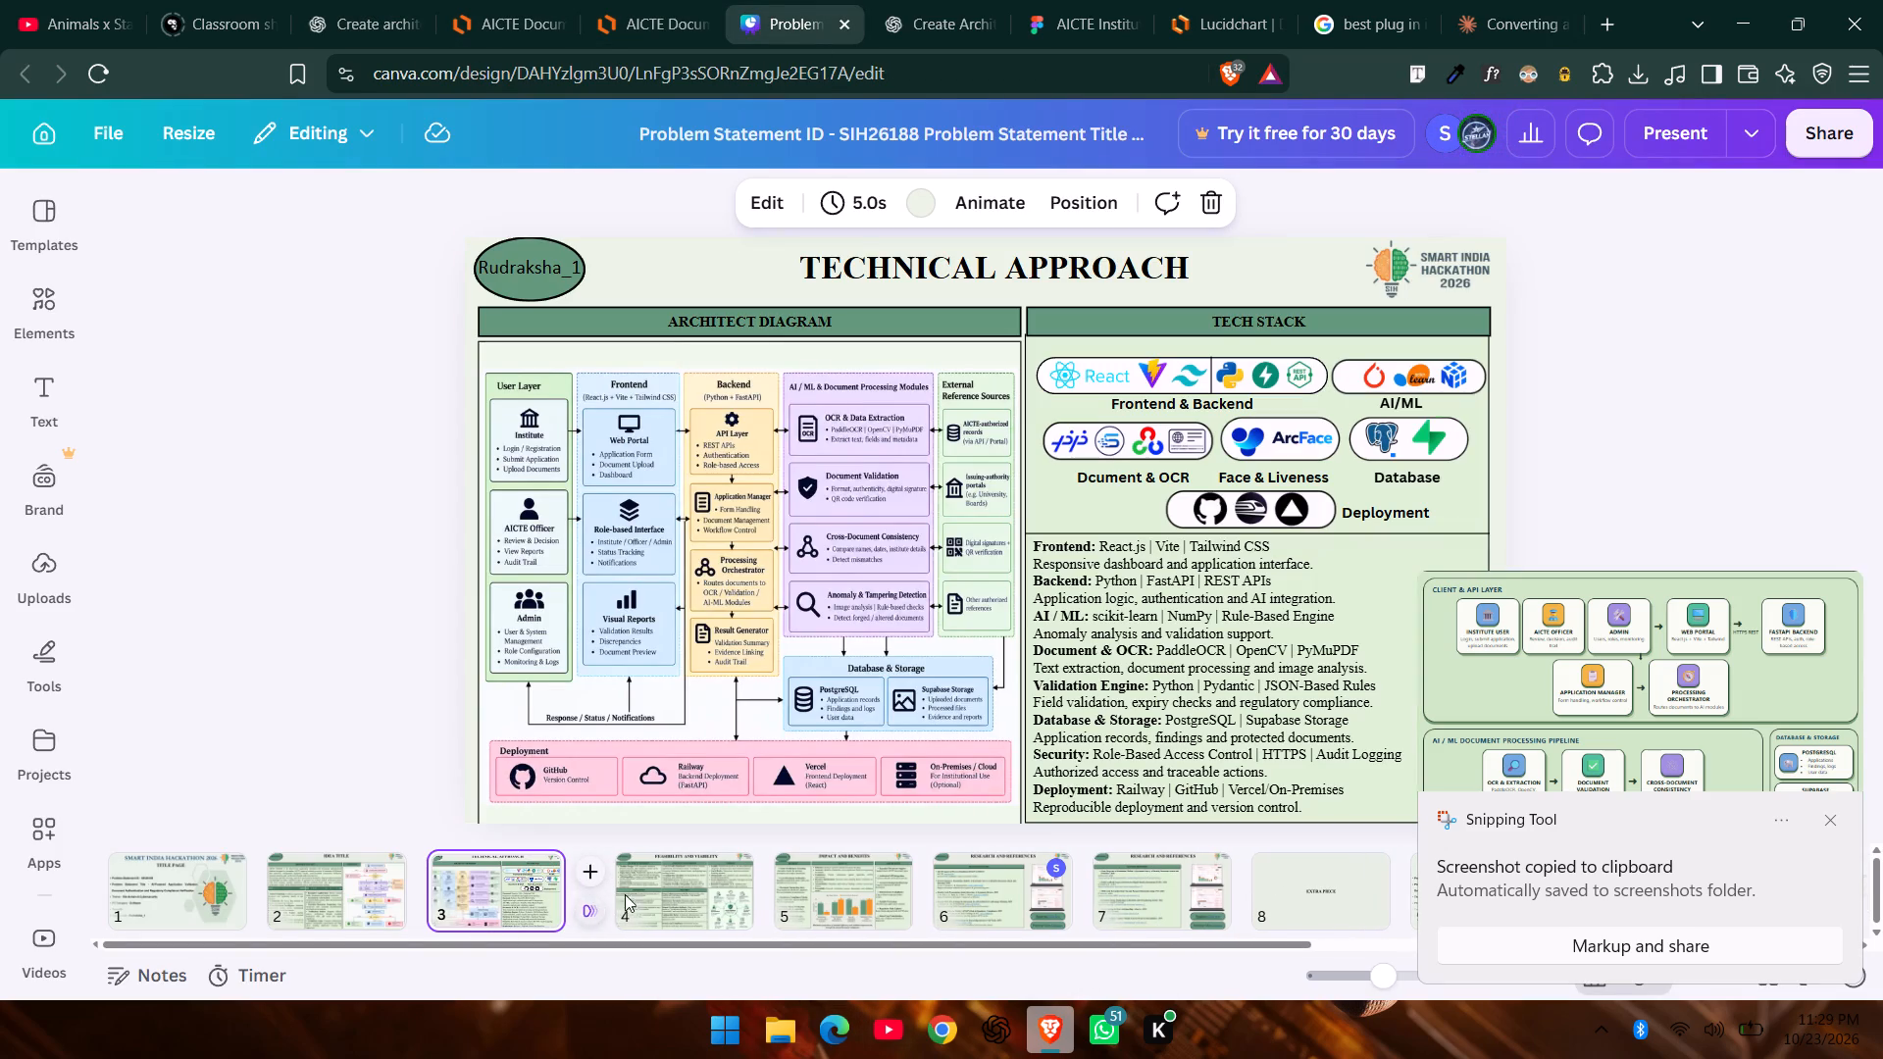
{"action": "left_click", "coordinate": [1431, 126]}
{"action": "left_click", "coordinate": [1431, 126]}
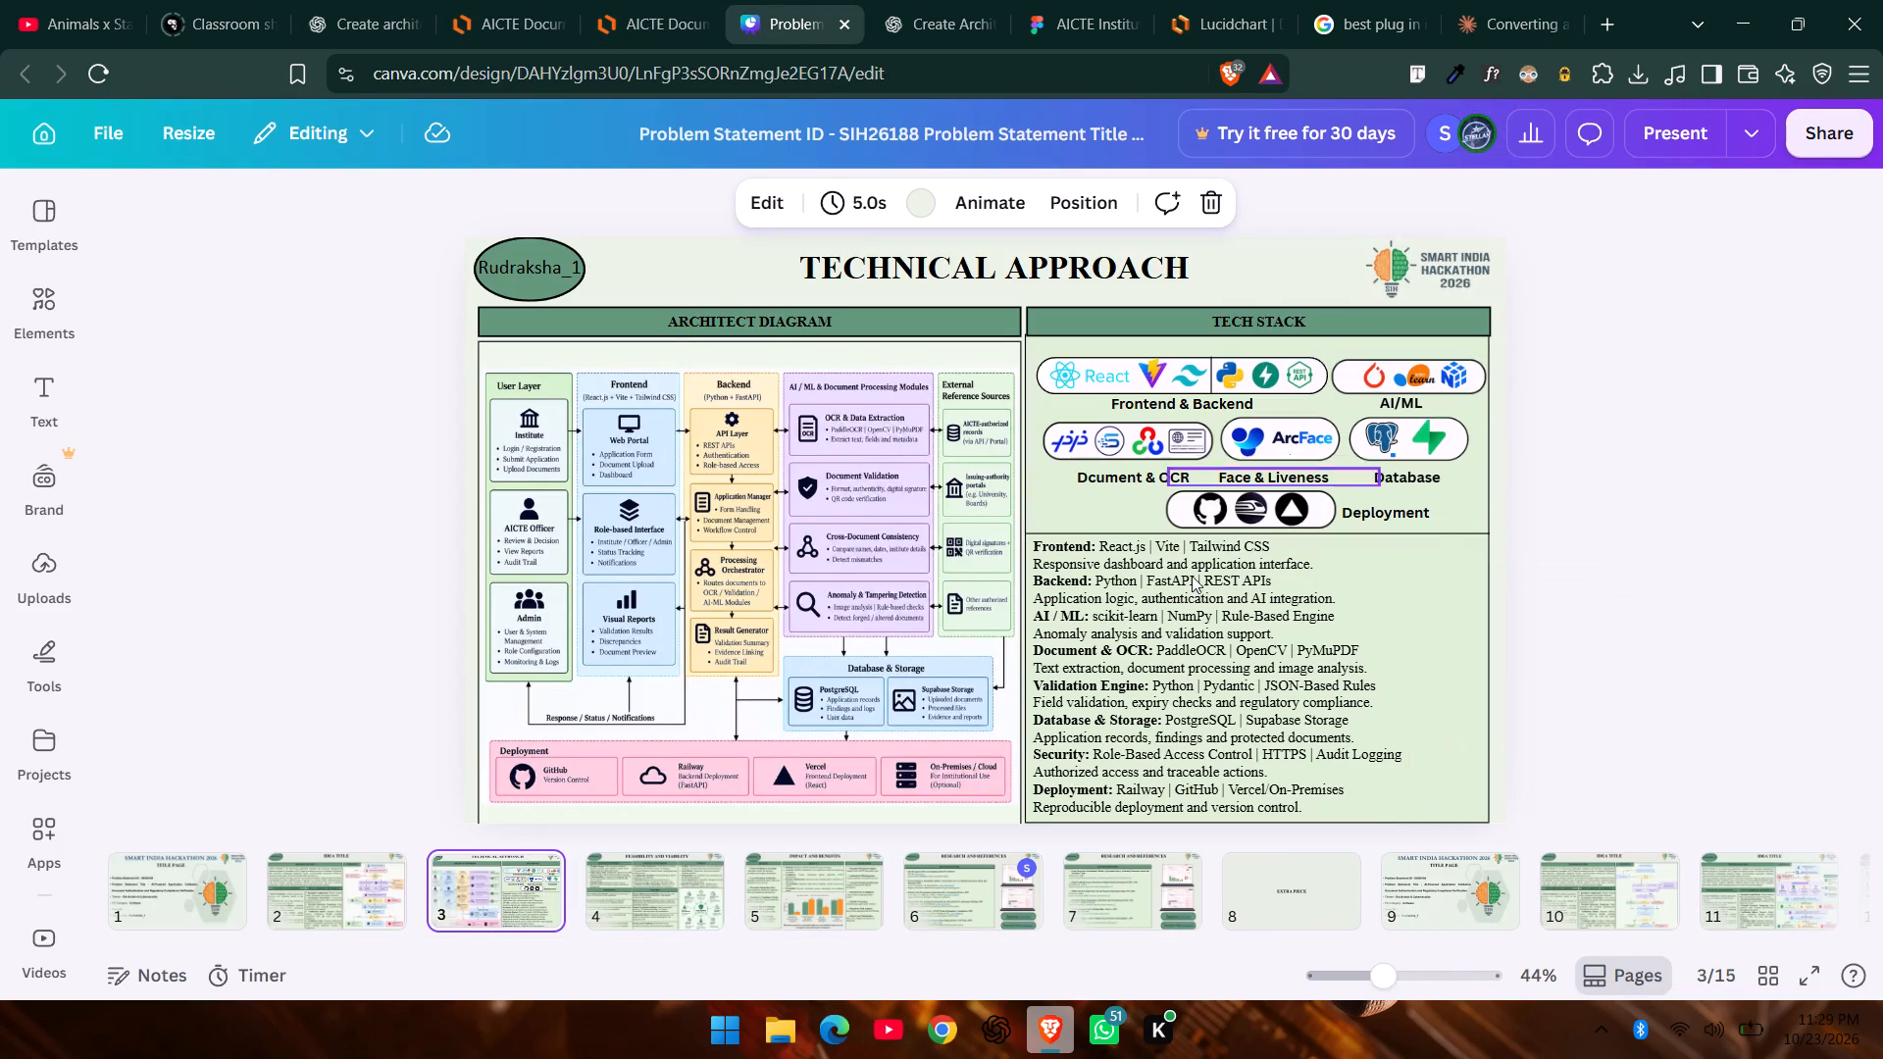
{"action": "left_click", "coordinate": [530, 892]}
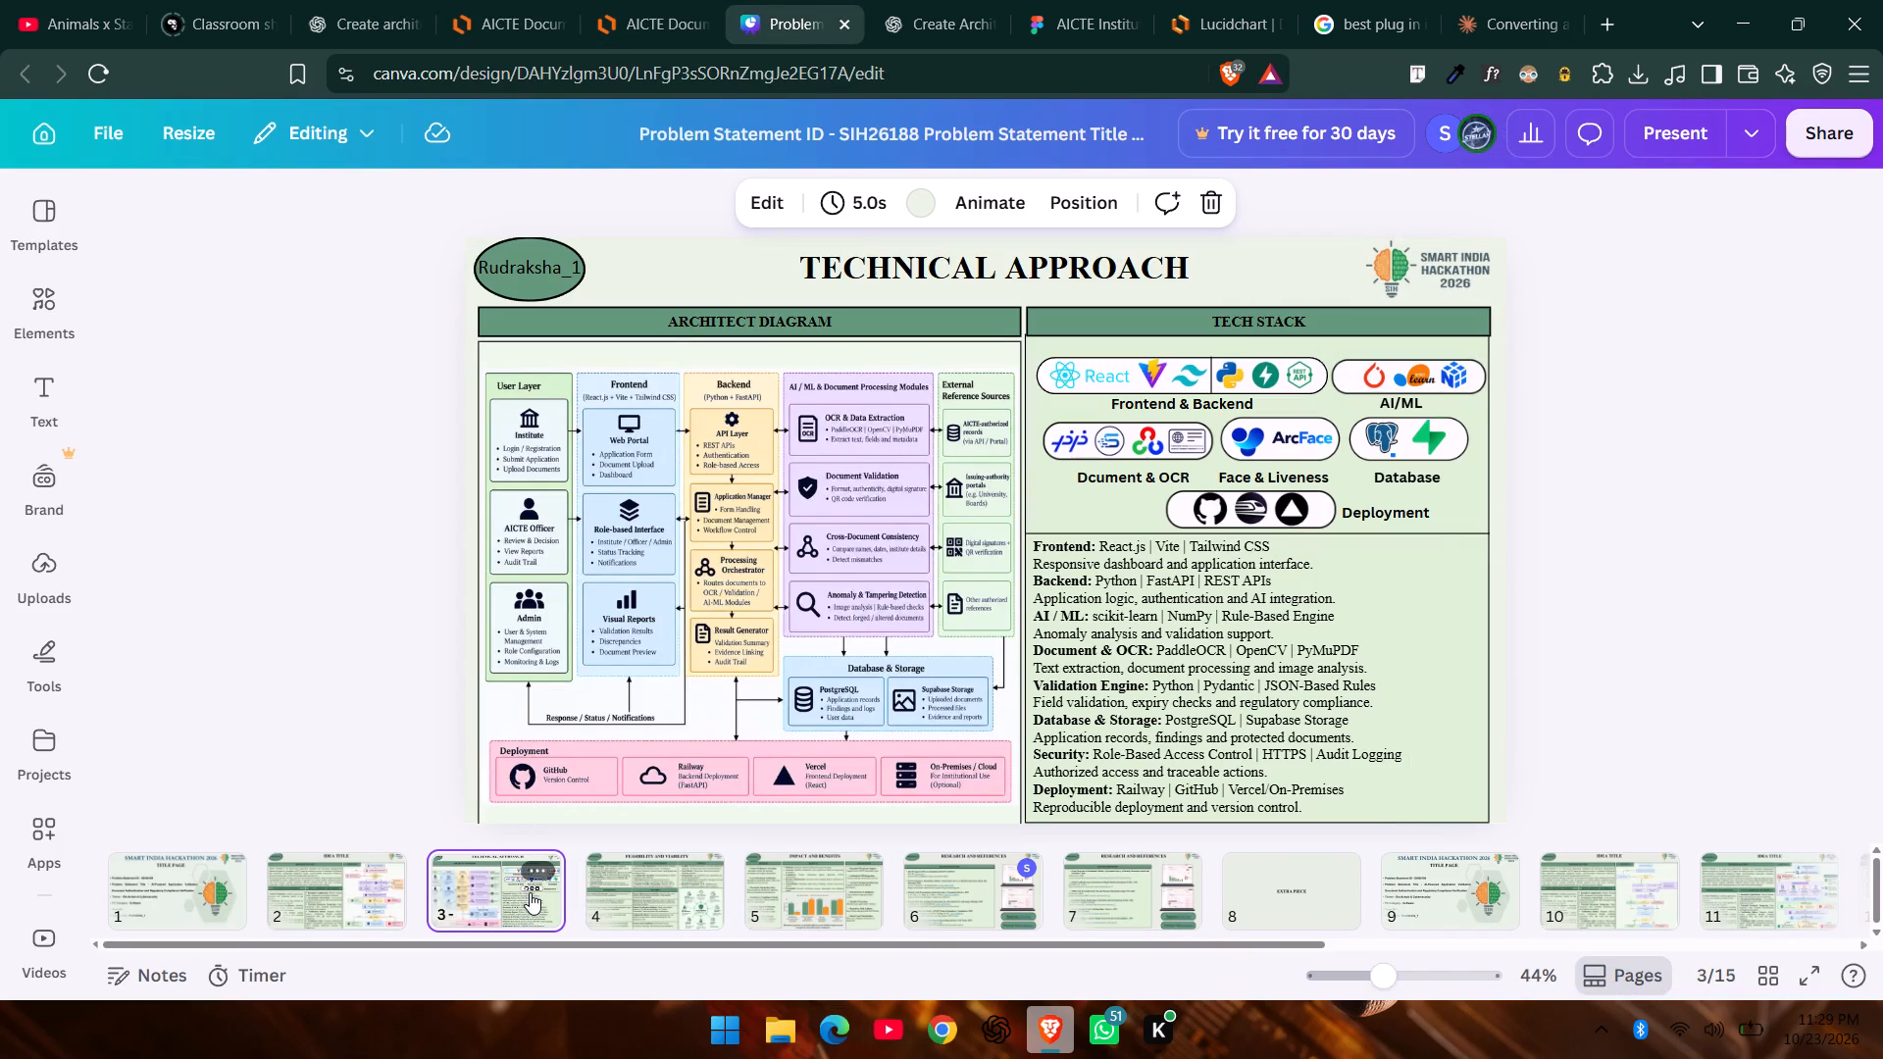
{"action": "key", "text": "ctrl+d"}
On the duplicated slide, replace the old architecture diagram with the captured screenshot, aligned to the upper-left corner of the Architect Diagram frame.
{"action": "left_click", "coordinate": [734, 536]}
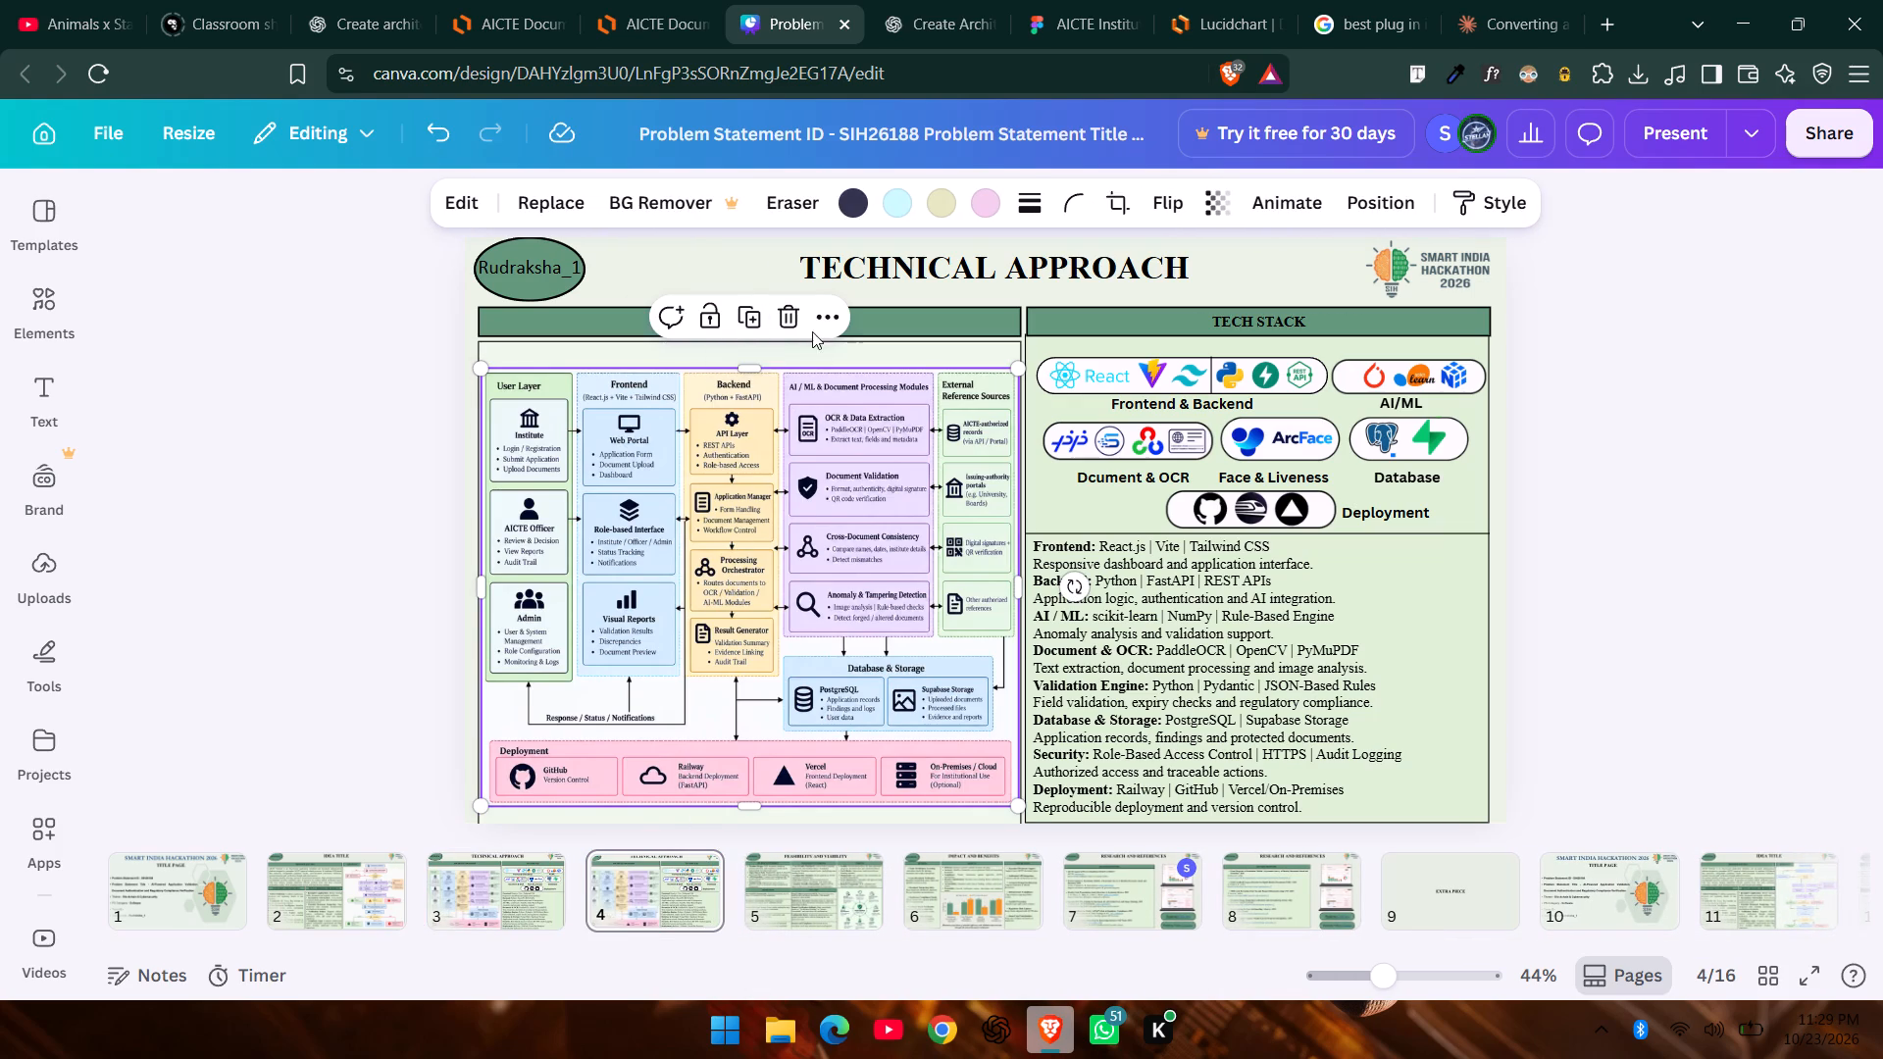
{"action": "left_click", "coordinate": [785, 314]}
{"action": "left_click", "coordinate": [740, 466]}
{"action": "key", "text": "ctrl+v"}
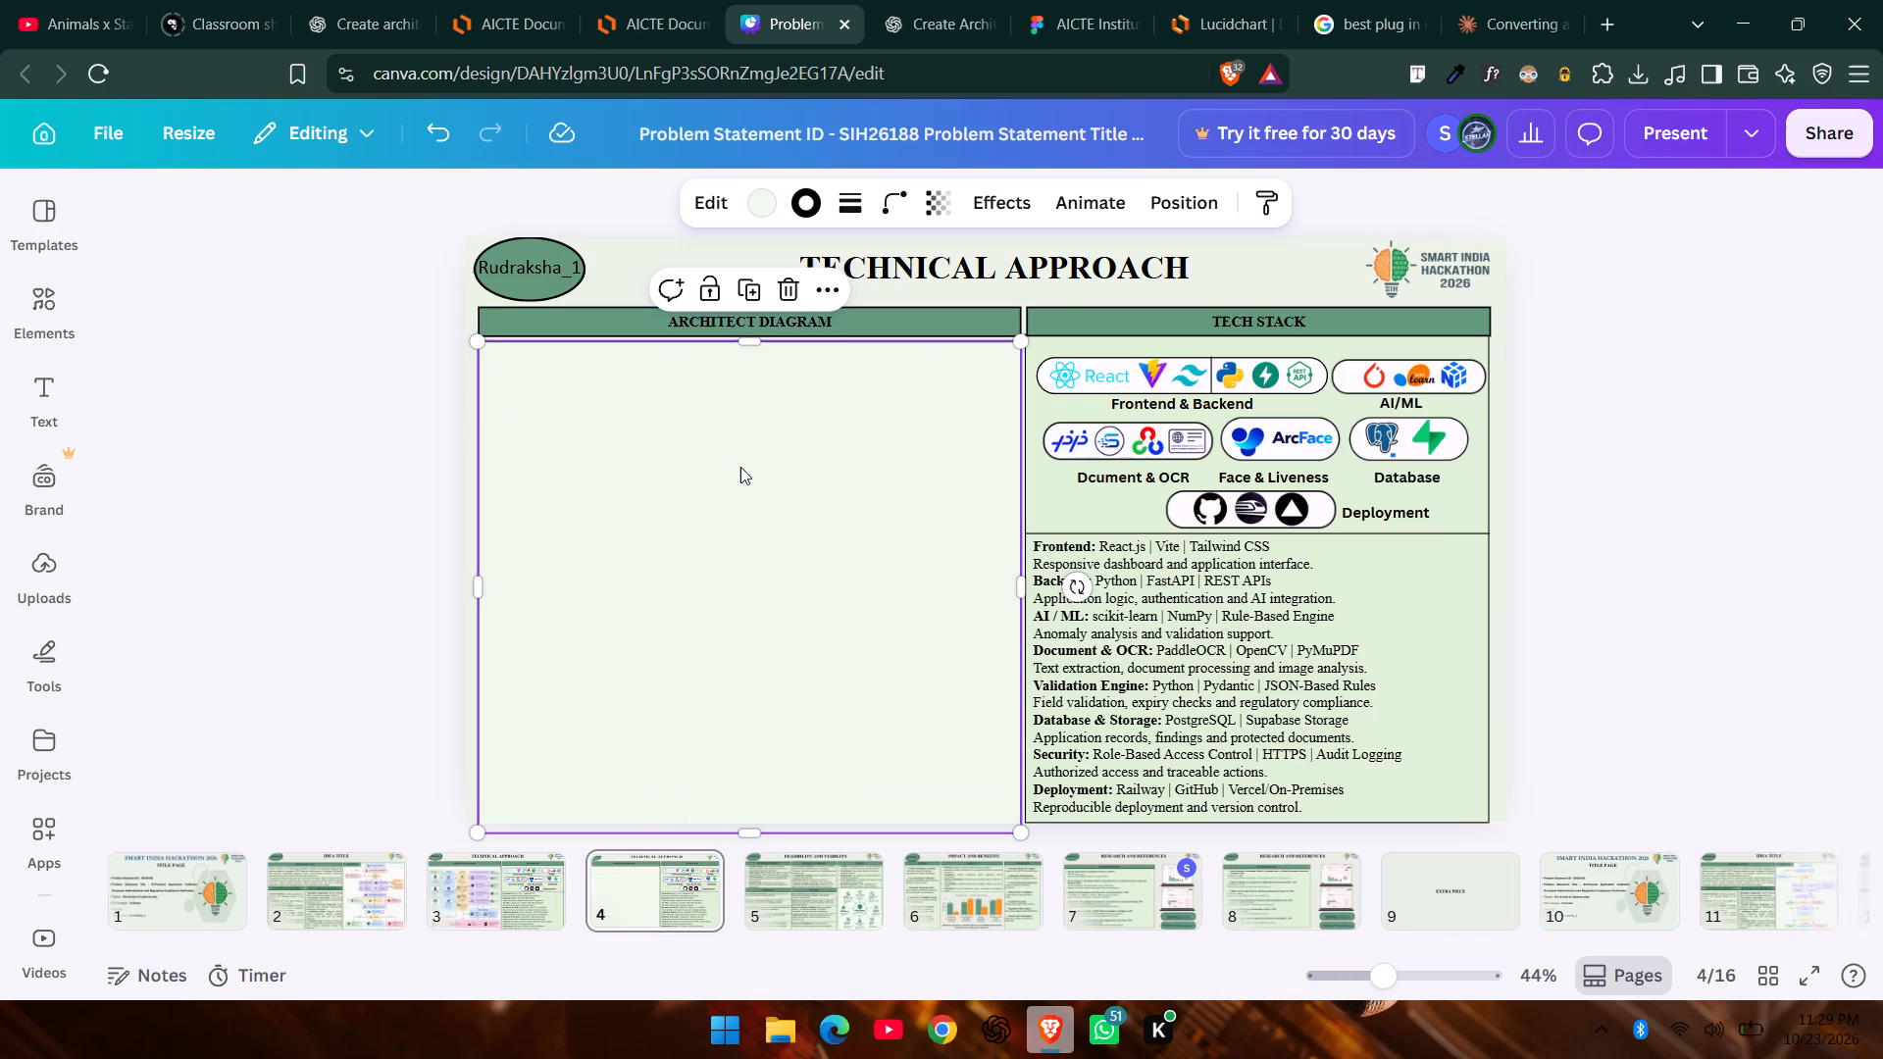
{"action": "left_click_drag", "start_coordinate": [1005, 488], "coordinate": [785, 495]}
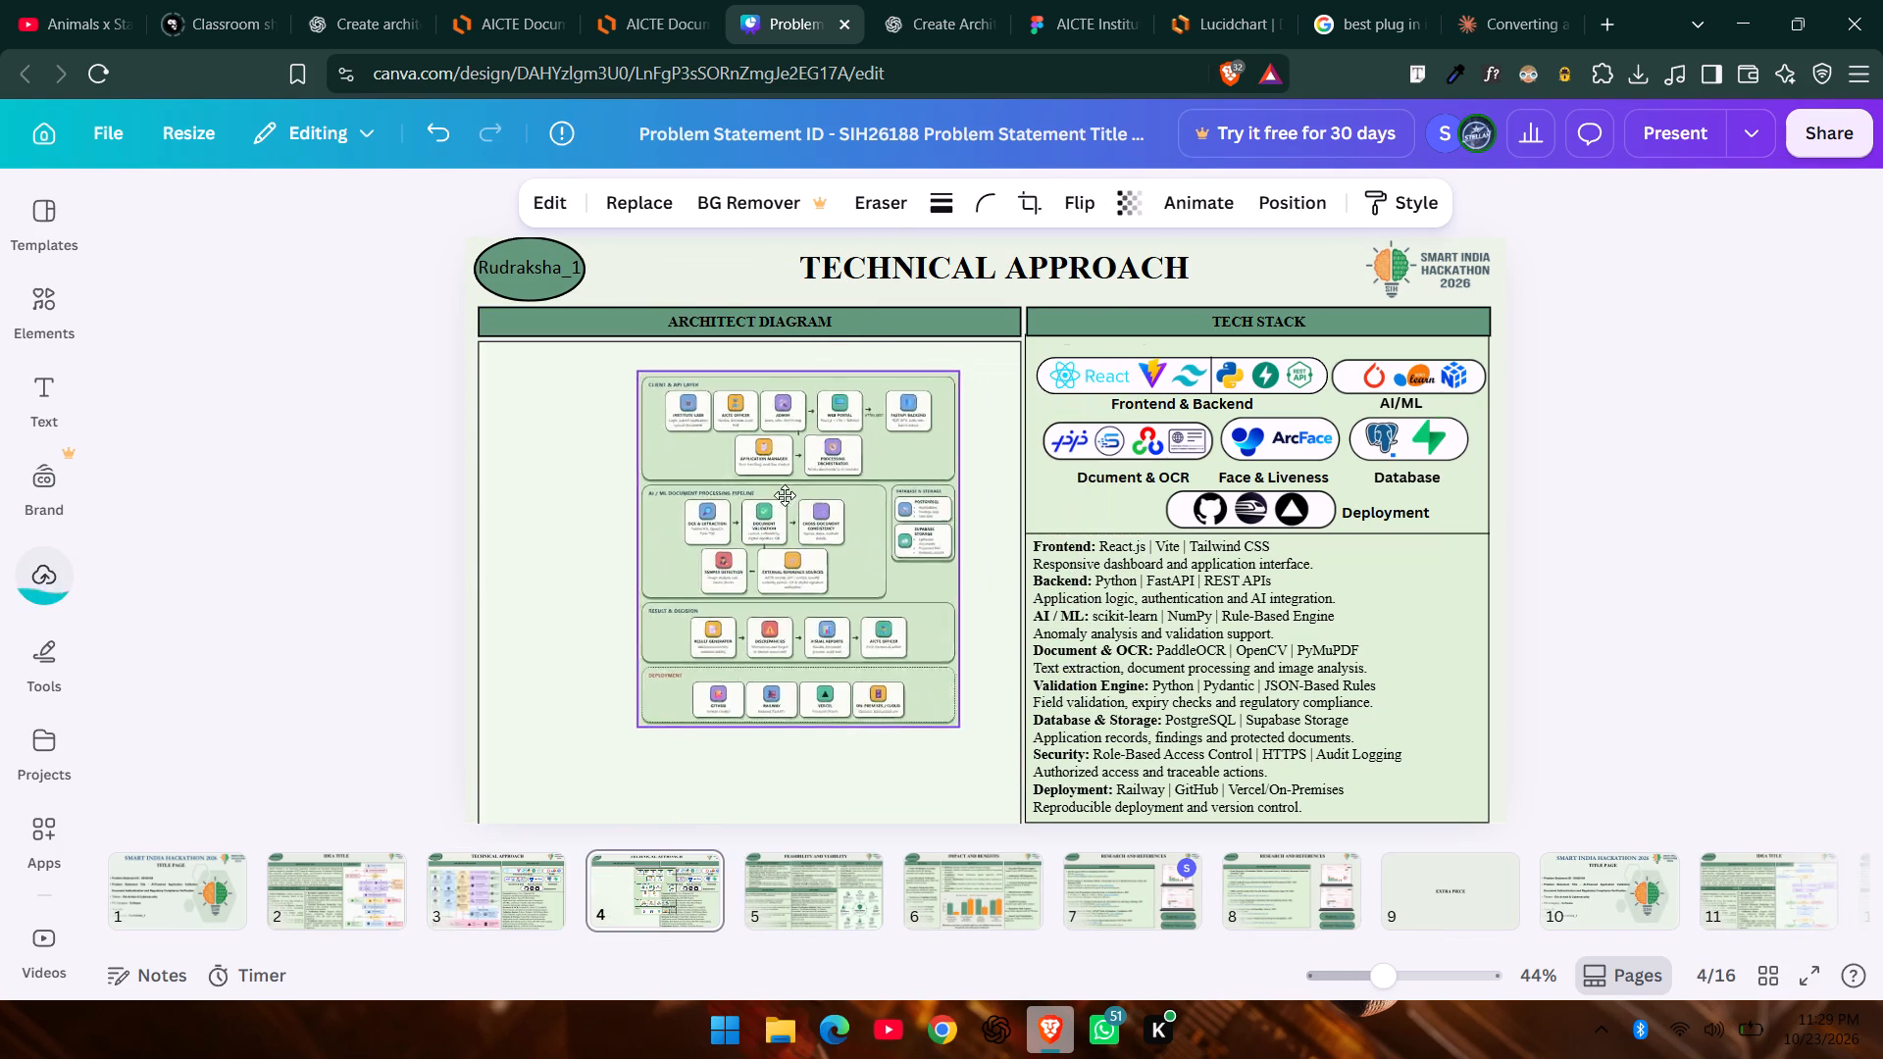
{"action": "left_click_drag", "start_coordinate": [785, 495], "coordinate": [663, 477]}
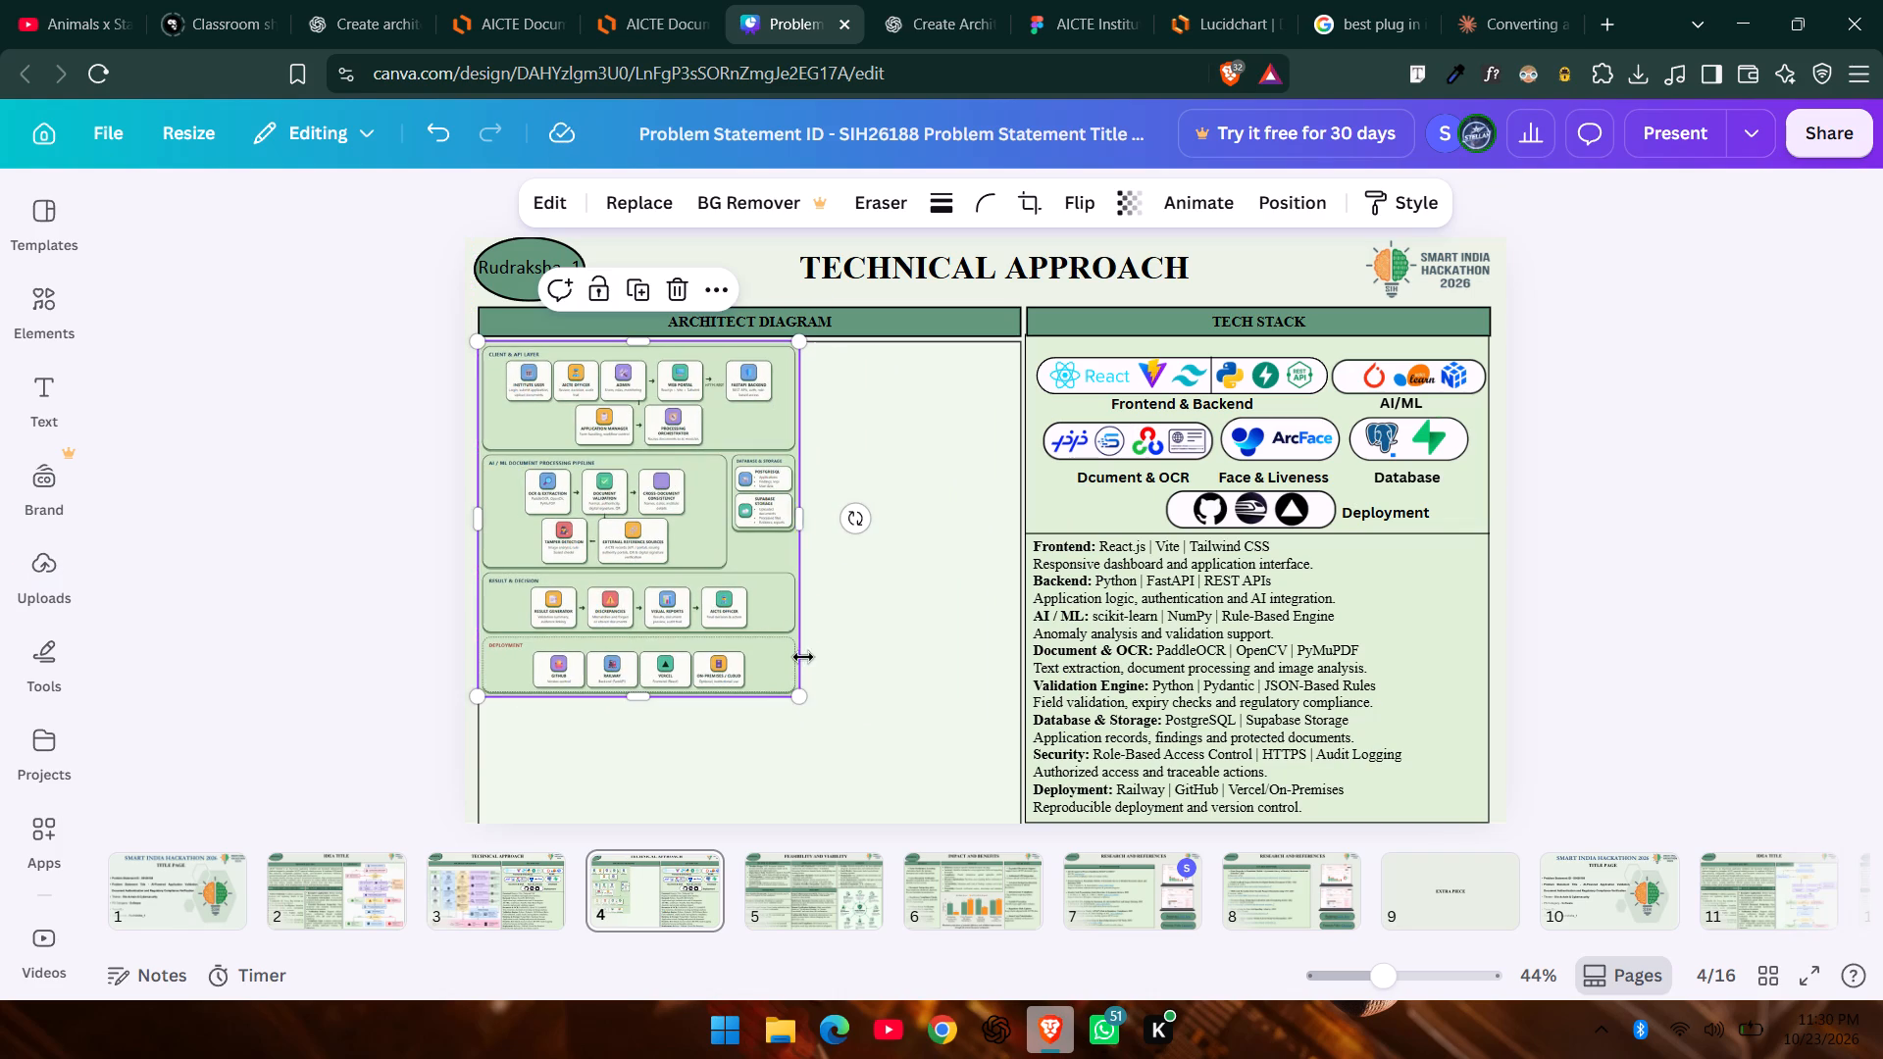
Enlarge the pasted diagram to about 889 high to fill the frame's height, keeping its full width uncropped.
{"action": "left_click_drag", "start_coordinate": [799, 696], "coordinate": [882, 773]}
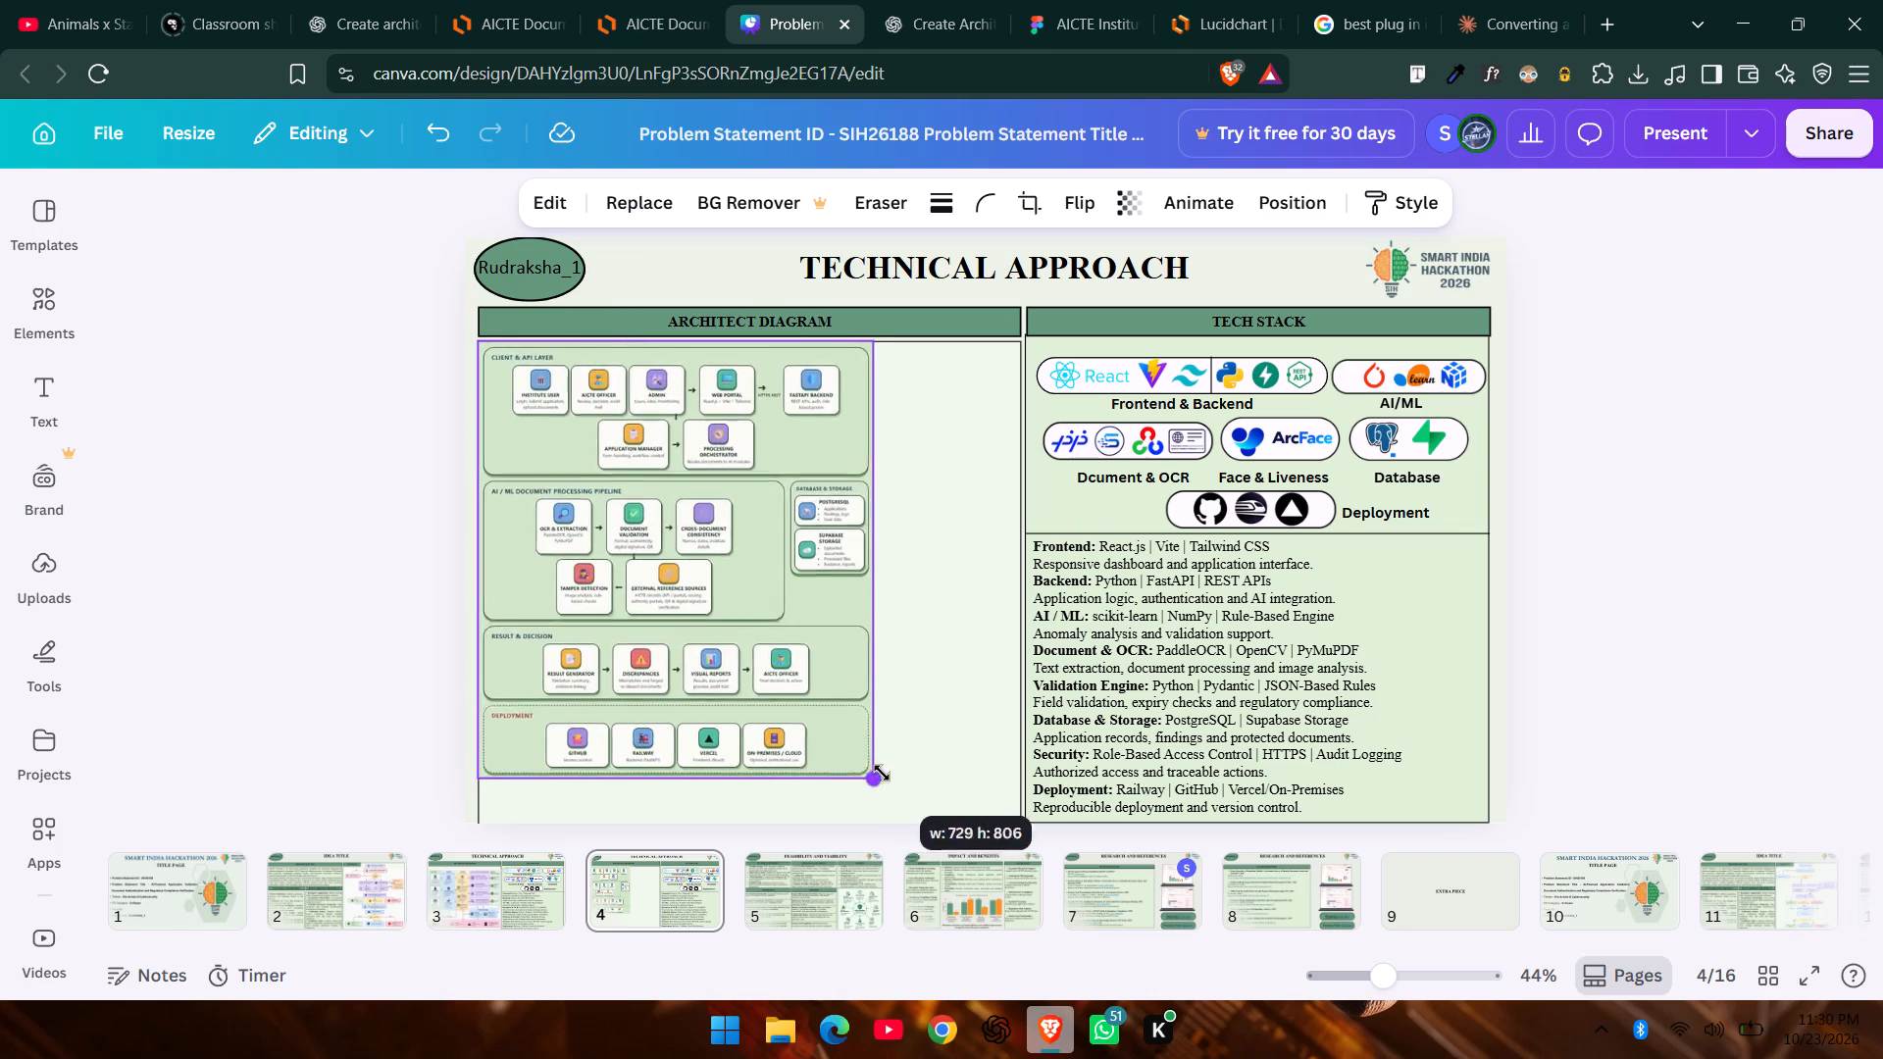
{"action": "left_click_drag", "start_coordinate": [882, 773], "coordinate": [965, 803]}
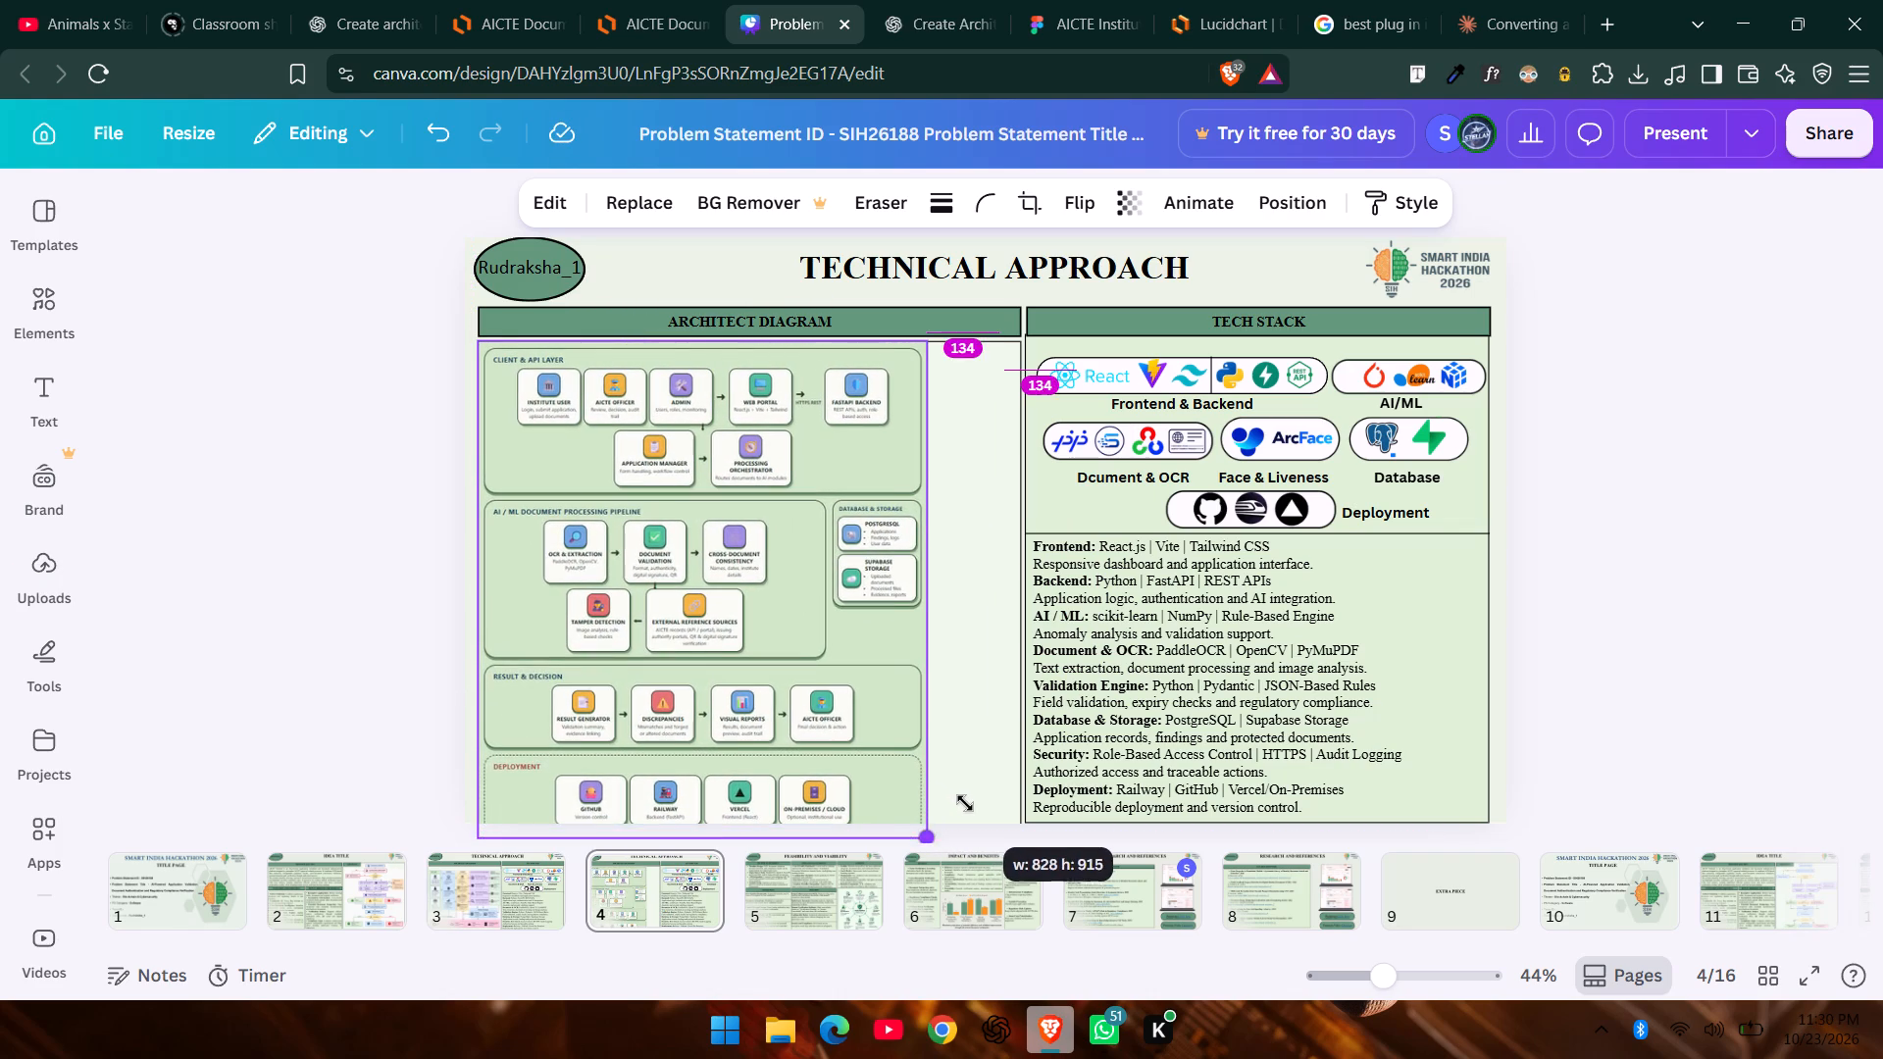
{"action": "left_click_drag", "start_coordinate": [965, 803], "coordinate": [966, 804]}
{"action": "left_click_drag", "start_coordinate": [931, 589], "coordinate": [949, 589]}
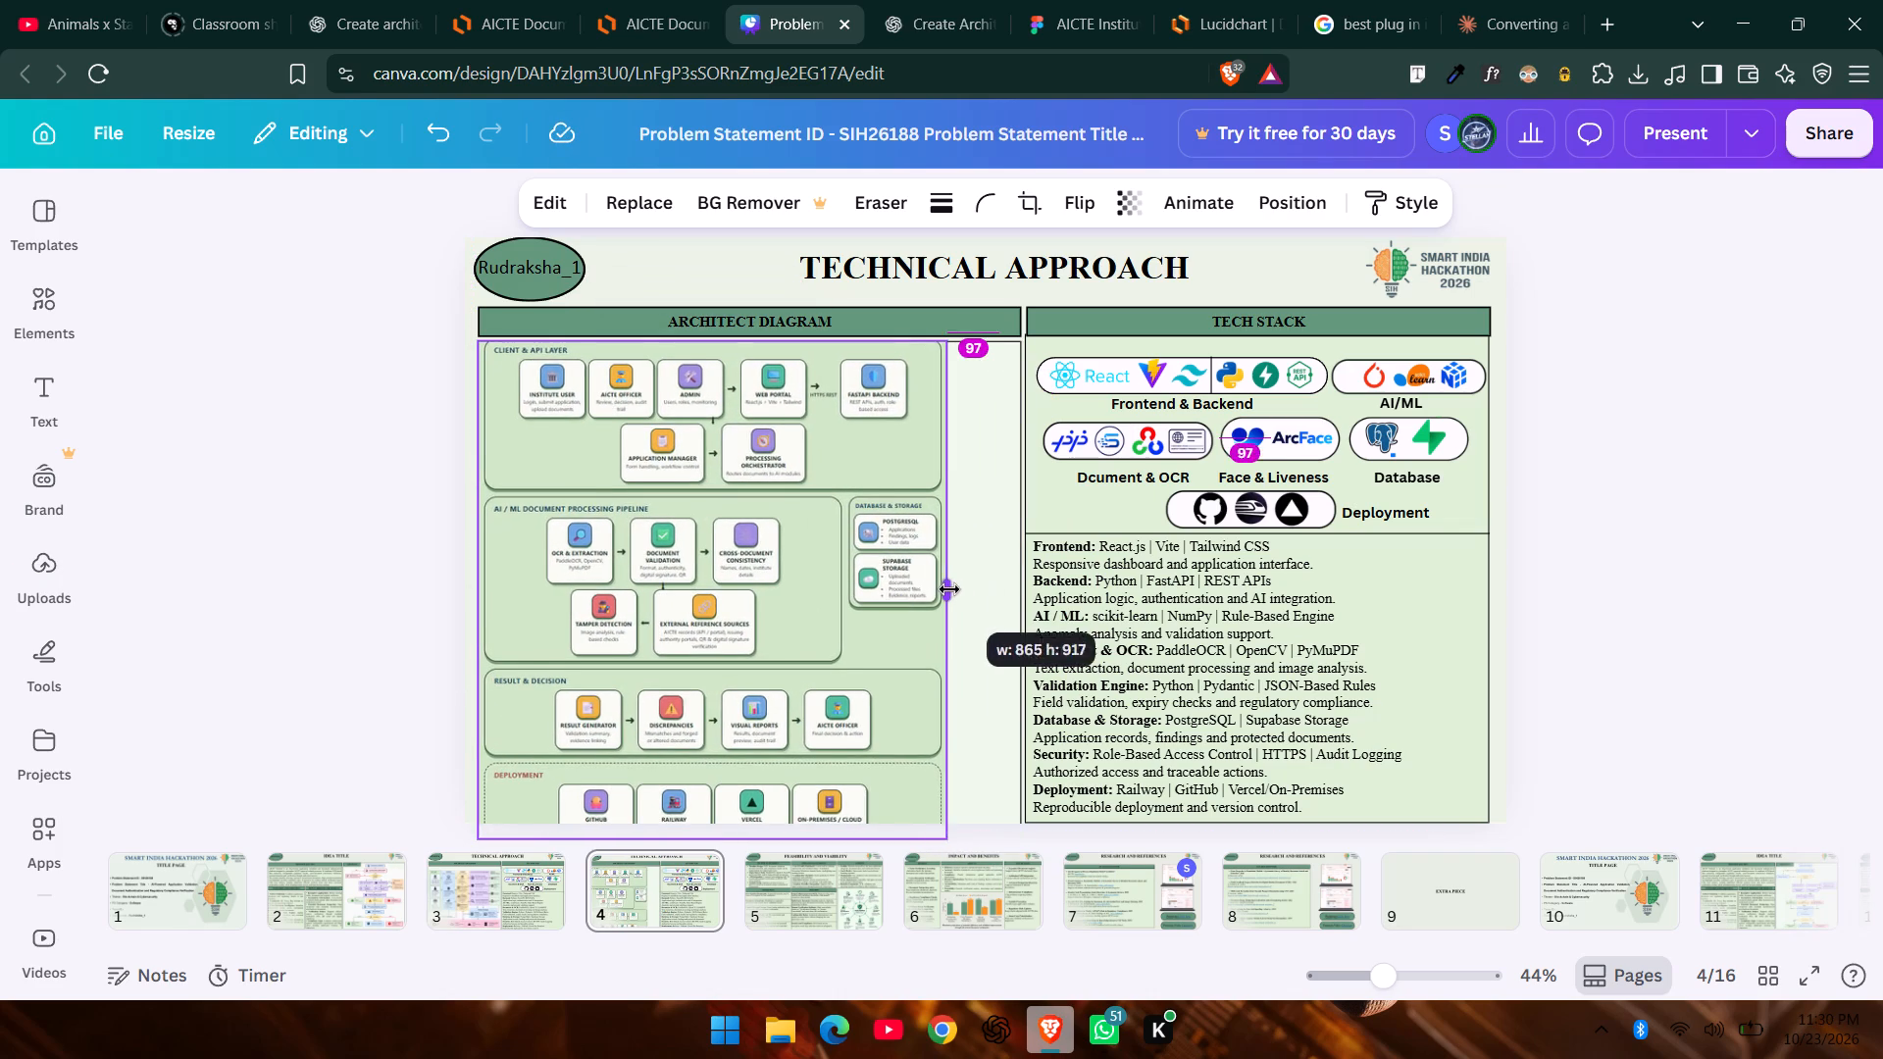
{"action": "left_click_drag", "start_coordinate": [949, 589], "coordinate": [913, 569]}
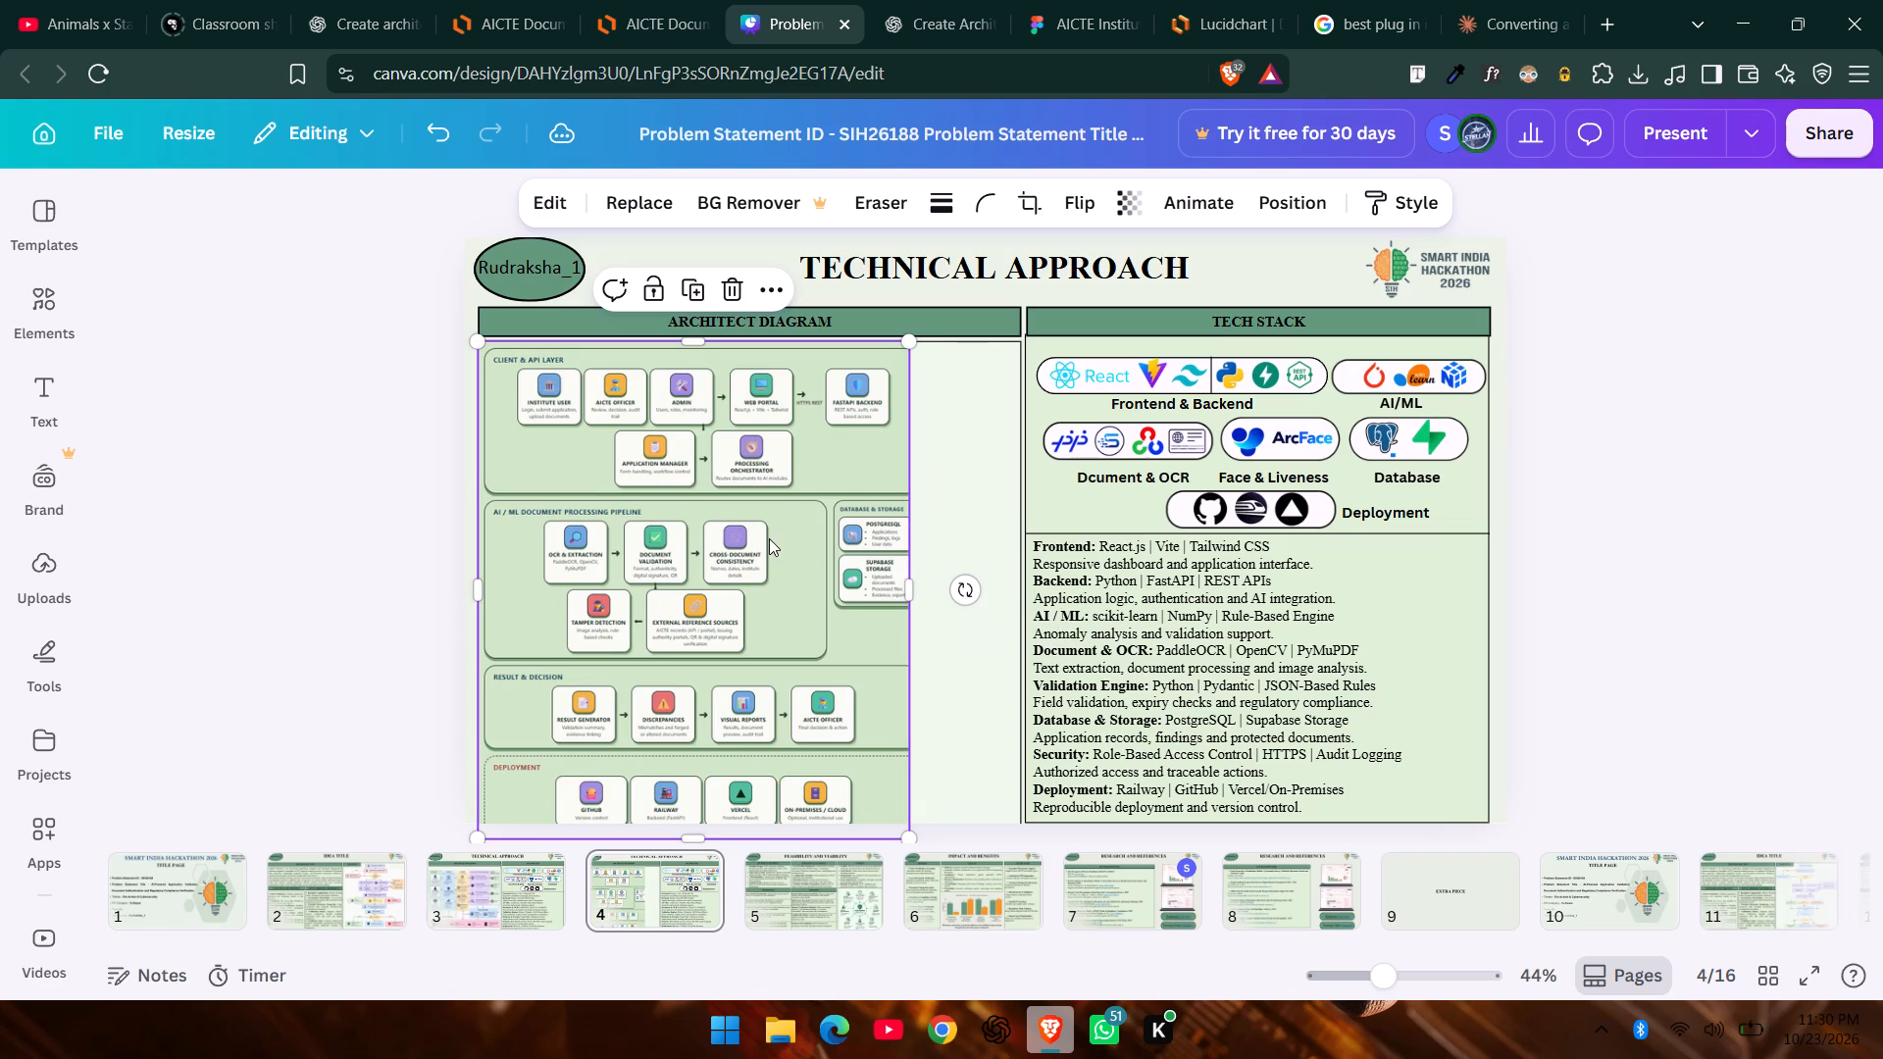
{"action": "left_click", "coordinate": [801, 497]}
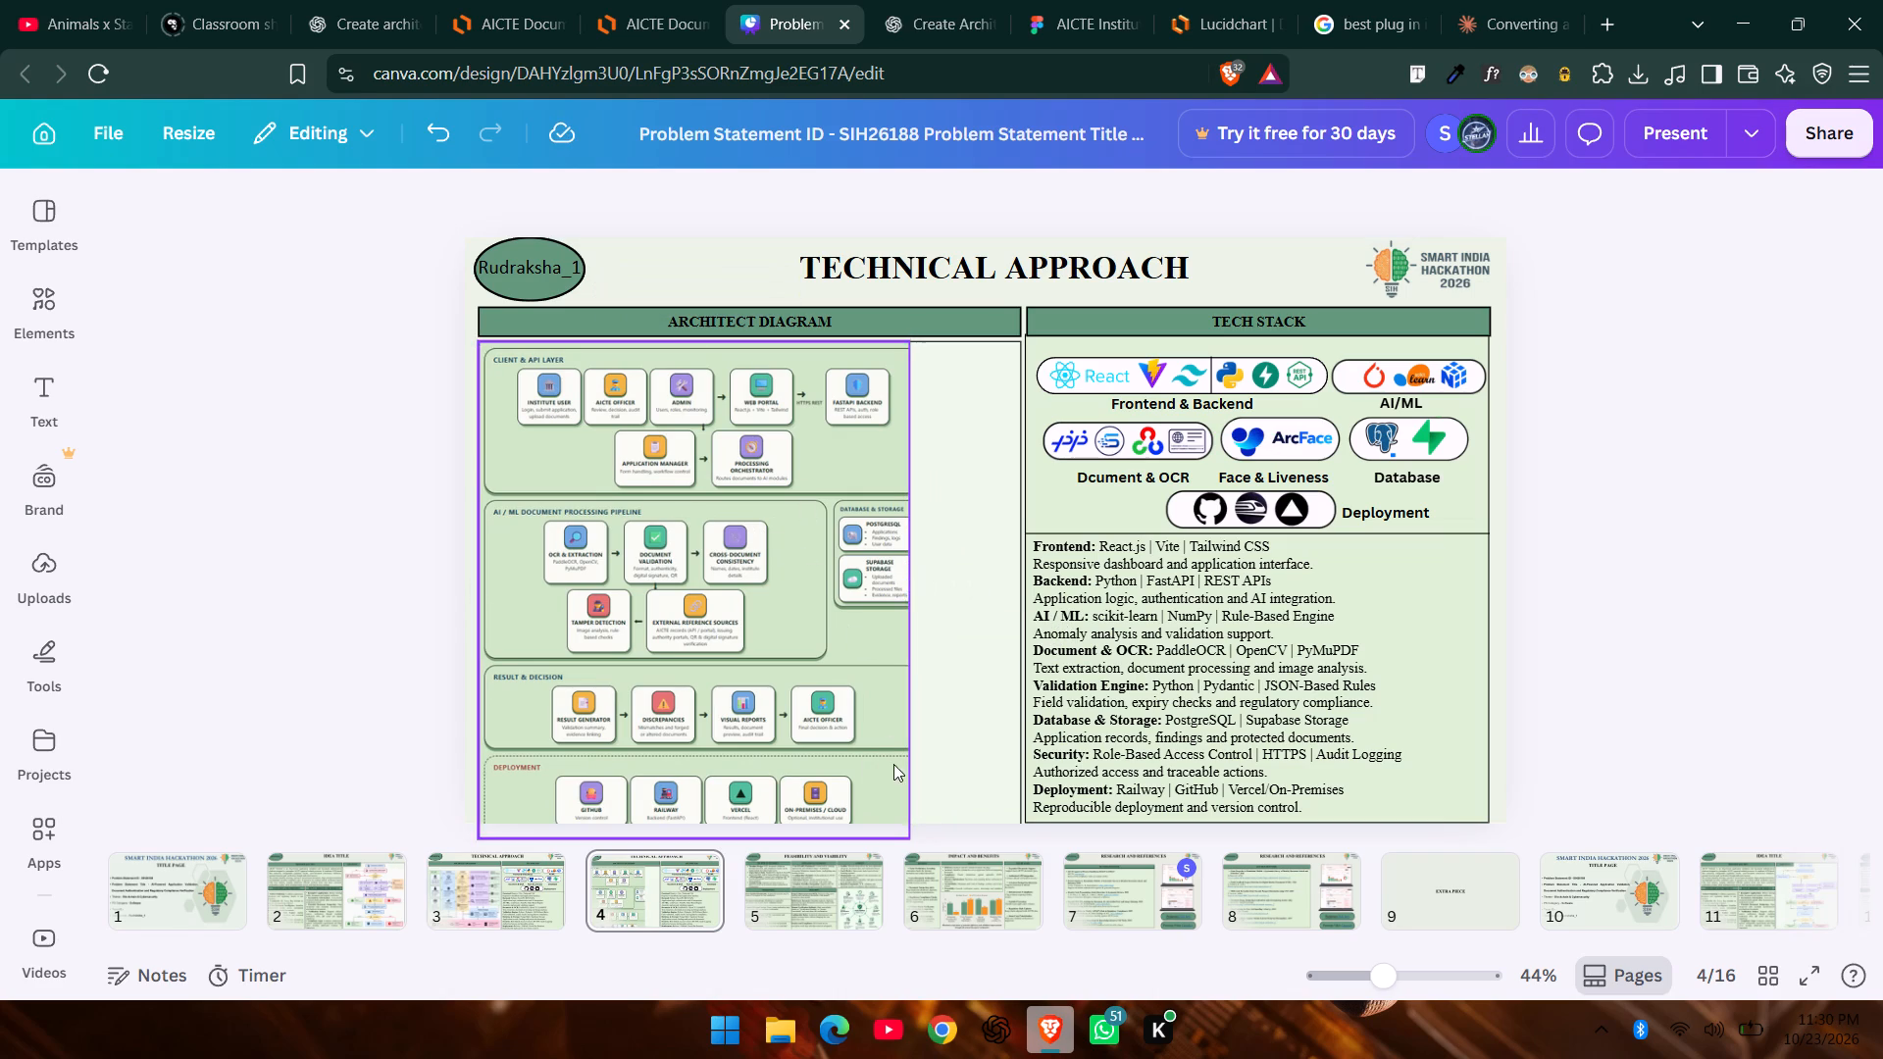
{"action": "left_click", "coordinate": [883, 798]}
{"action": "left_click_drag", "start_coordinate": [911, 832], "coordinate": [895, 823]}
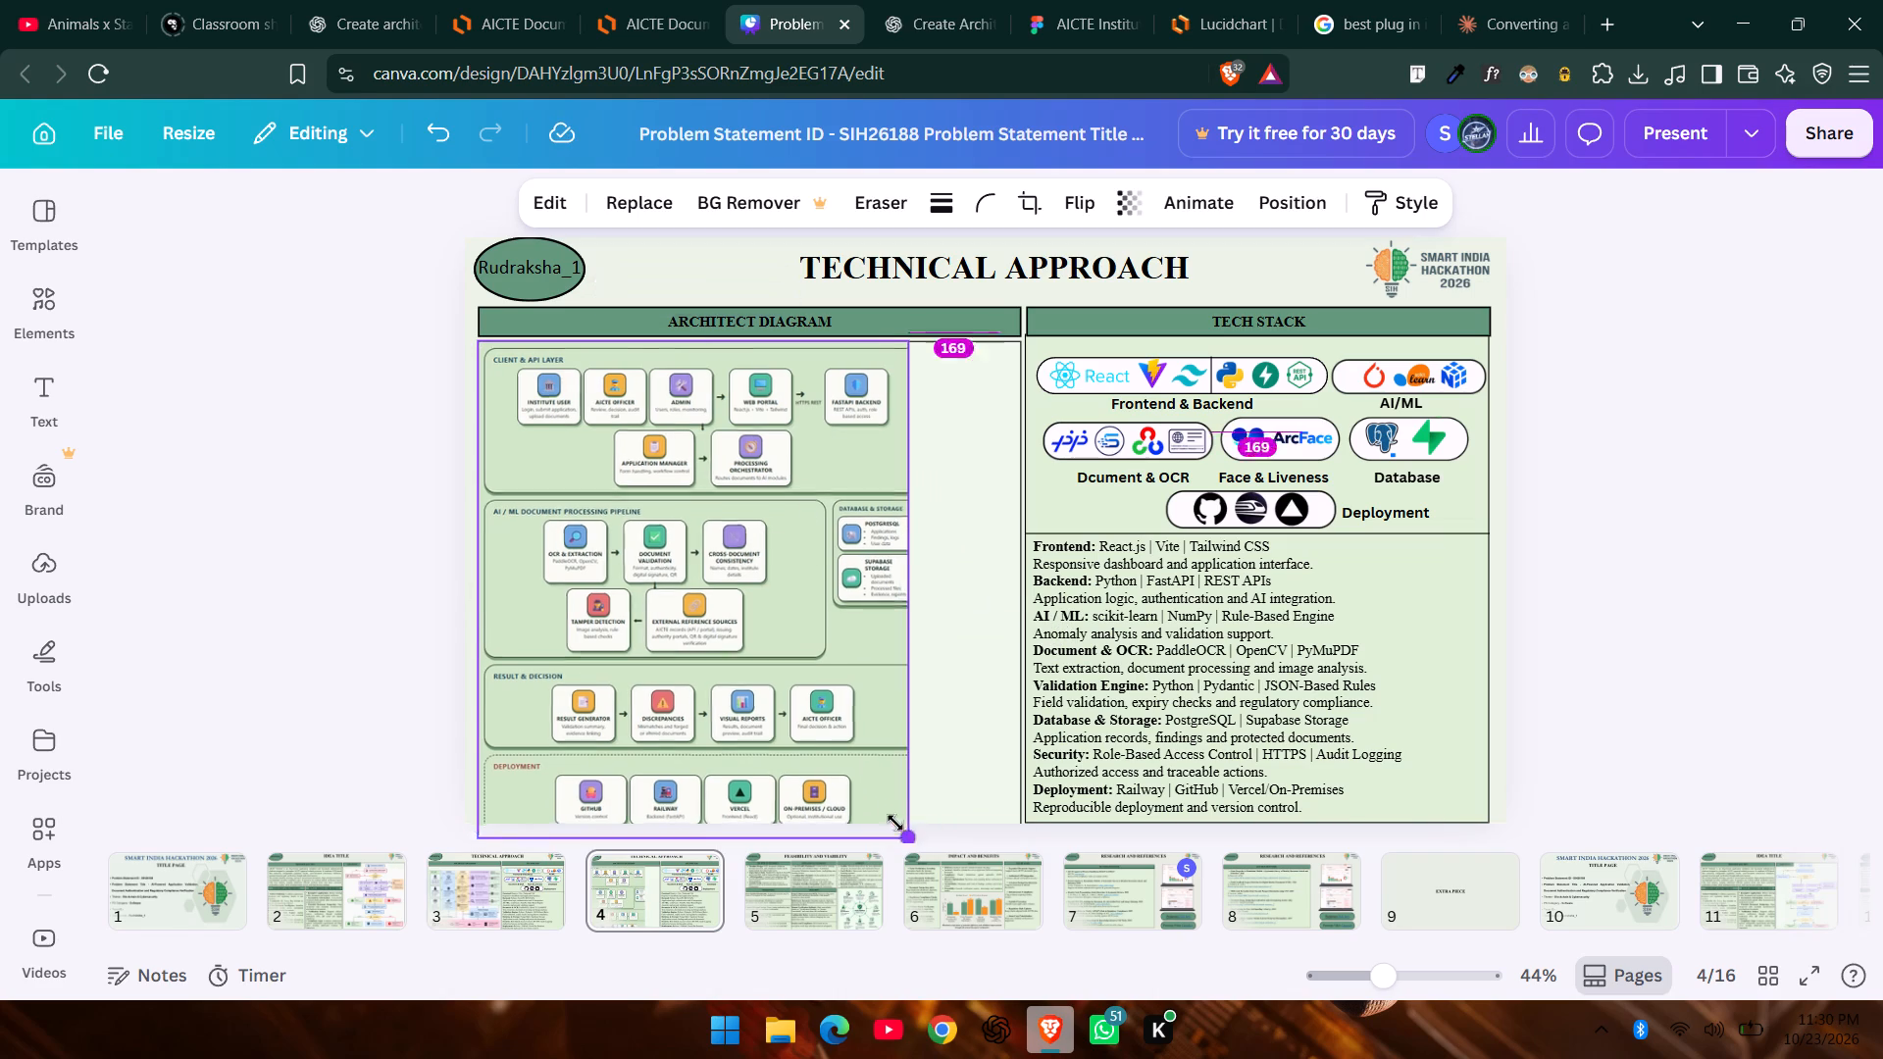
{"action": "left_click_drag", "start_coordinate": [895, 823], "coordinate": [900, 810]}
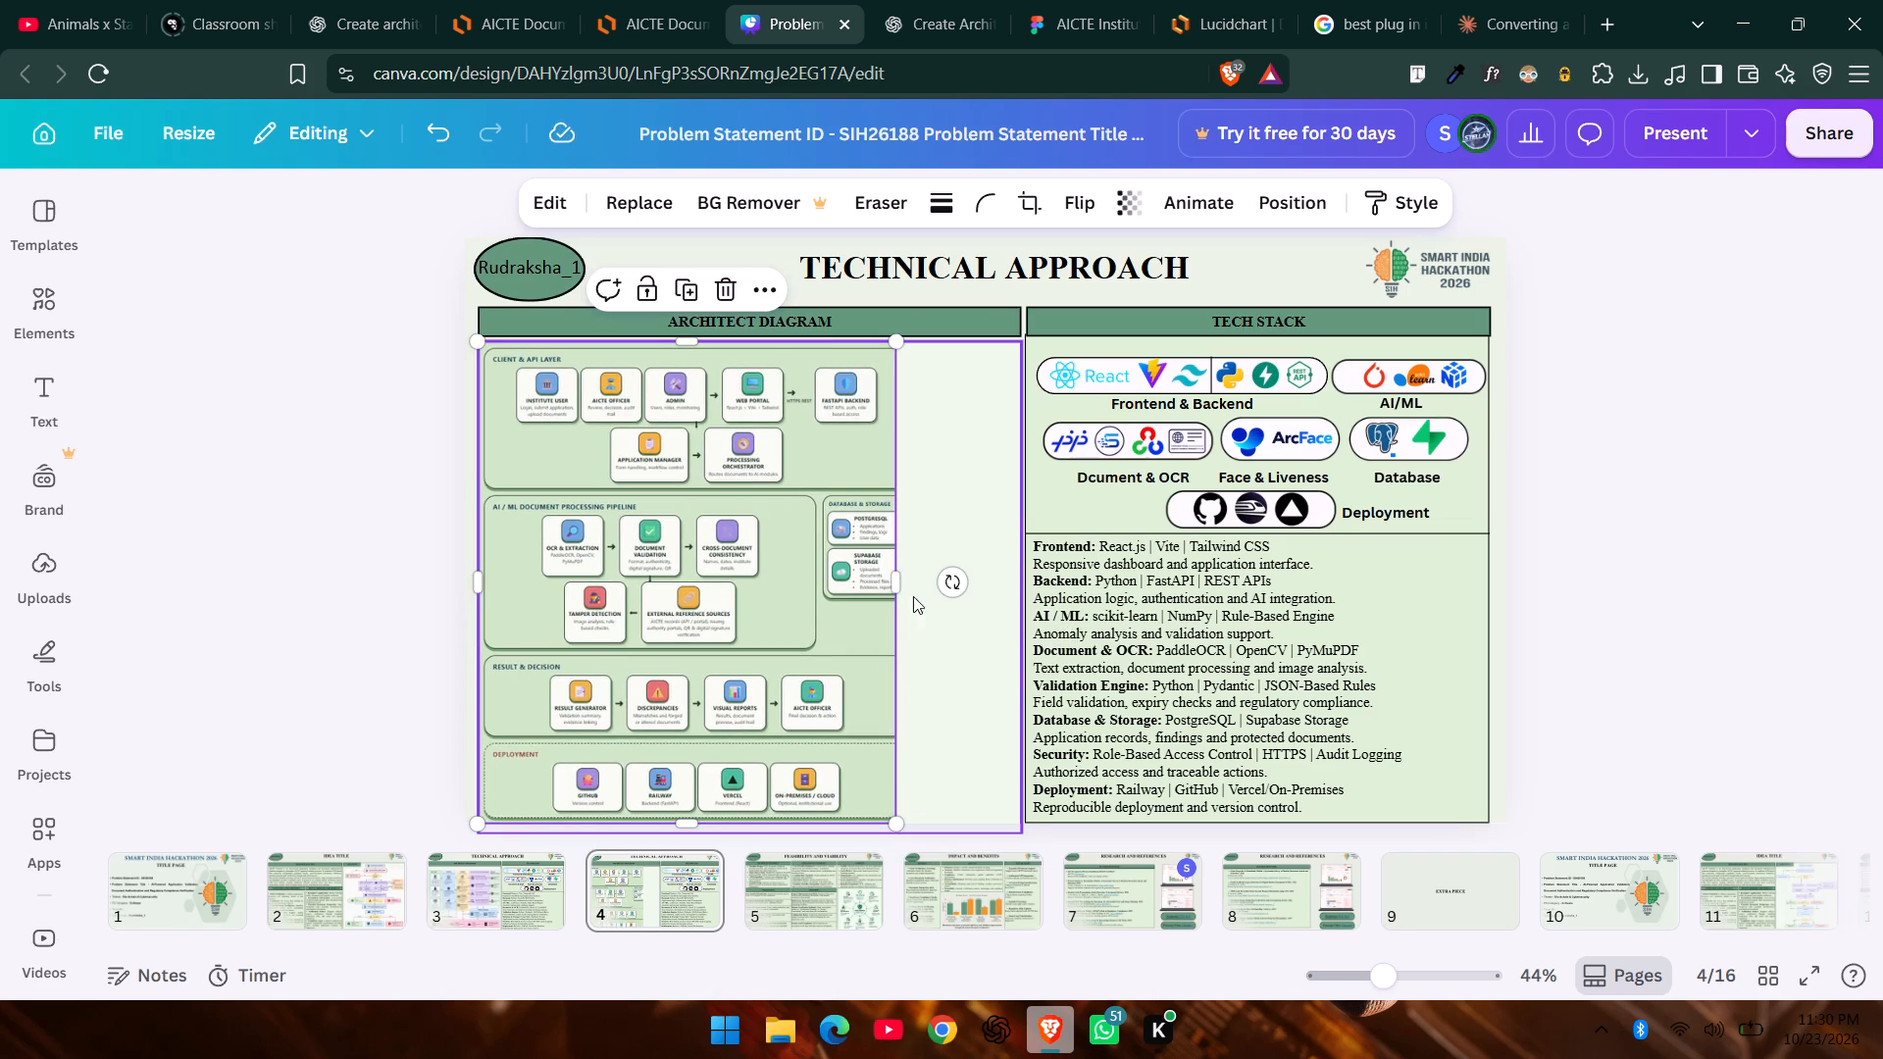
{"action": "left_click_drag", "start_coordinate": [893, 585], "coordinate": [1009, 585]}
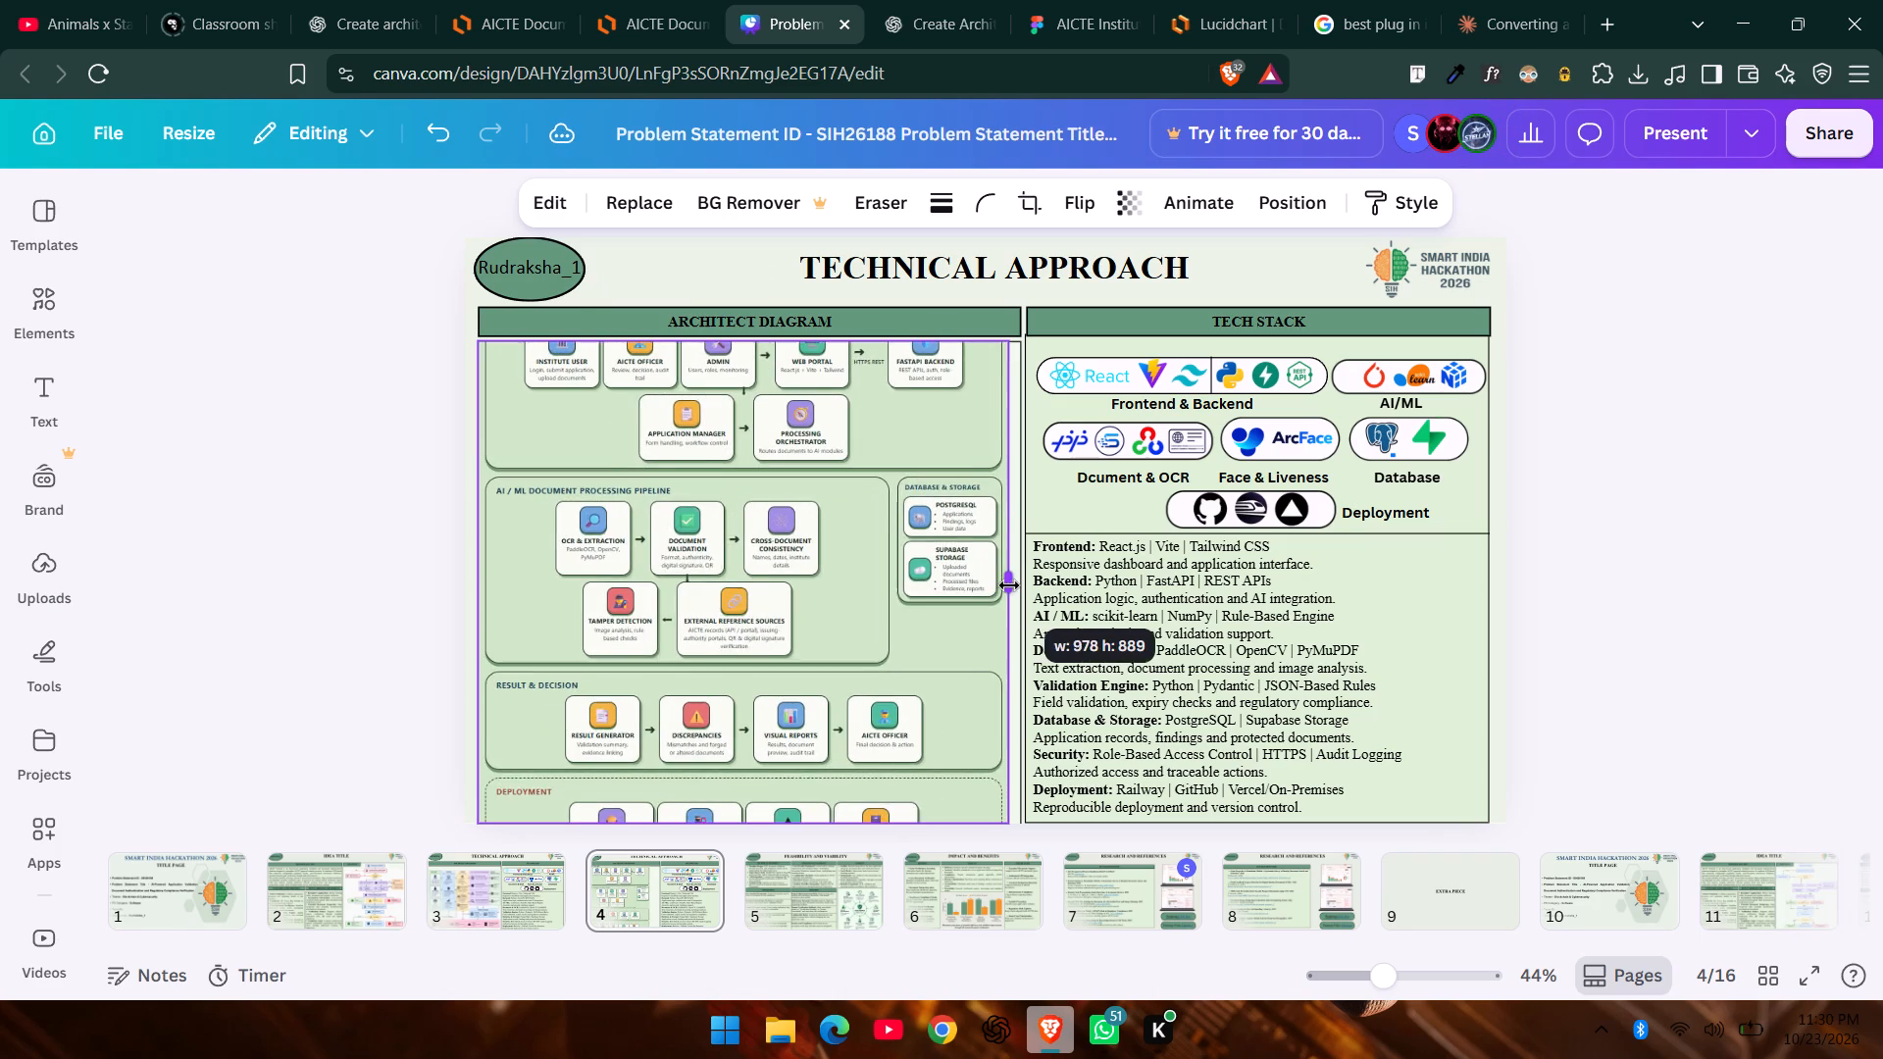
{"action": "left_click_drag", "start_coordinate": [1009, 585], "coordinate": [912, 603]}
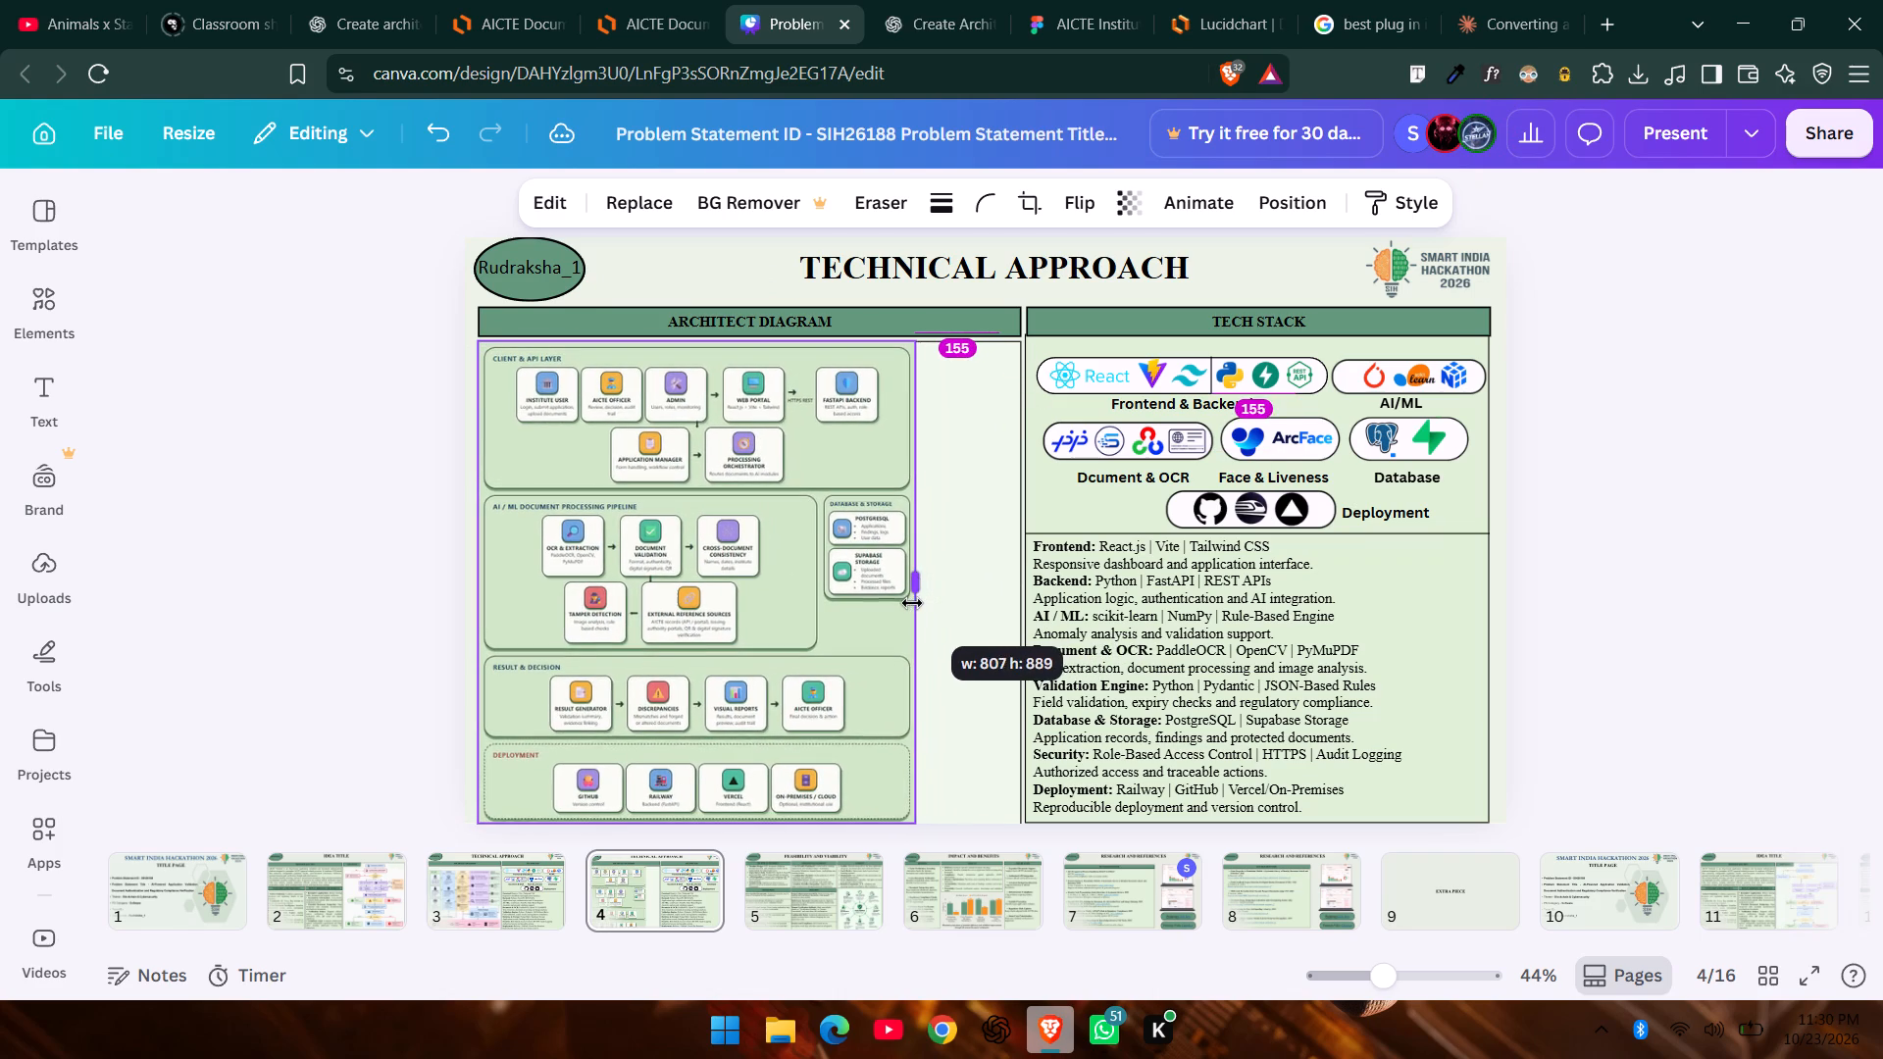
{"action": "left_click_drag", "start_coordinate": [912, 603], "coordinate": [908, 608]}
{"action": "left_click", "coordinate": [668, 560]}
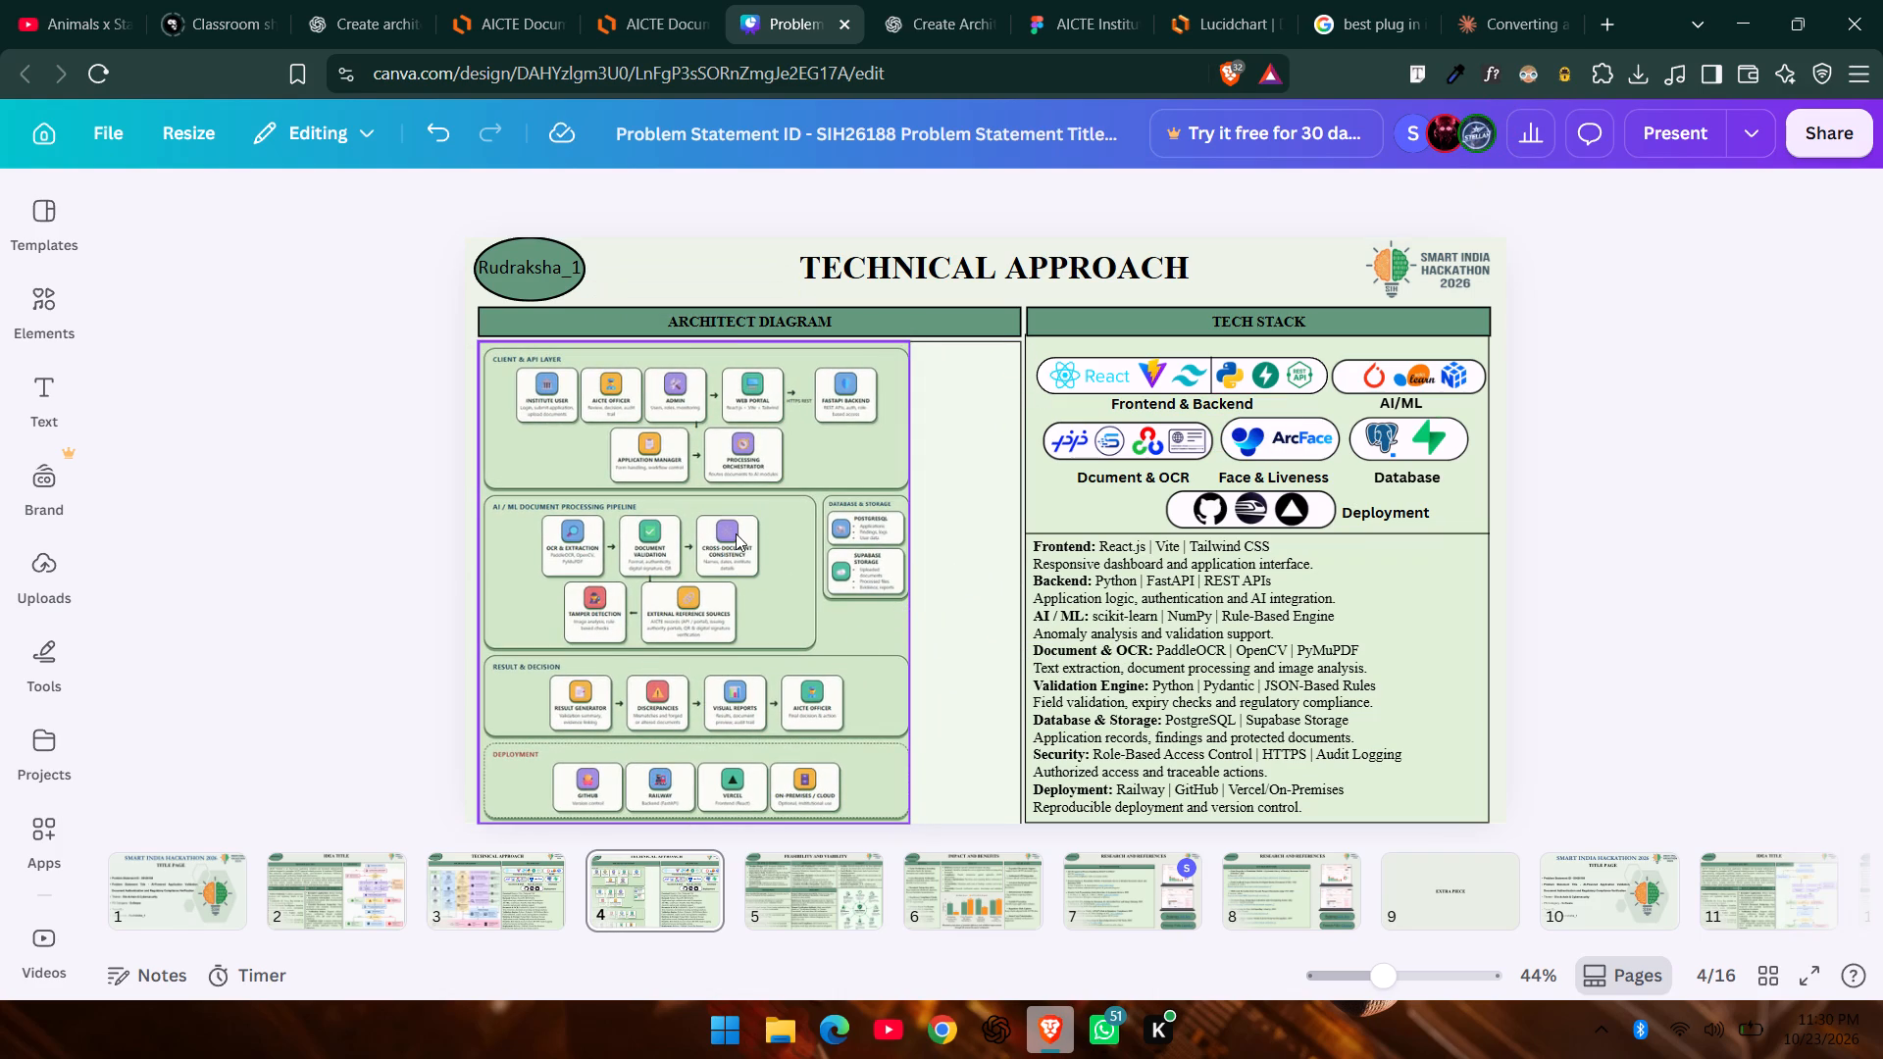
{"action": "left_click", "coordinate": [828, 633]}
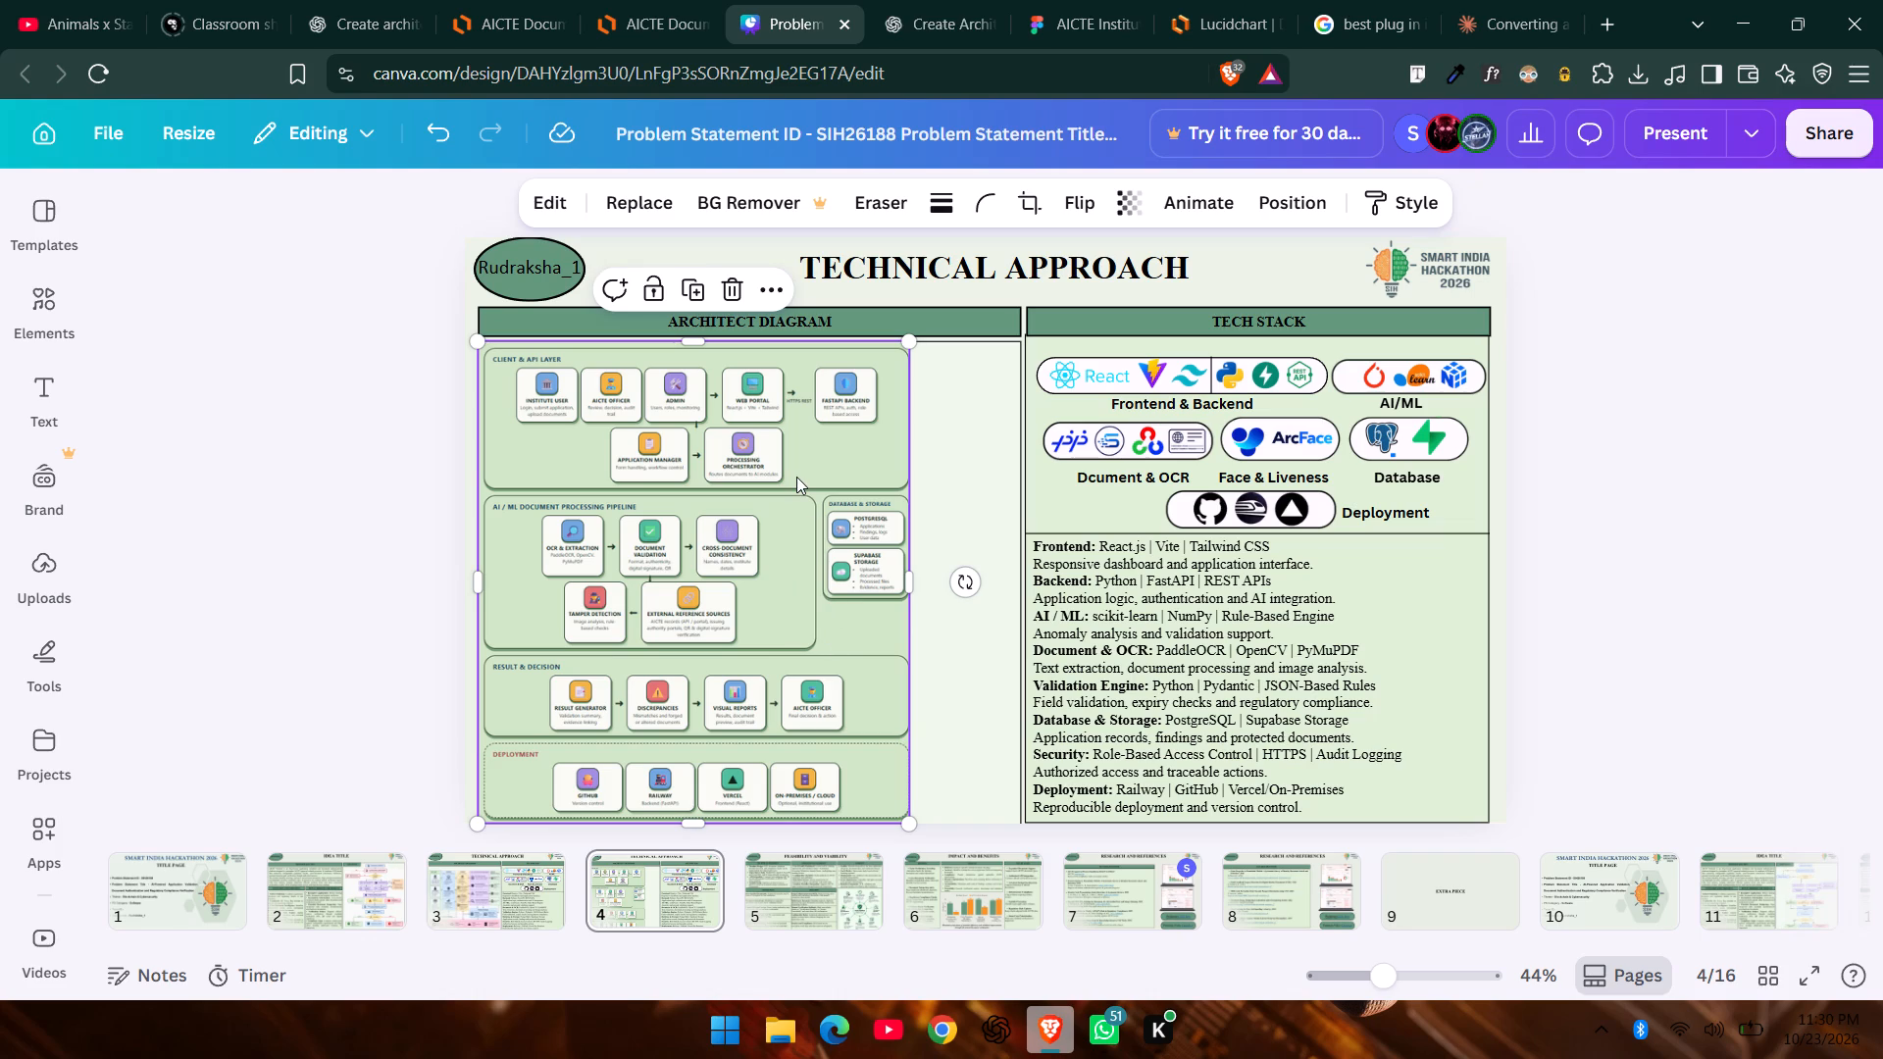
Move the diagram image to roughly the horizontal middle of the Architect Diagram frame, with its upper edge along the frame's upper edge.
{"action": "left_click", "coordinate": [767, 510]}
{"action": "left_click_drag", "start_coordinate": [767, 510], "coordinate": [812, 499]}
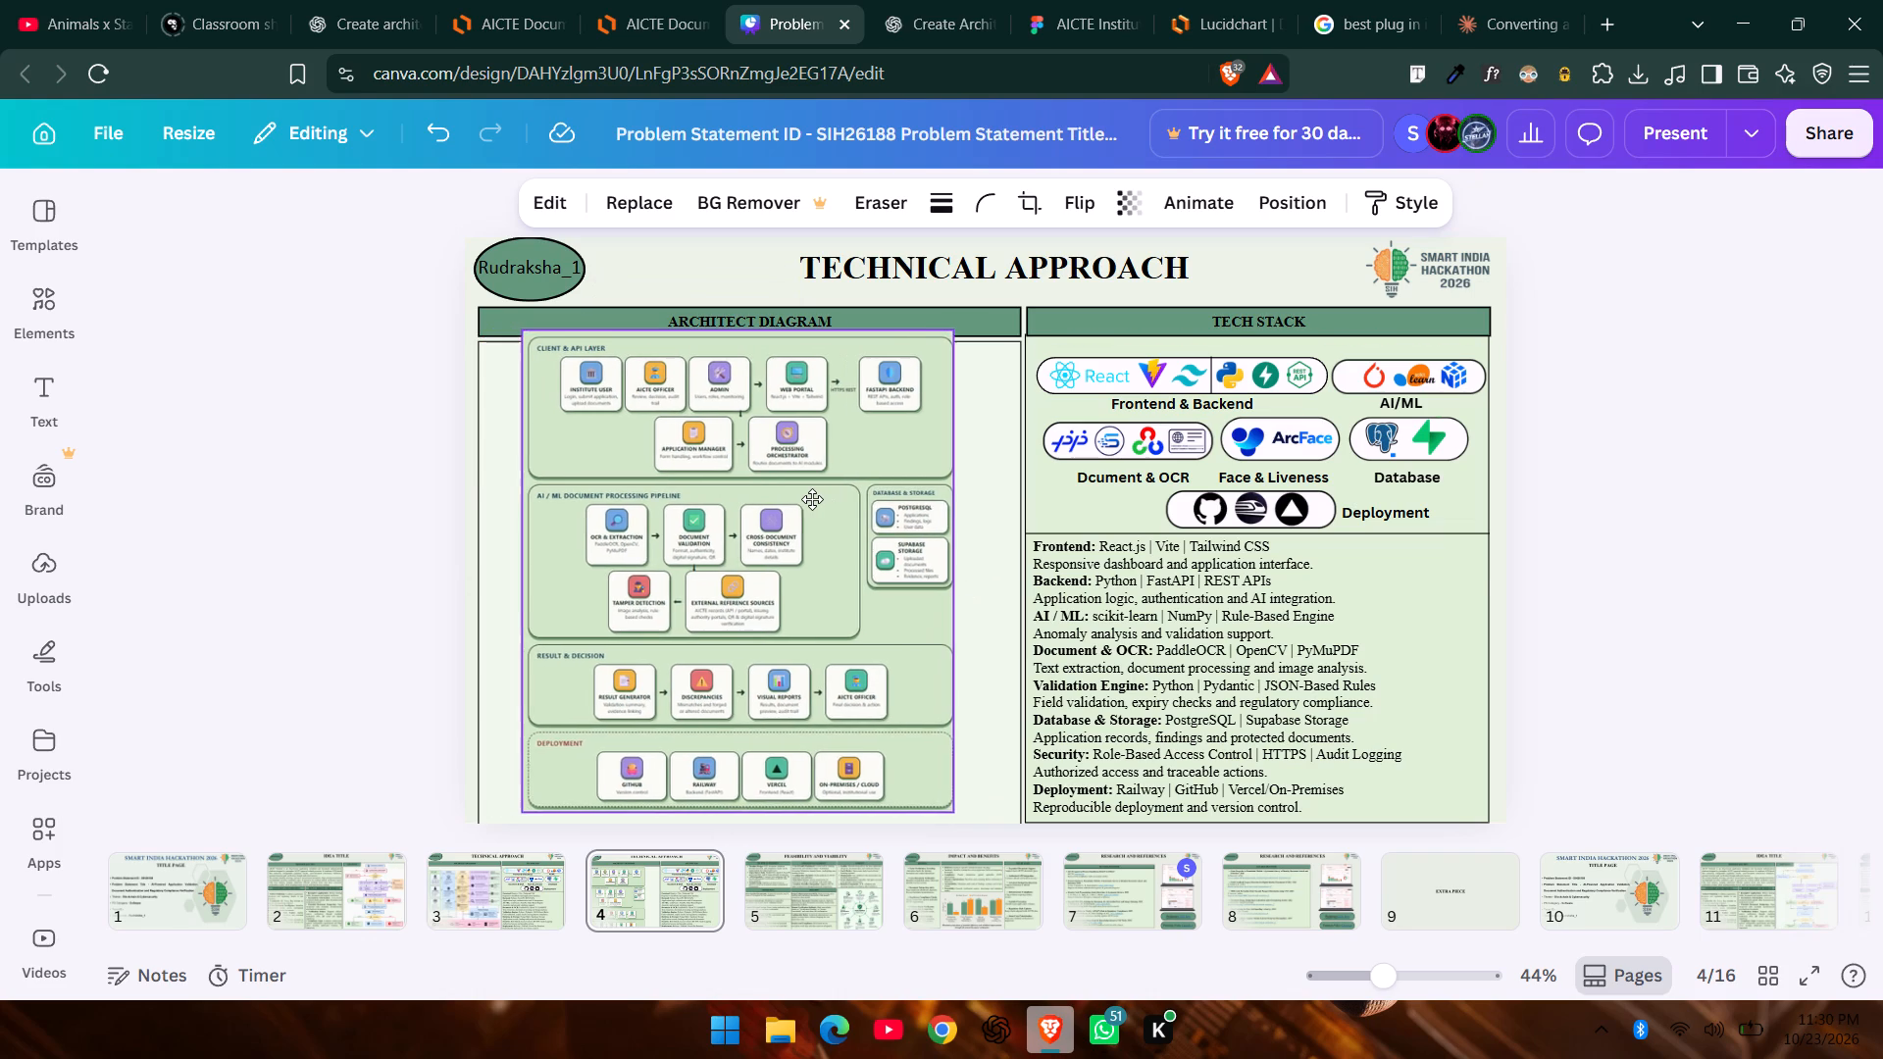
{"action": "left_click_drag", "start_coordinate": [812, 499], "coordinate": [814, 512]}
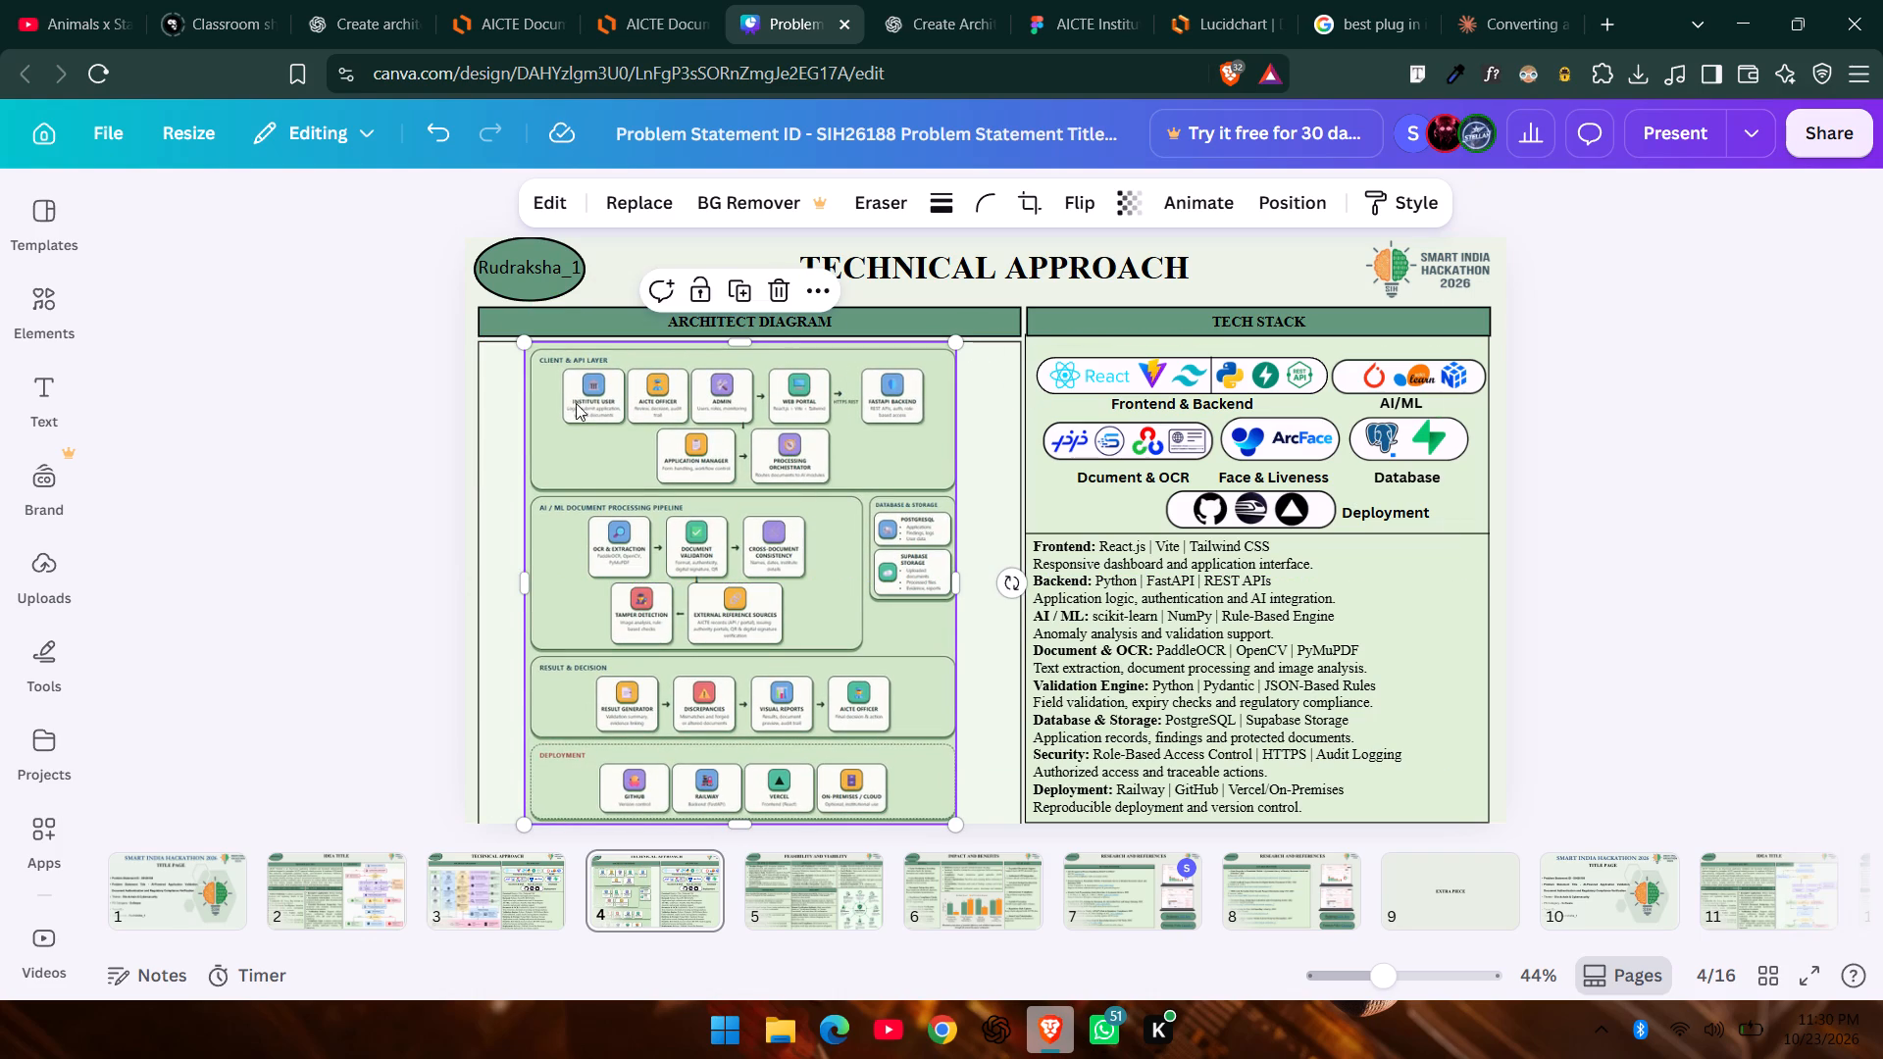
{"action": "left_click", "coordinate": [513, 341]}
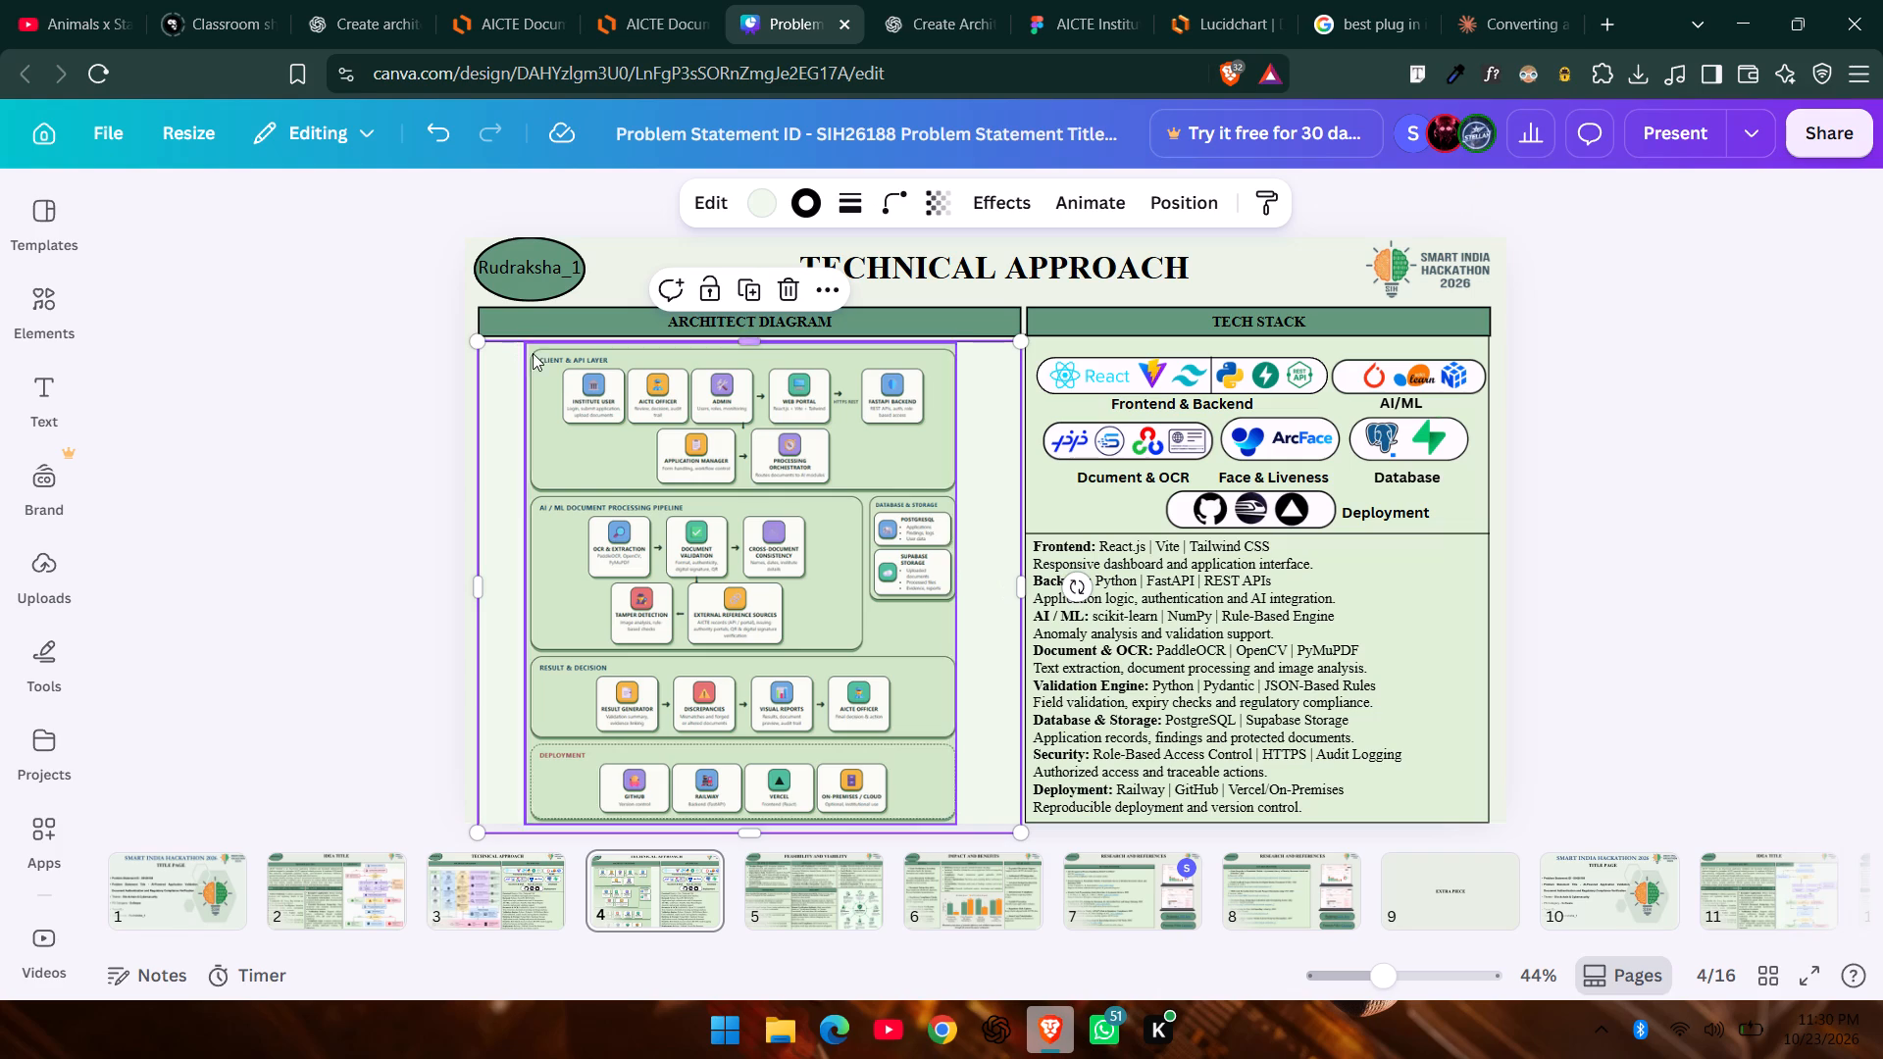
{"action": "scroll", "coordinate": [536, 357], "scroll_direction": "up", "scroll_amount": 1, "text": "ctrl"}
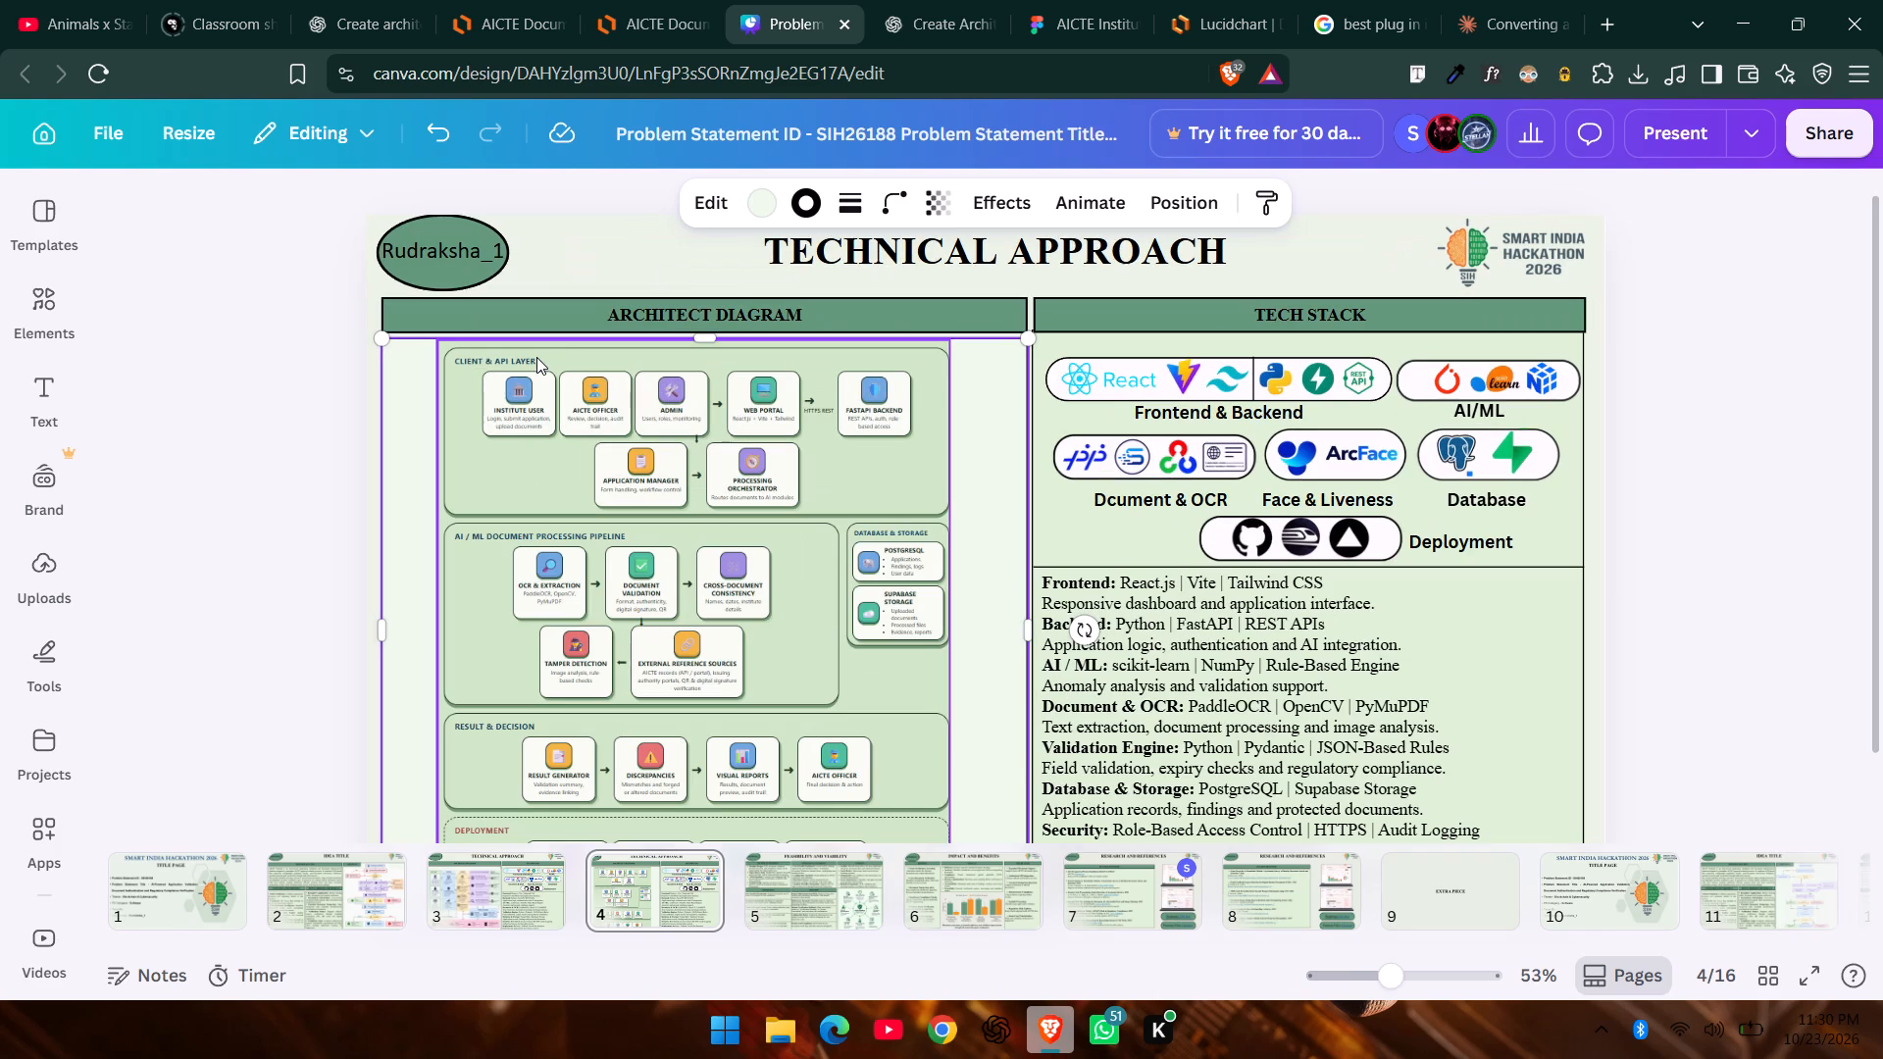
{"action": "left_click", "coordinate": [553, 455]}
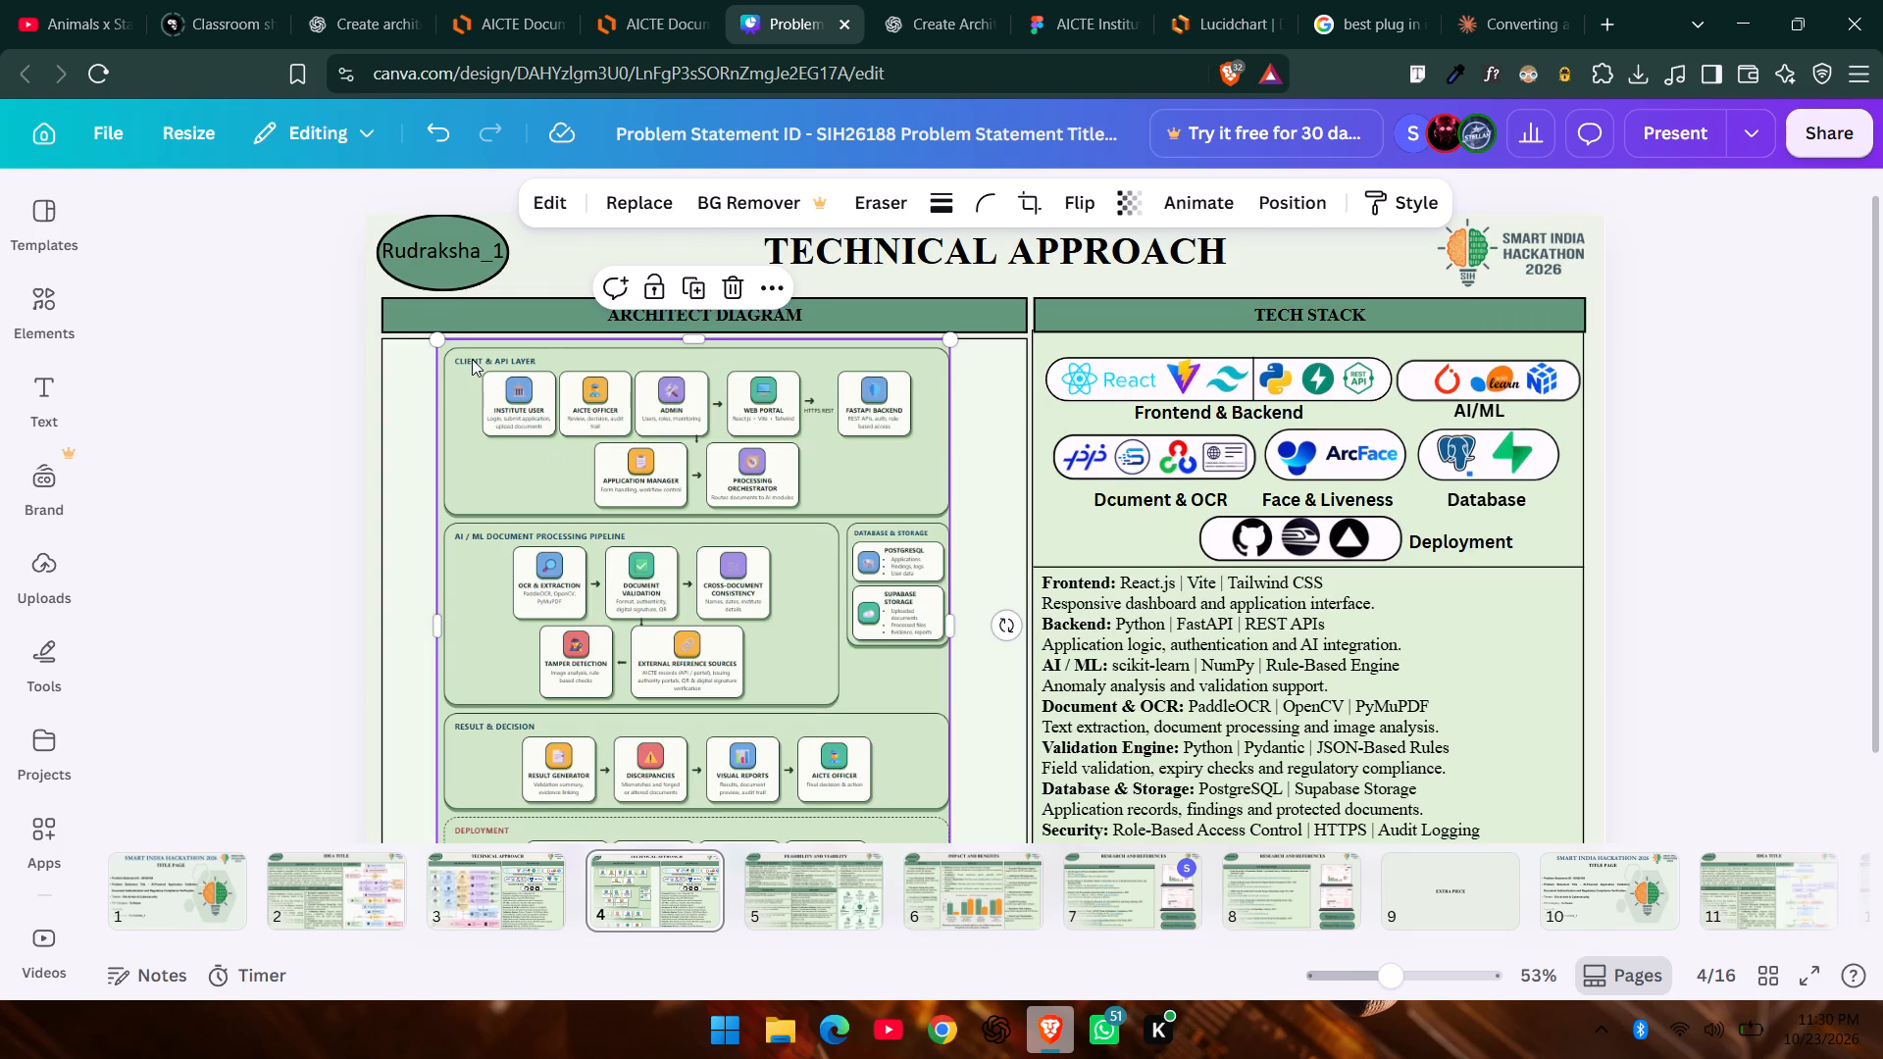
{"action": "left_click_drag", "start_coordinate": [440, 344], "coordinate": [408, 363]}
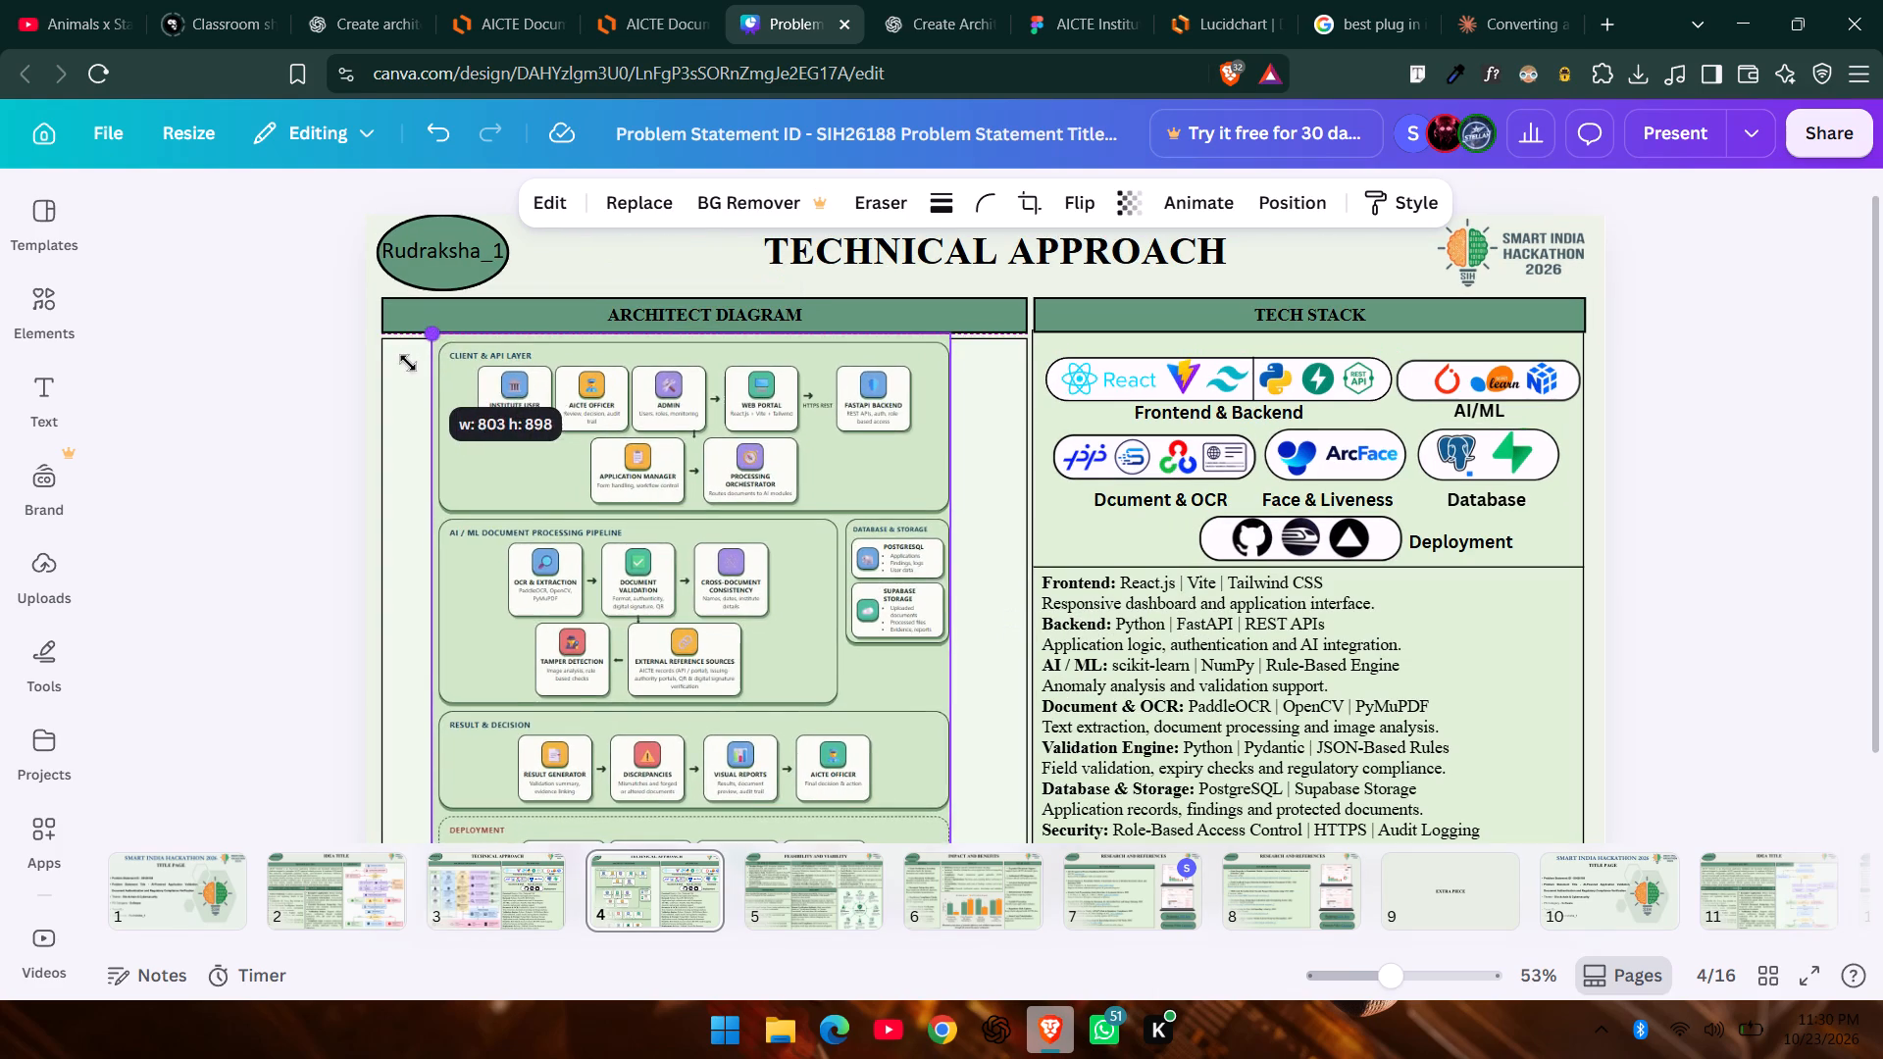
{"action": "left_click_drag", "start_coordinate": [408, 363], "coordinate": [435, 366]}
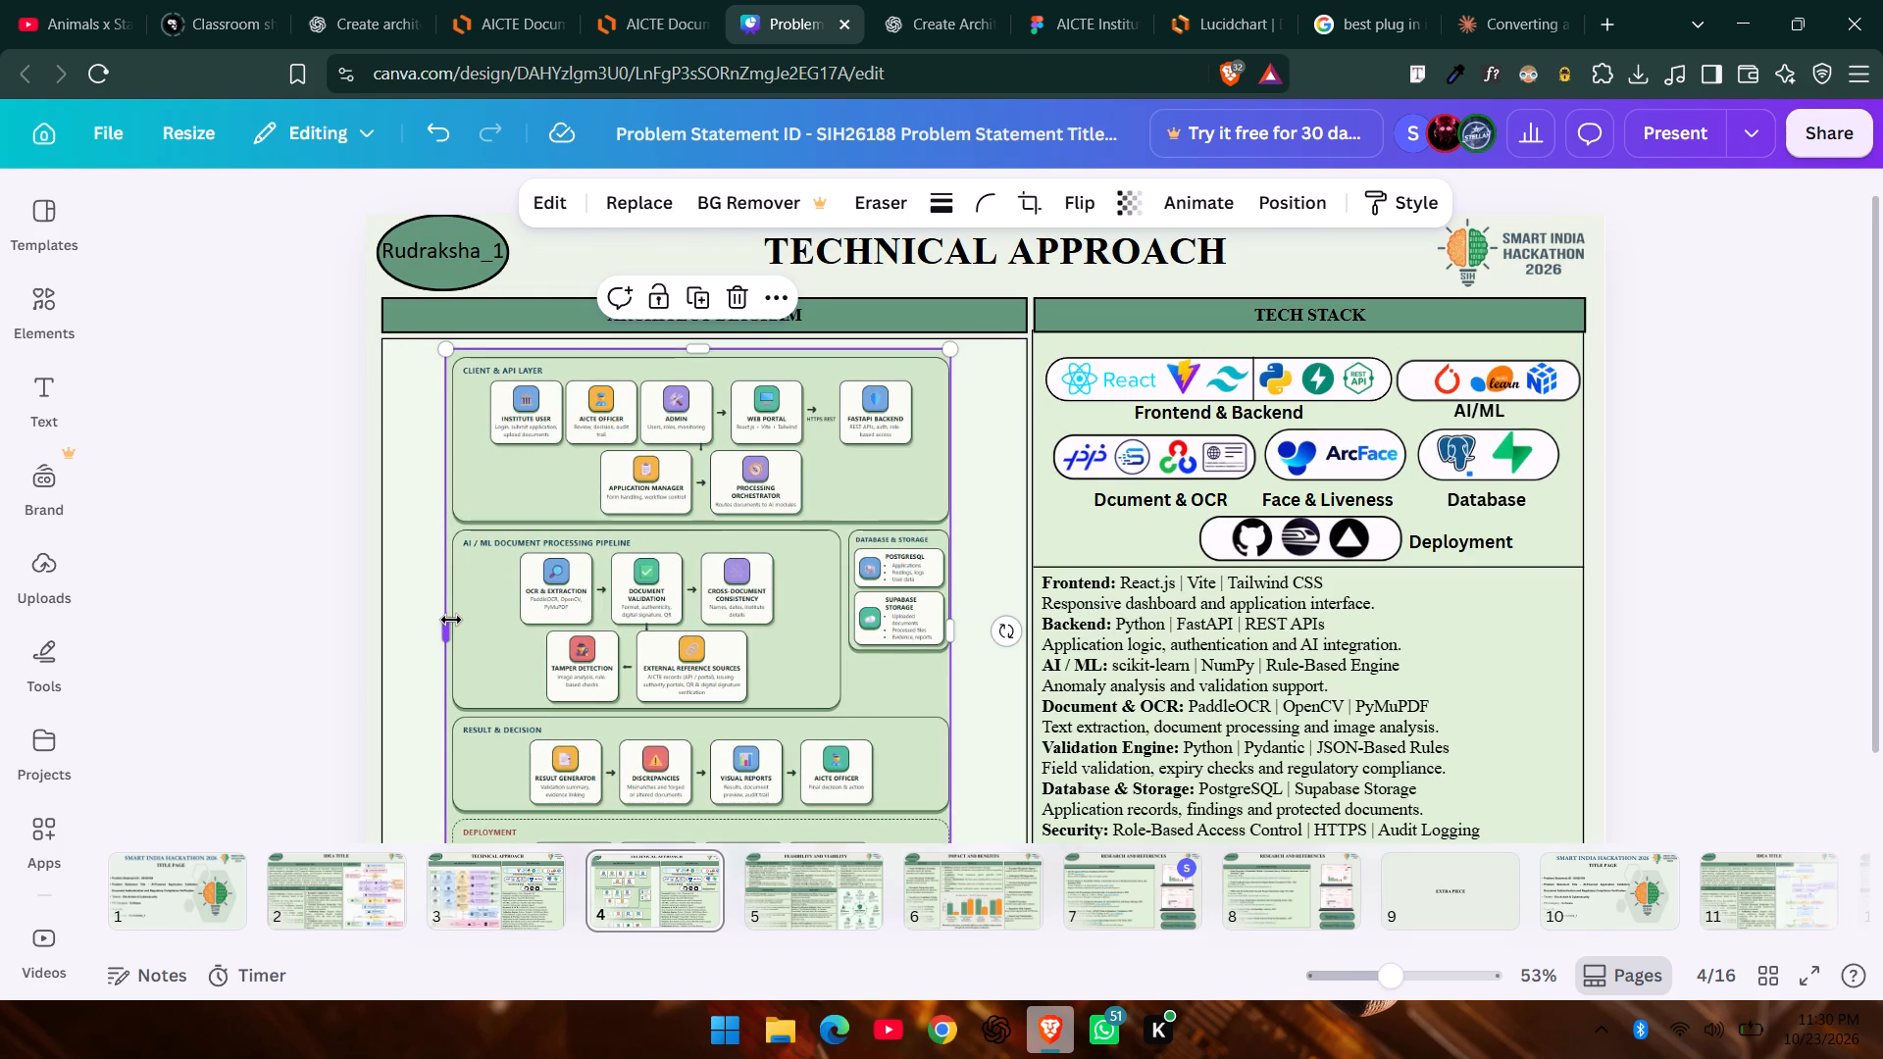
{"action": "left_click_drag", "start_coordinate": [450, 621], "coordinate": [447, 608]}
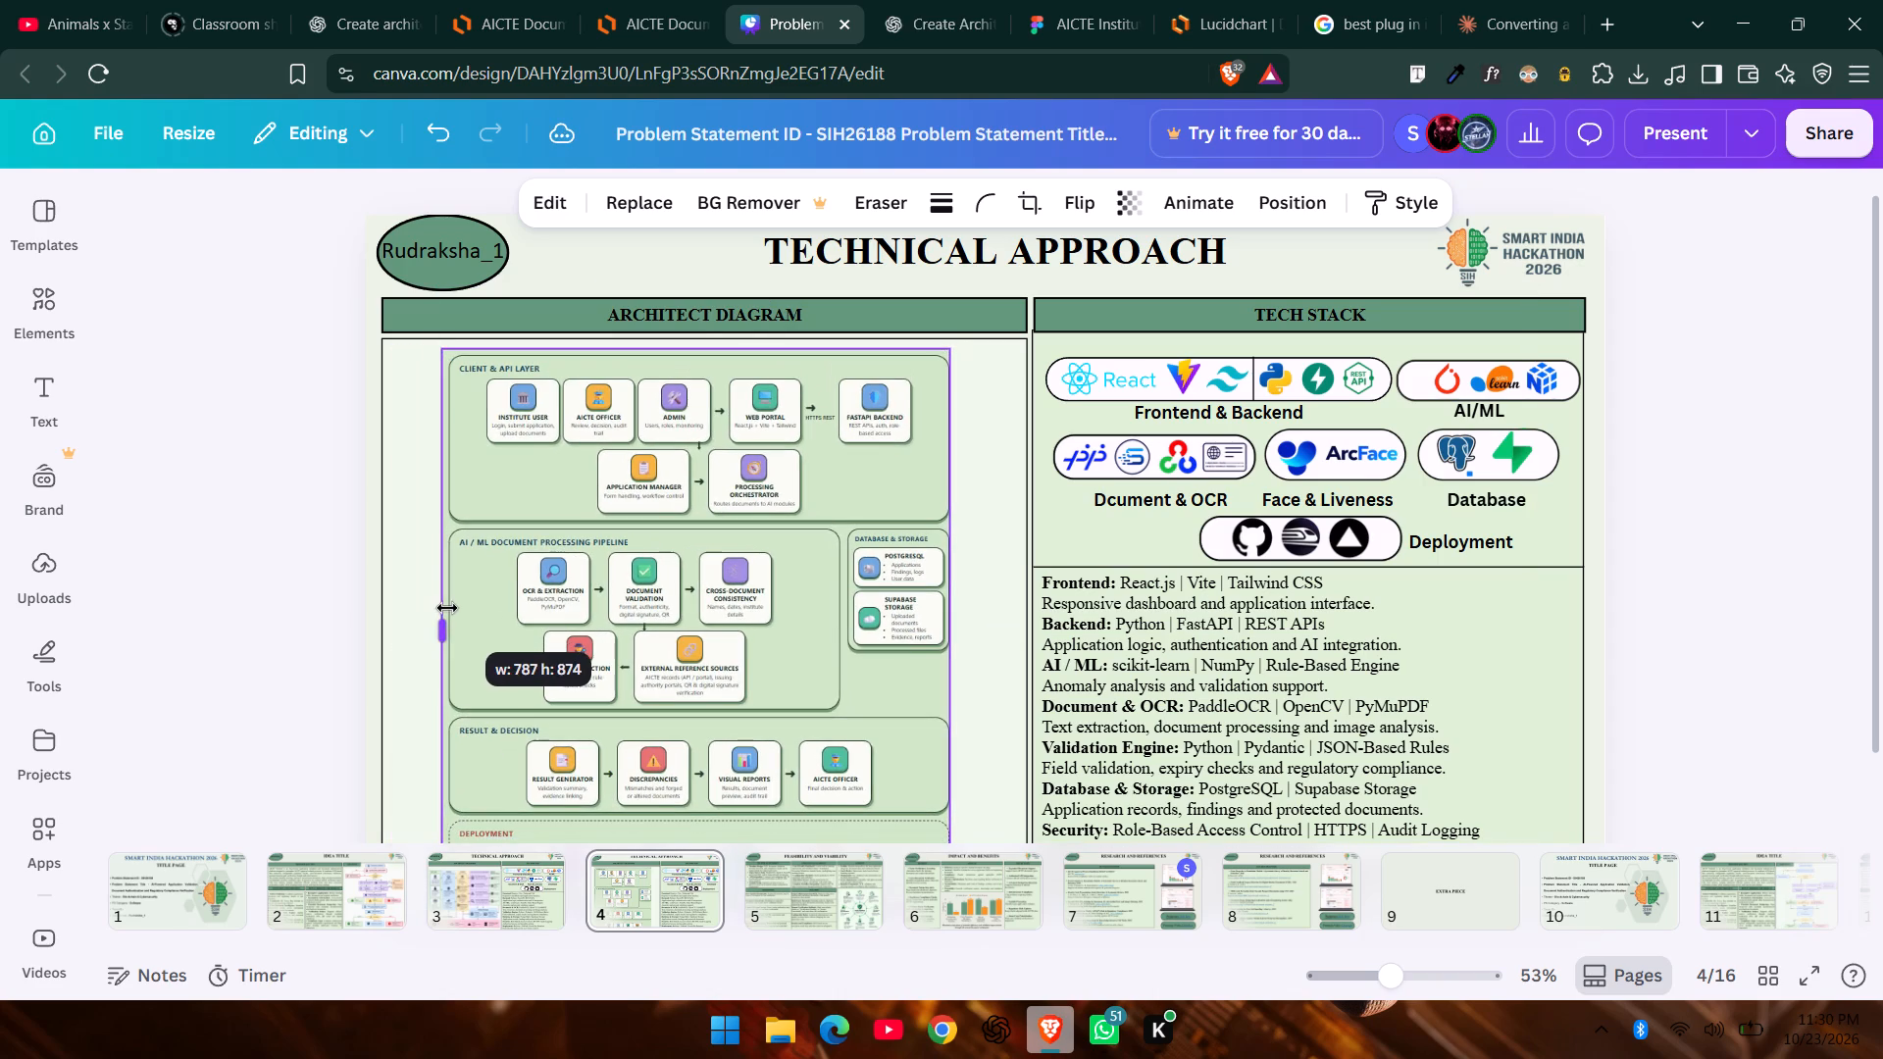
{"action": "left_click_drag", "start_coordinate": [447, 608], "coordinate": [448, 608]}
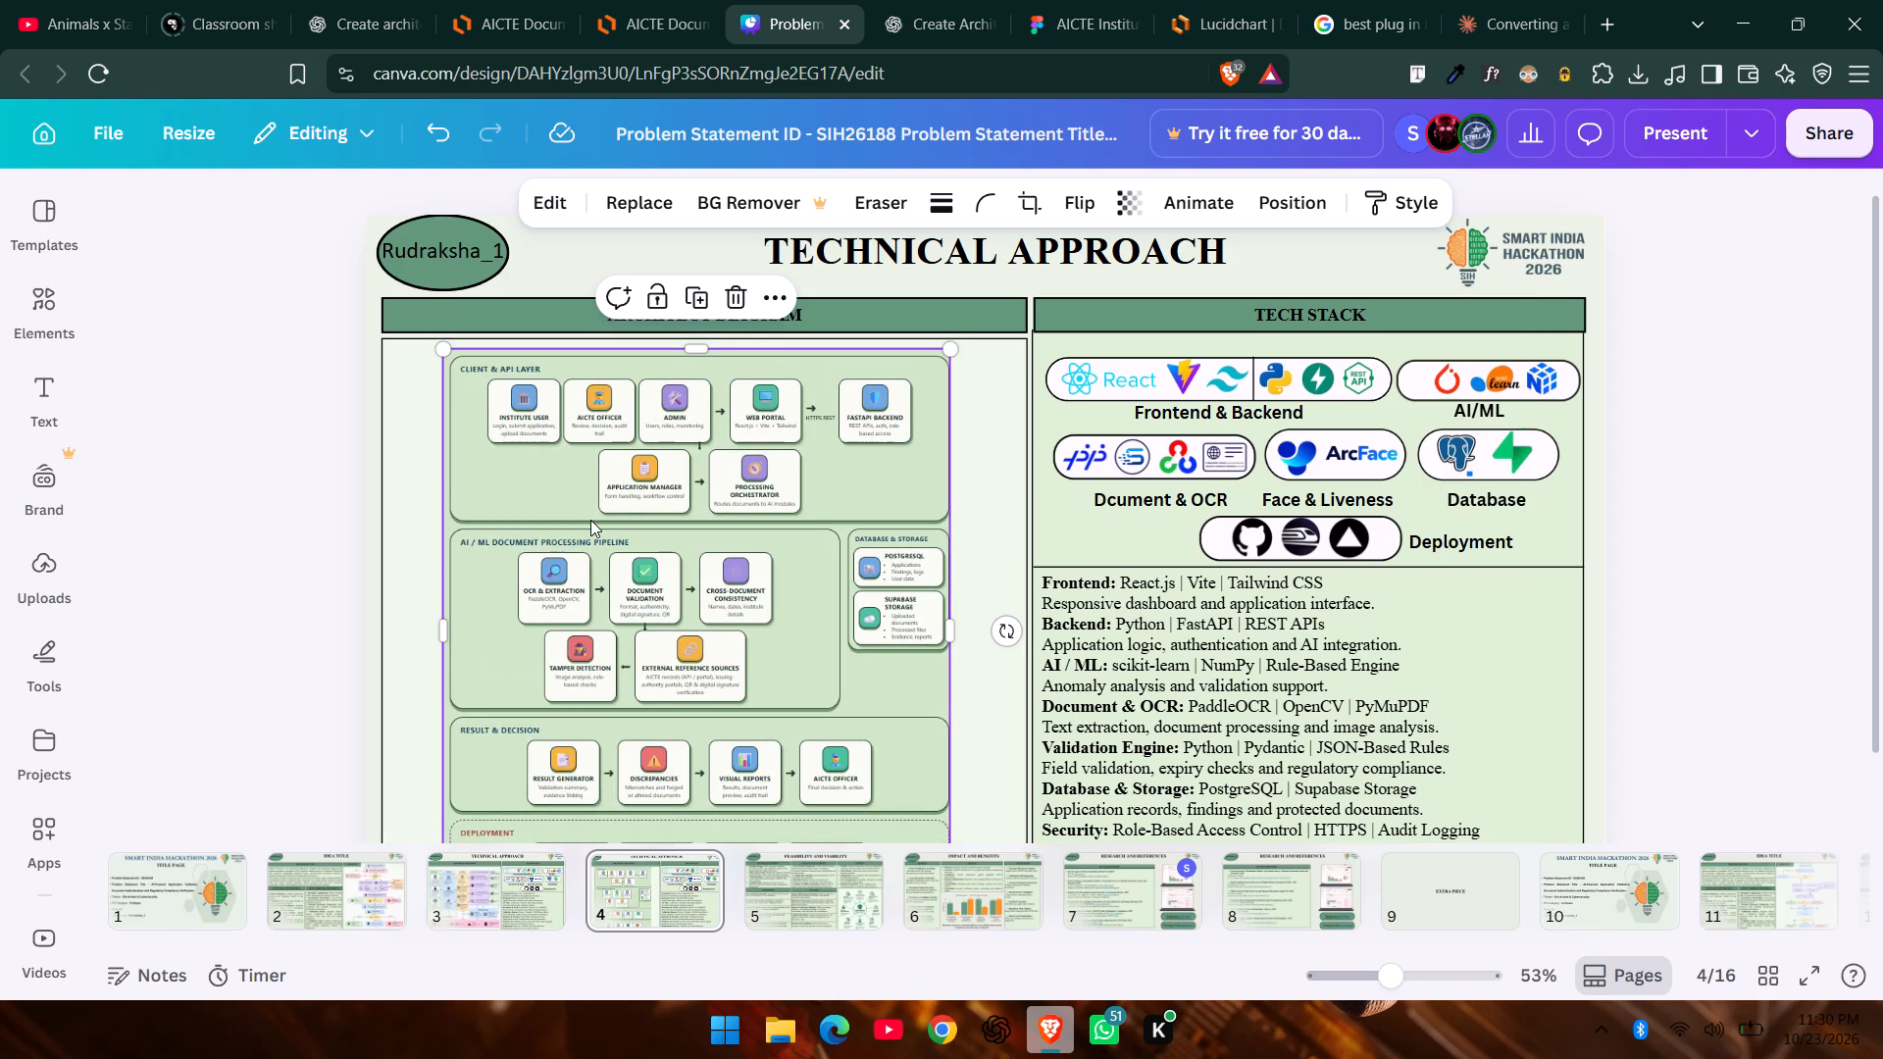
{"action": "scroll", "coordinate": [590, 520], "scroll_direction": "down", "scroll_amount": 2}
{"action": "scroll", "coordinate": [590, 520], "scroll_direction": "down", "scroll_amount": 1, "text": "ctrl"}
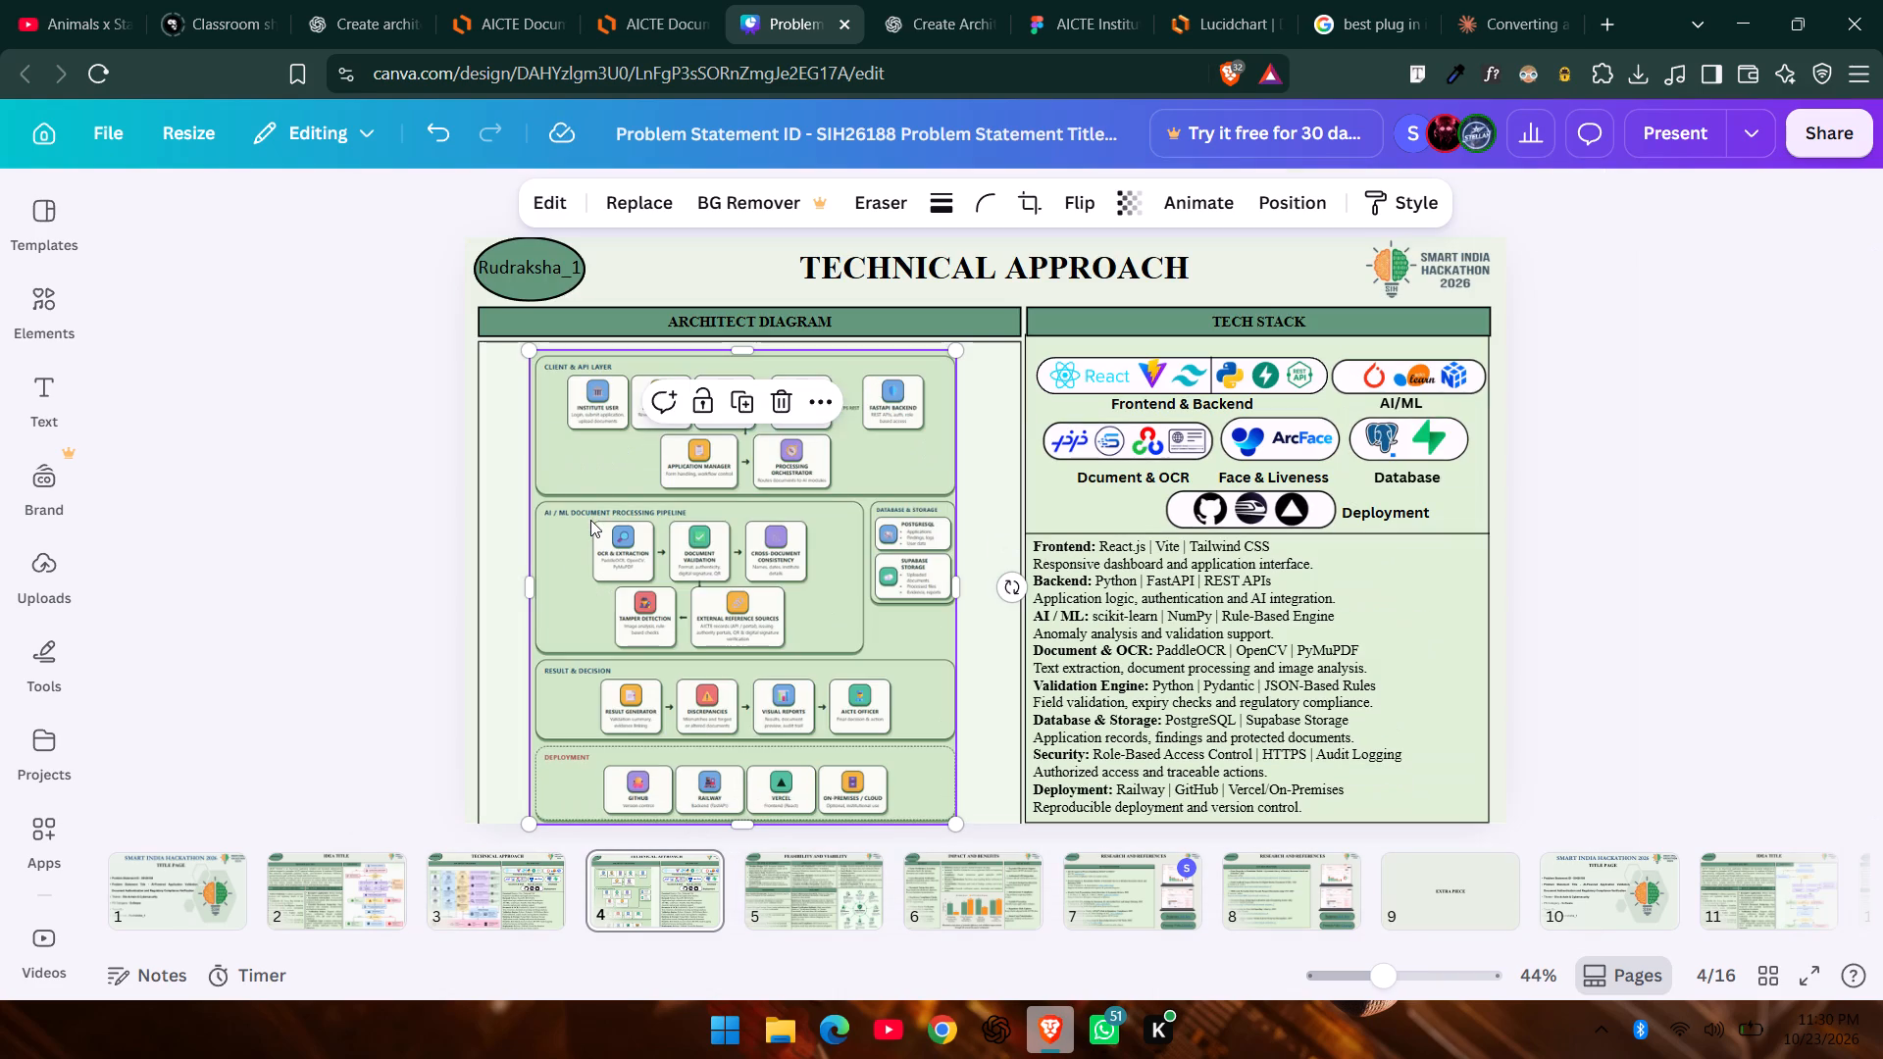
{"action": "left_click", "coordinate": [801, 501]}
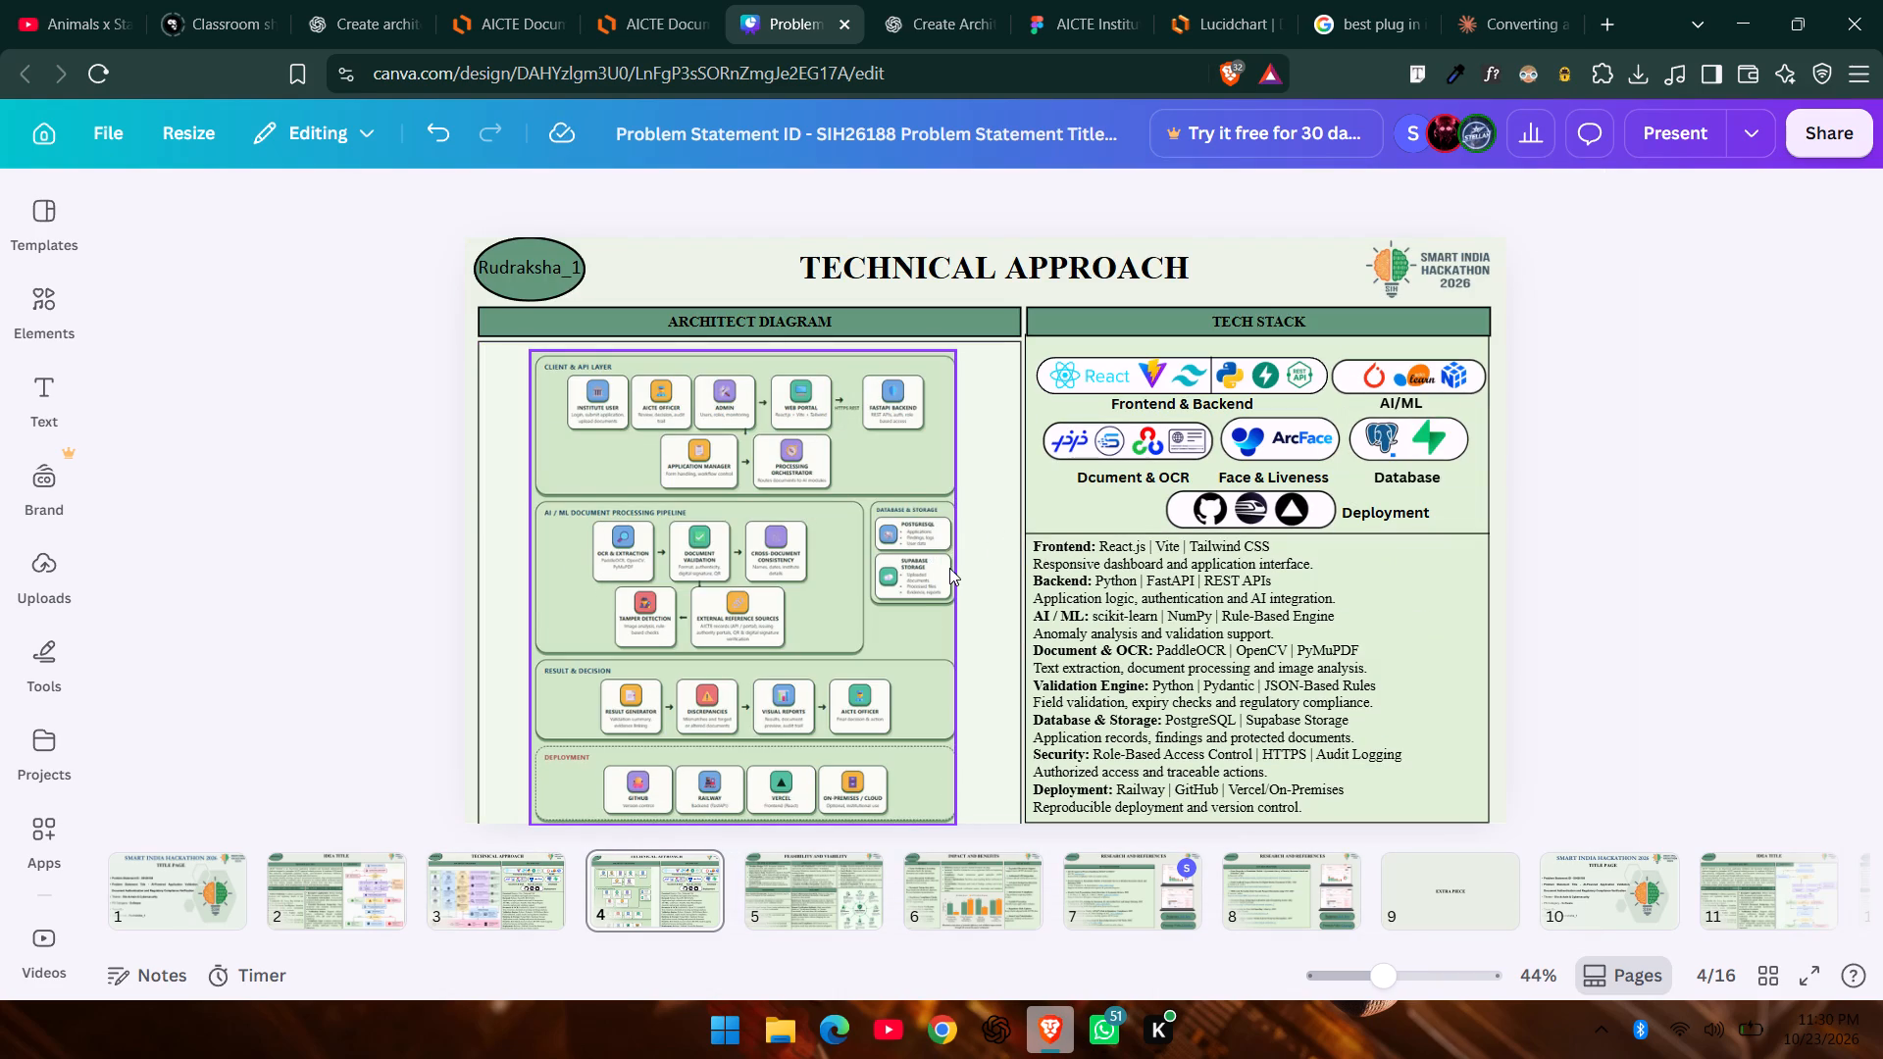
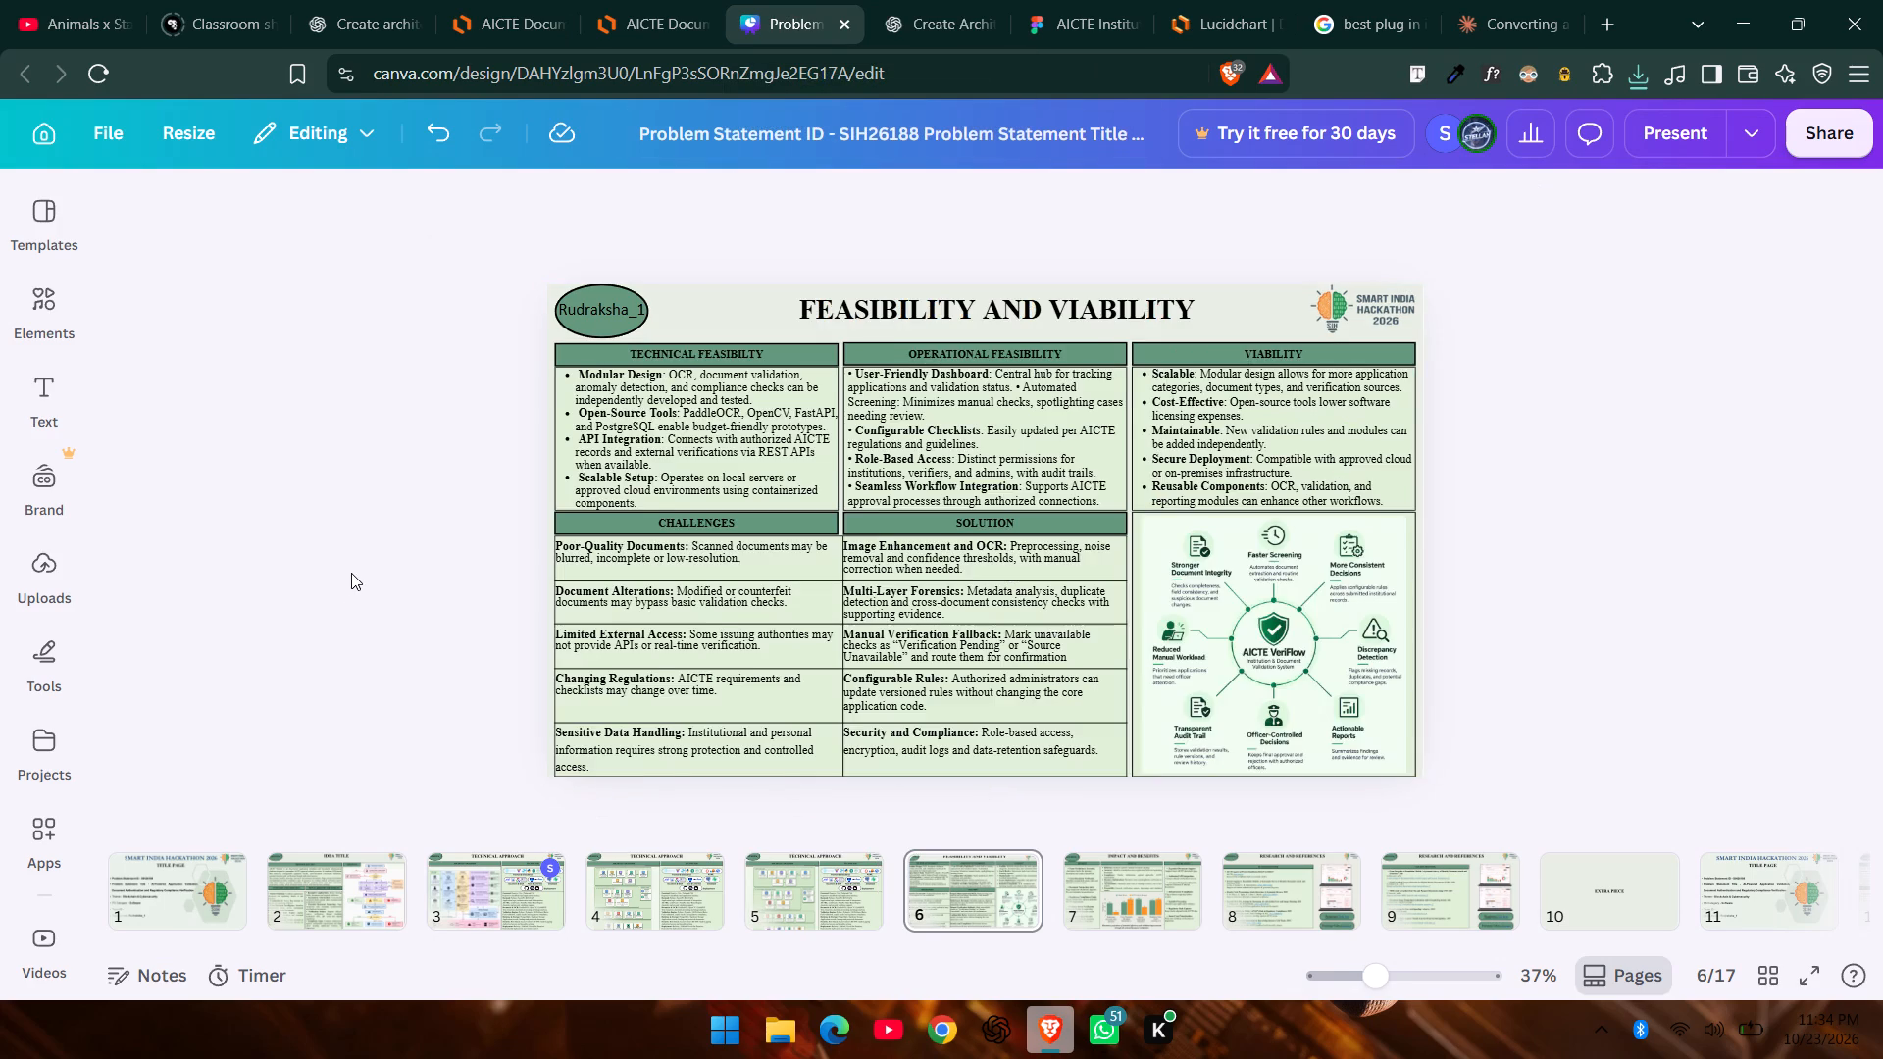
{"action": "scroll", "coordinate": [351, 573], "scroll_direction": "down", "scroll_amount": 1, "text": "ctrl"}
{"action": "scroll", "coordinate": [351, 573], "scroll_direction": "up", "scroll_amount": 1, "text": "ctrl"}
{"action": "scroll", "coordinate": [351, 573], "scroll_direction": "down", "scroll_amount": 1, "text": "ctrl"}
{"action": "left_click", "coordinate": [779, 908]}
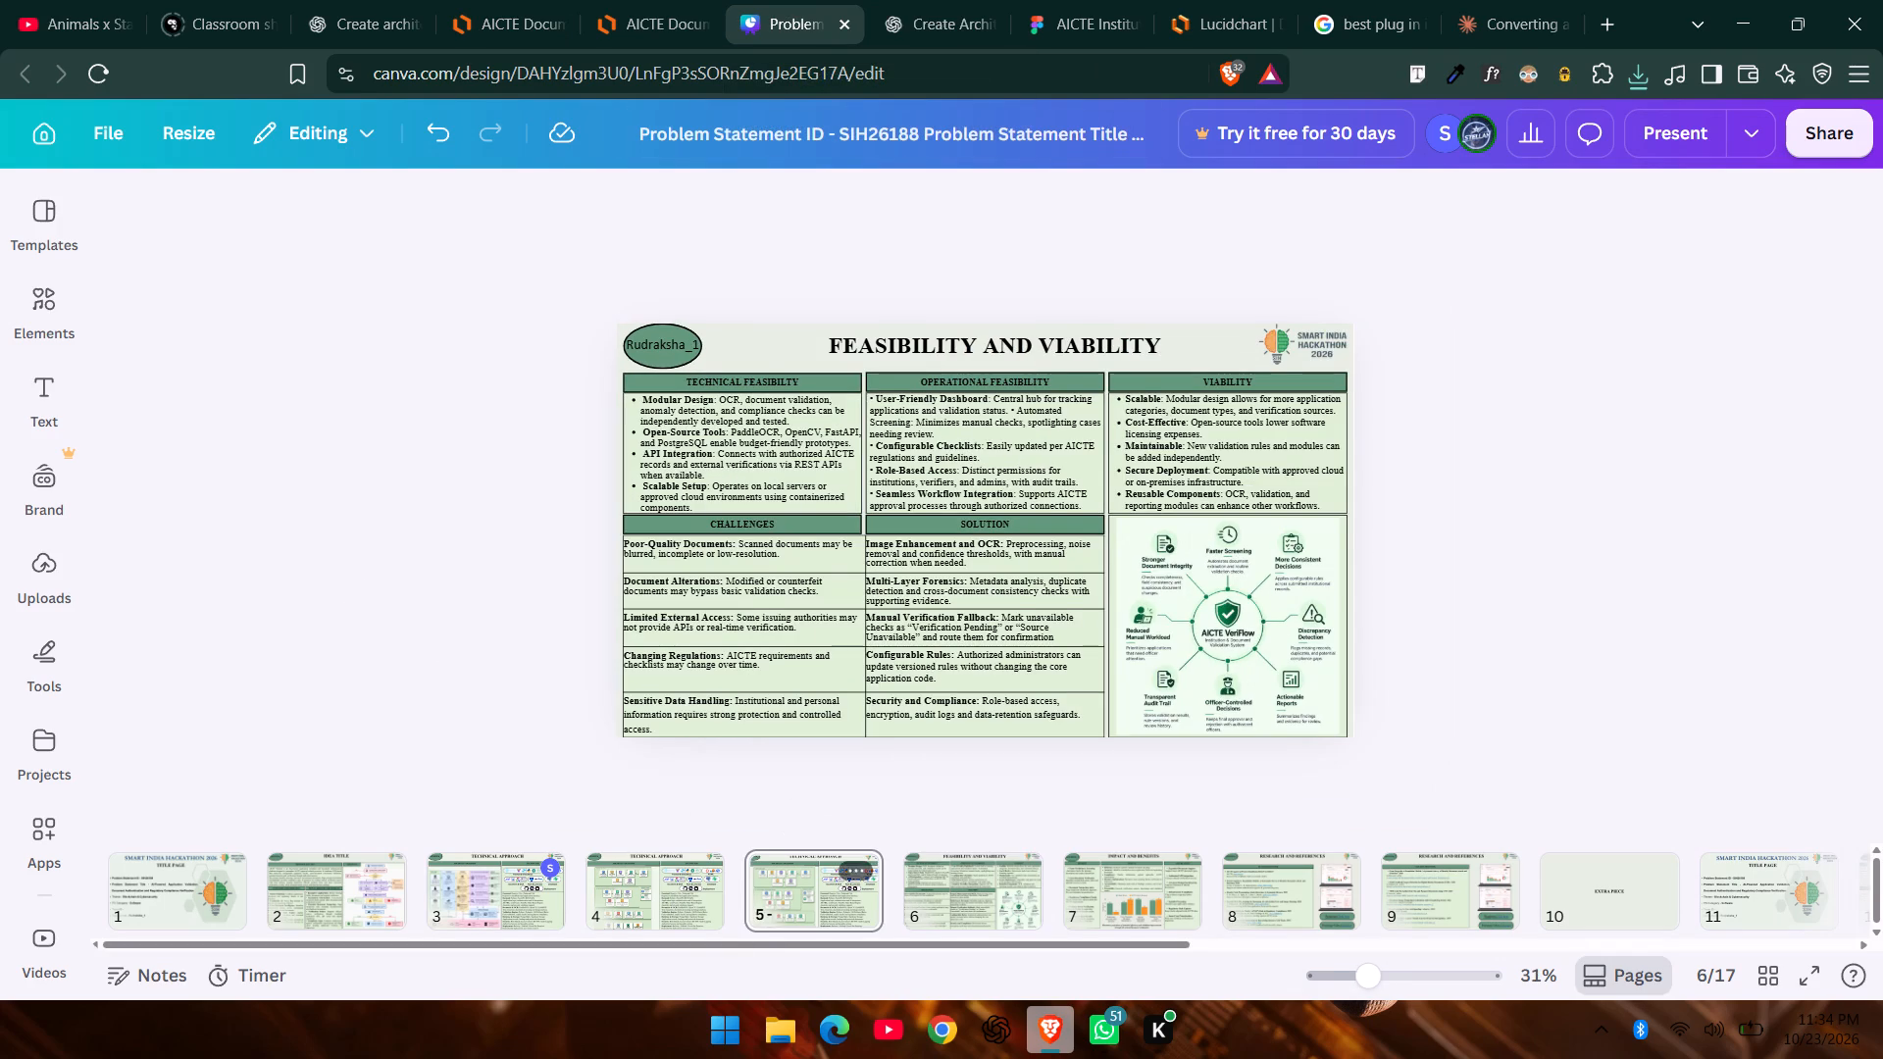
{"action": "scroll", "coordinate": [527, 472], "scroll_direction": "down", "scroll_amount": 1, "text": "ctrl"}
{"action": "scroll", "coordinate": [594, 622], "scroll_direction": "up", "scroll_amount": 1, "text": "ctrl"}
{"action": "left_click", "coordinate": [772, 584], "text": "ctrl"}
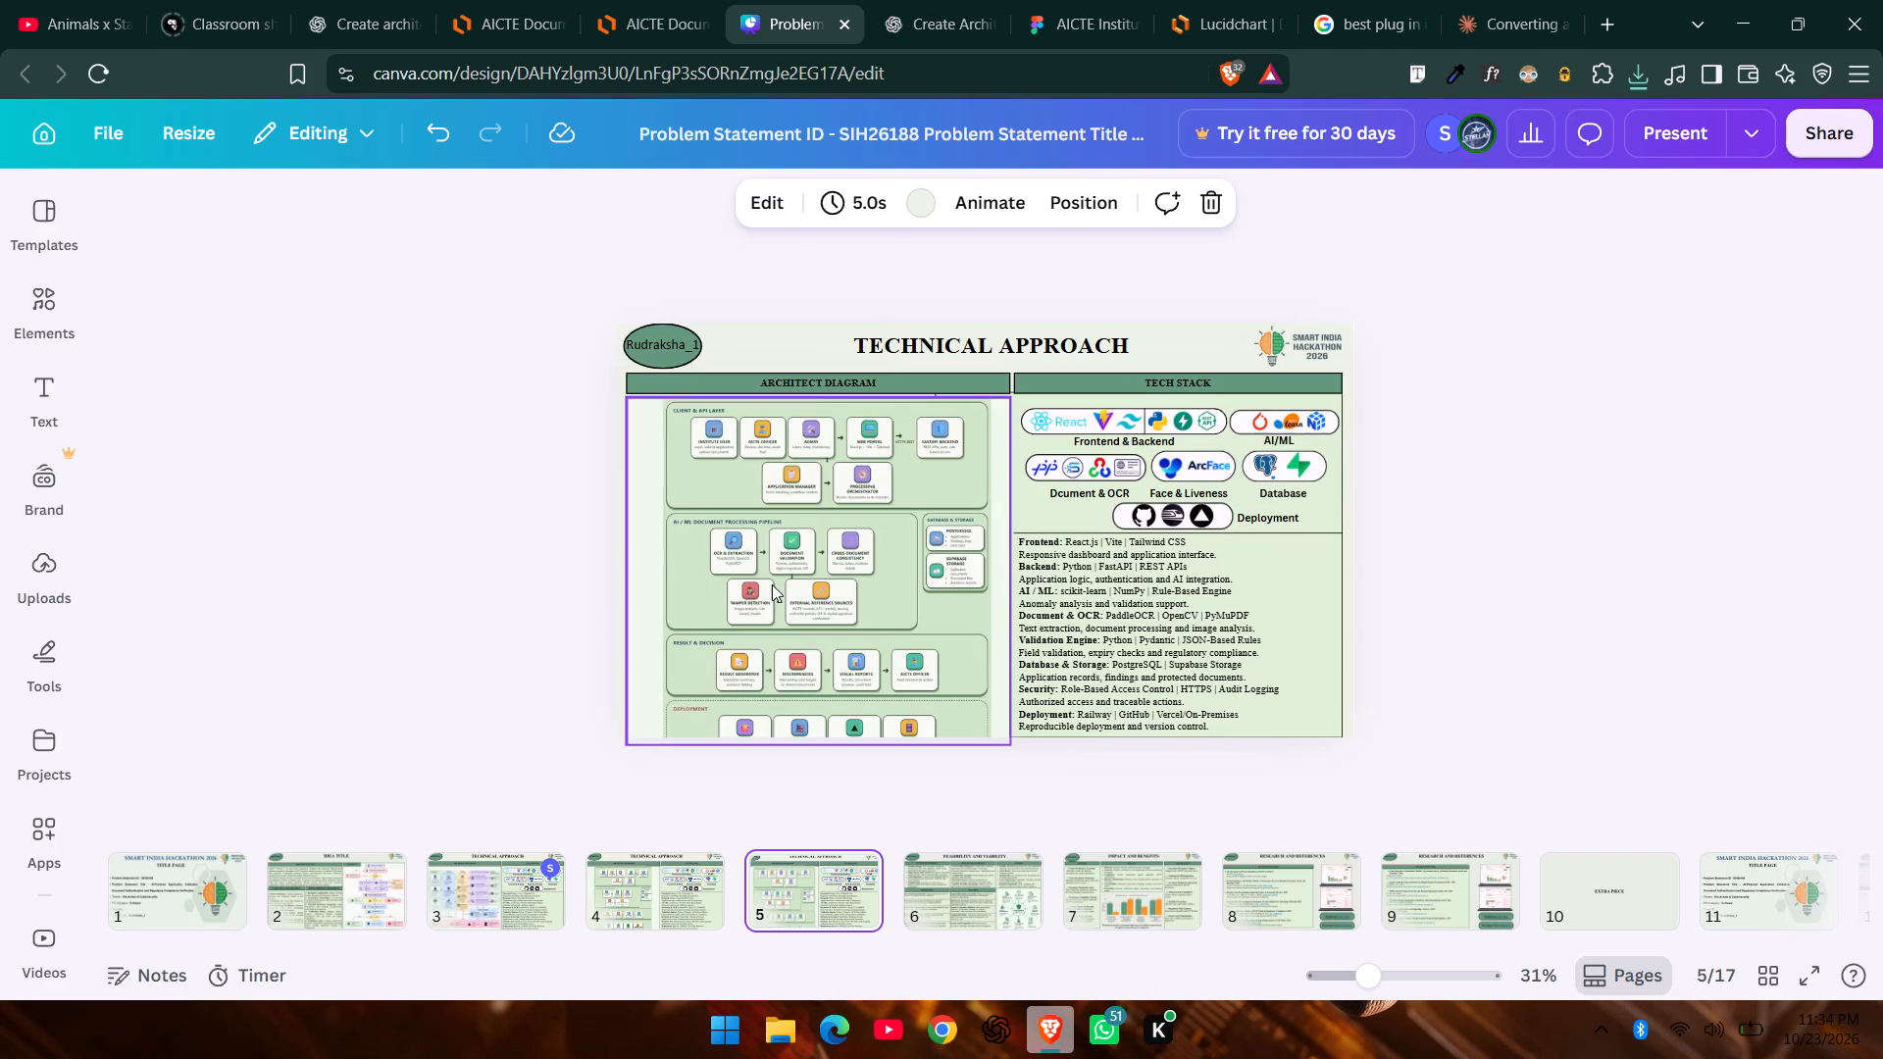
{"action": "left_click_drag", "start_coordinate": [987, 768], "coordinate": [955, 721]}
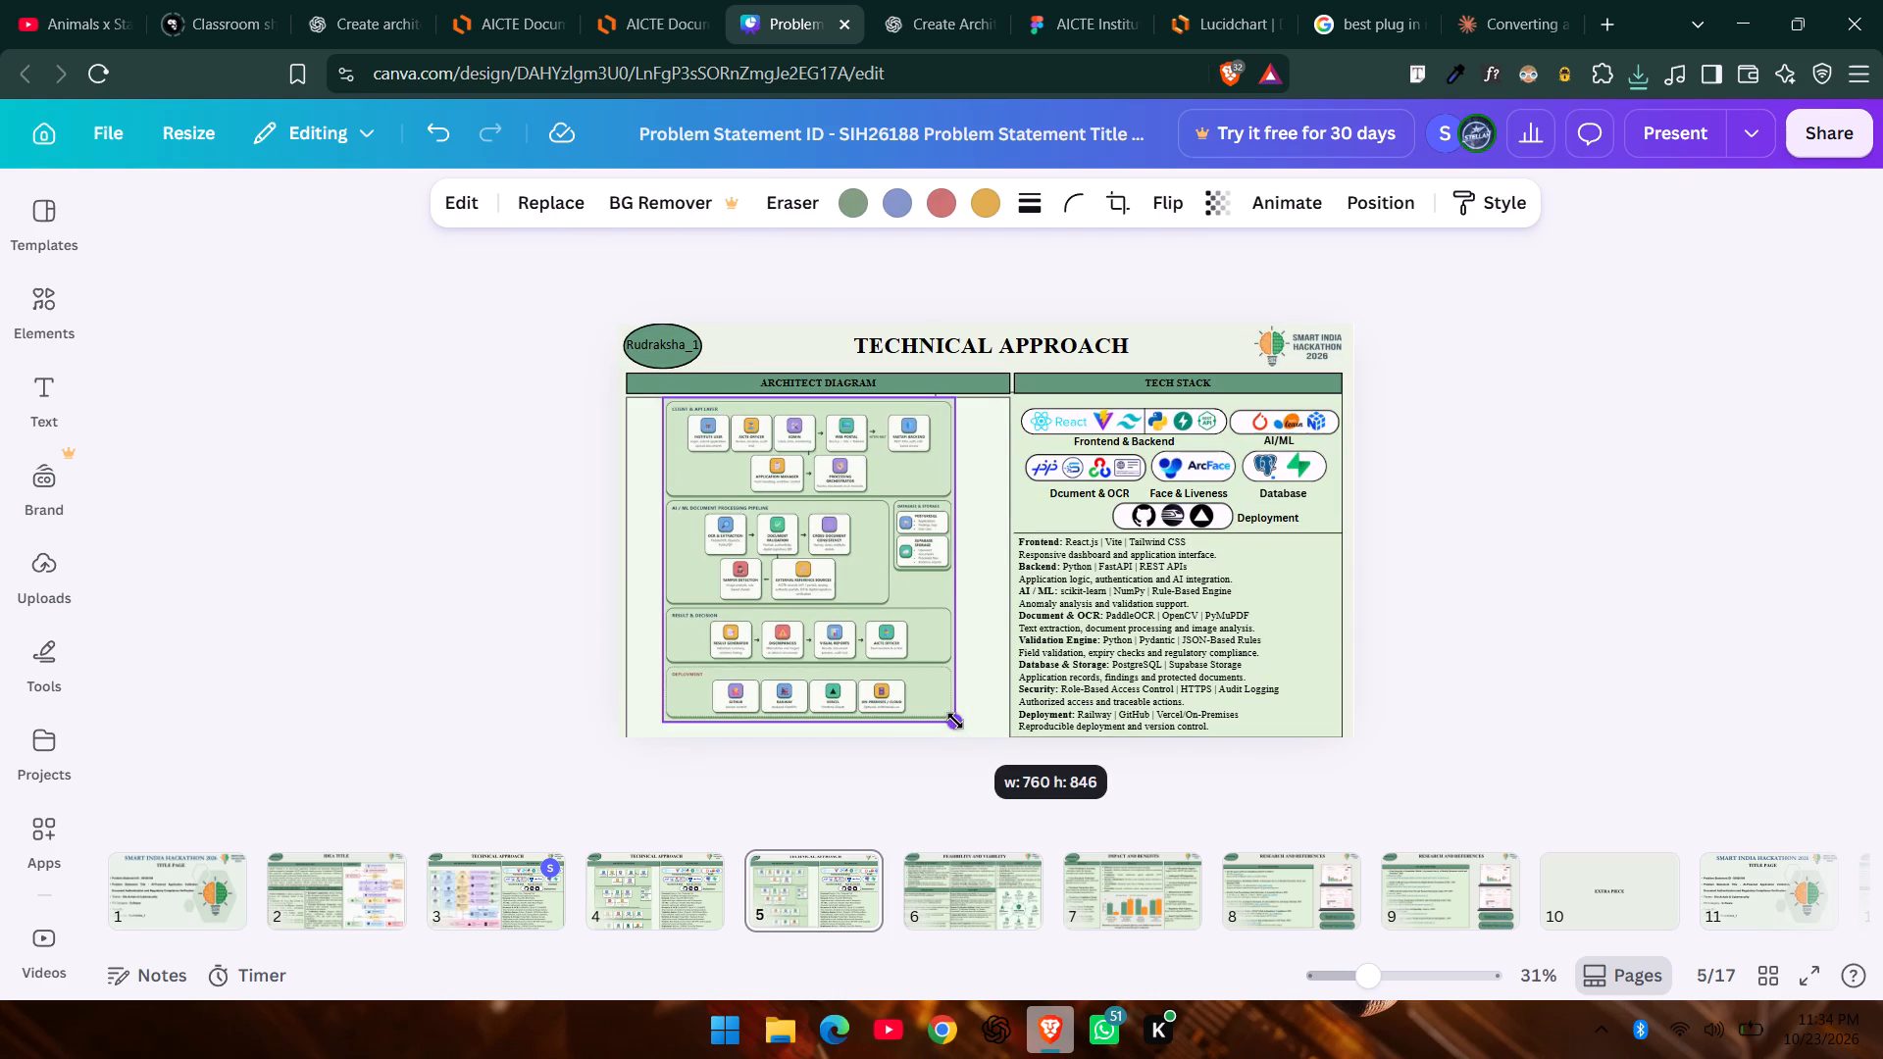
{"action": "left_click_drag", "start_coordinate": [955, 721], "coordinate": [966, 727]}
Widen the diagram from its right side and adjust its upper corners to about 833 wide by 870 high, just below the Architect Diagram header.
{"action": "left_click_drag", "start_coordinate": [973, 554], "coordinate": [992, 554]}
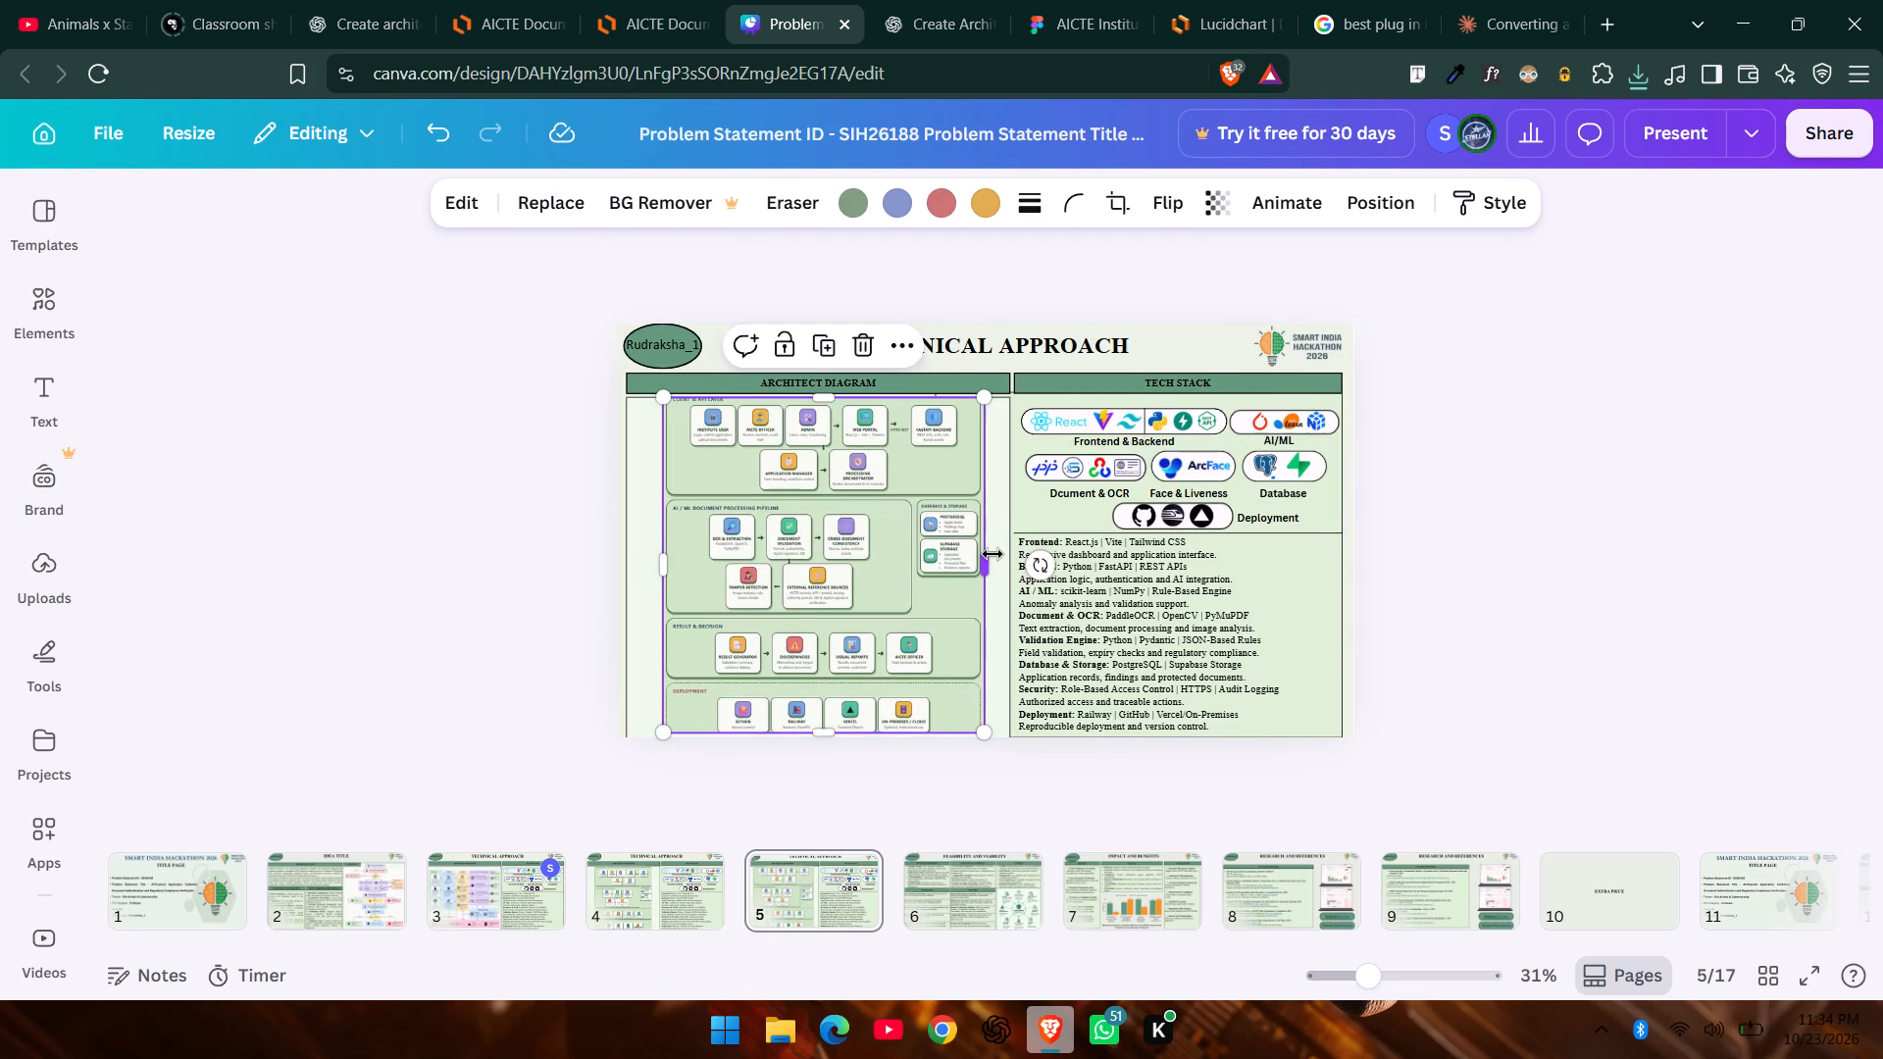
{"action": "scroll", "coordinate": [992, 554], "scroll_direction": "up", "scroll_amount": 4, "text": "ctrl"}
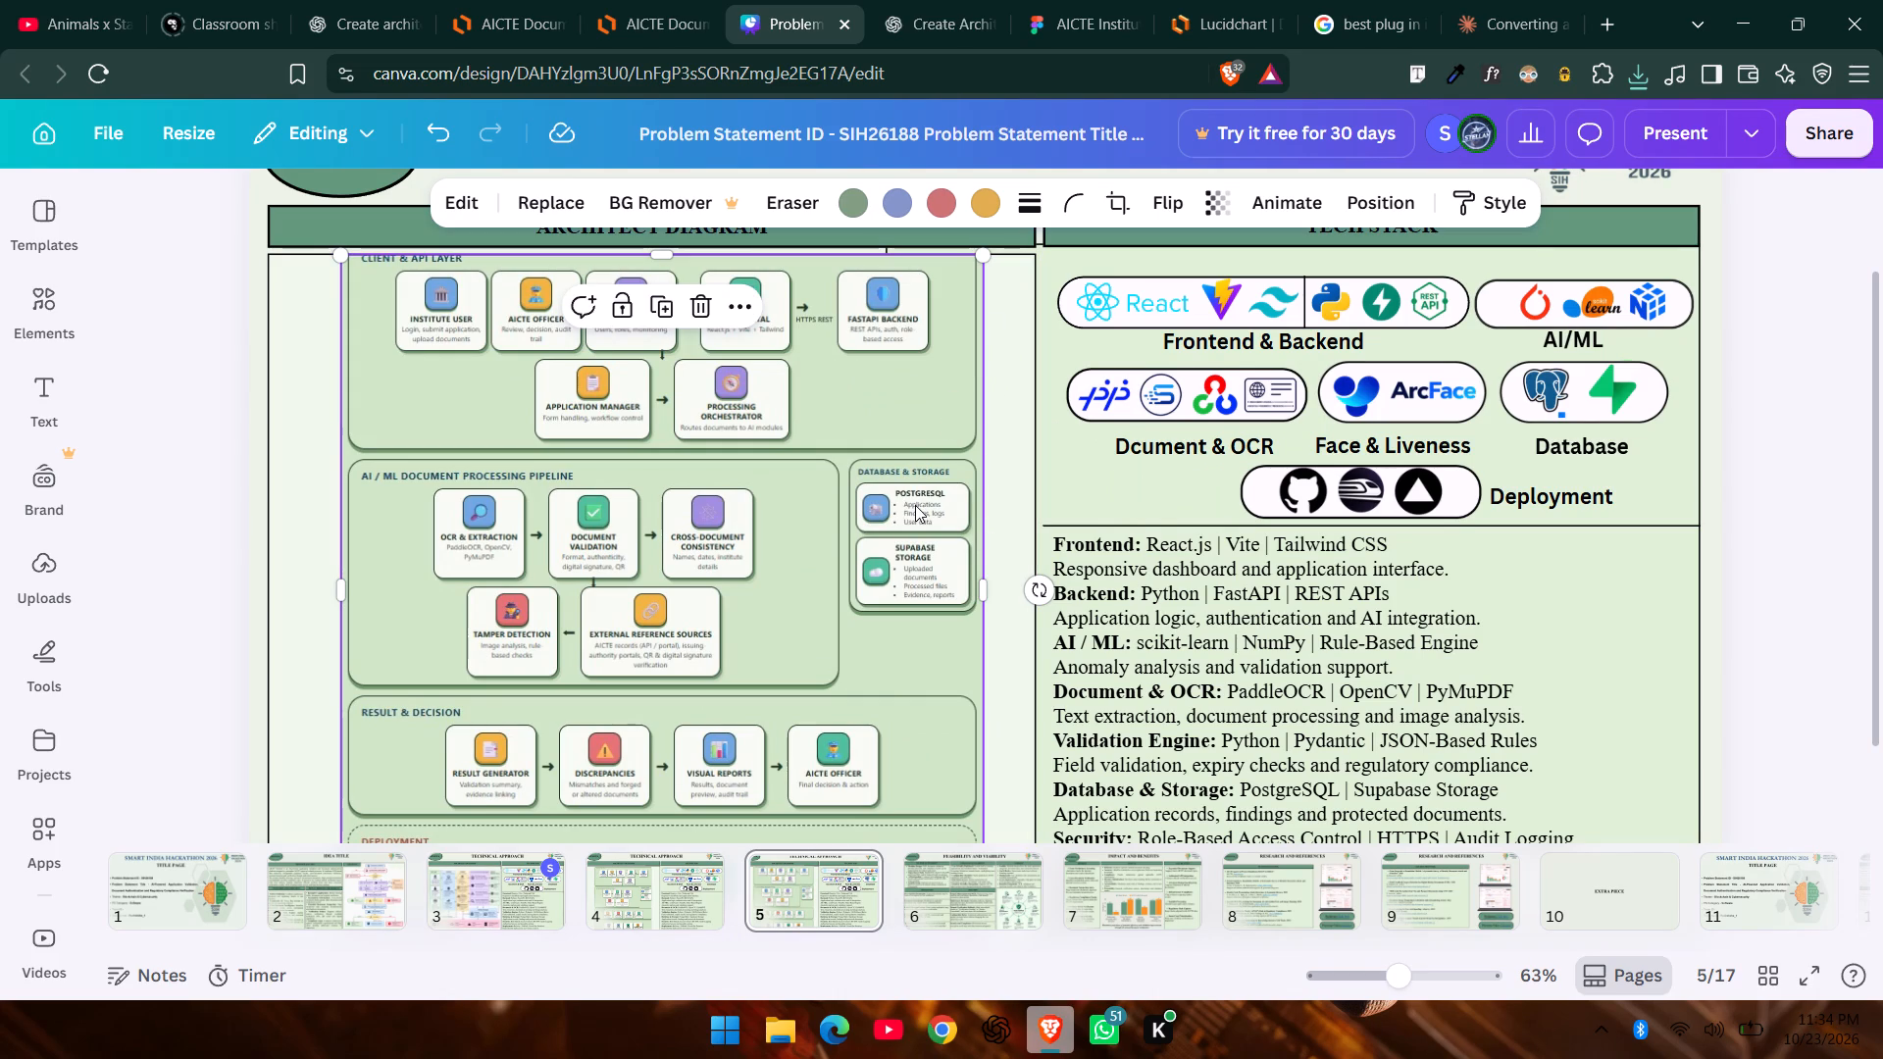
{"action": "scroll", "coordinate": [915, 505], "scroll_direction": "down", "scroll_amount": 1, "text": "ctrl"}
{"action": "left_click", "coordinate": [803, 534]}
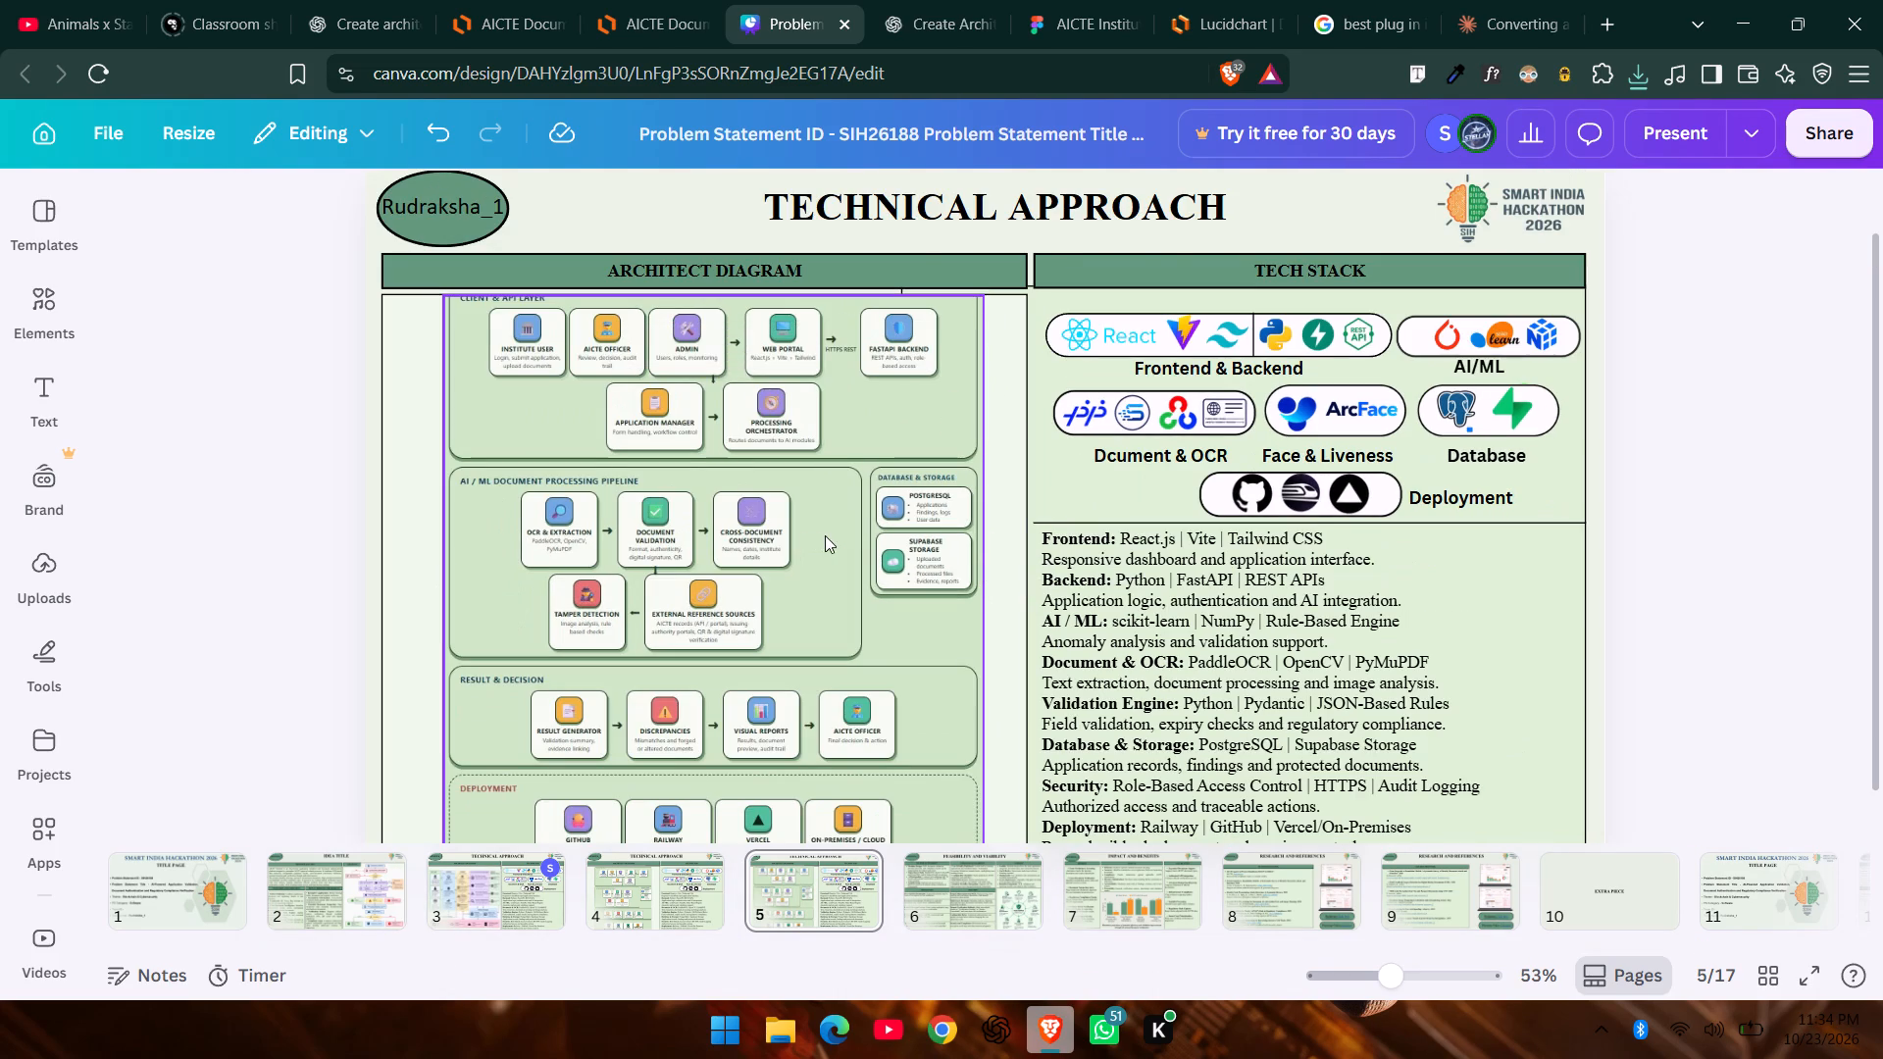
{"action": "left_click", "coordinate": [974, 316]}
{"action": "left_click_drag", "start_coordinate": [982, 300], "coordinate": [982, 318]}
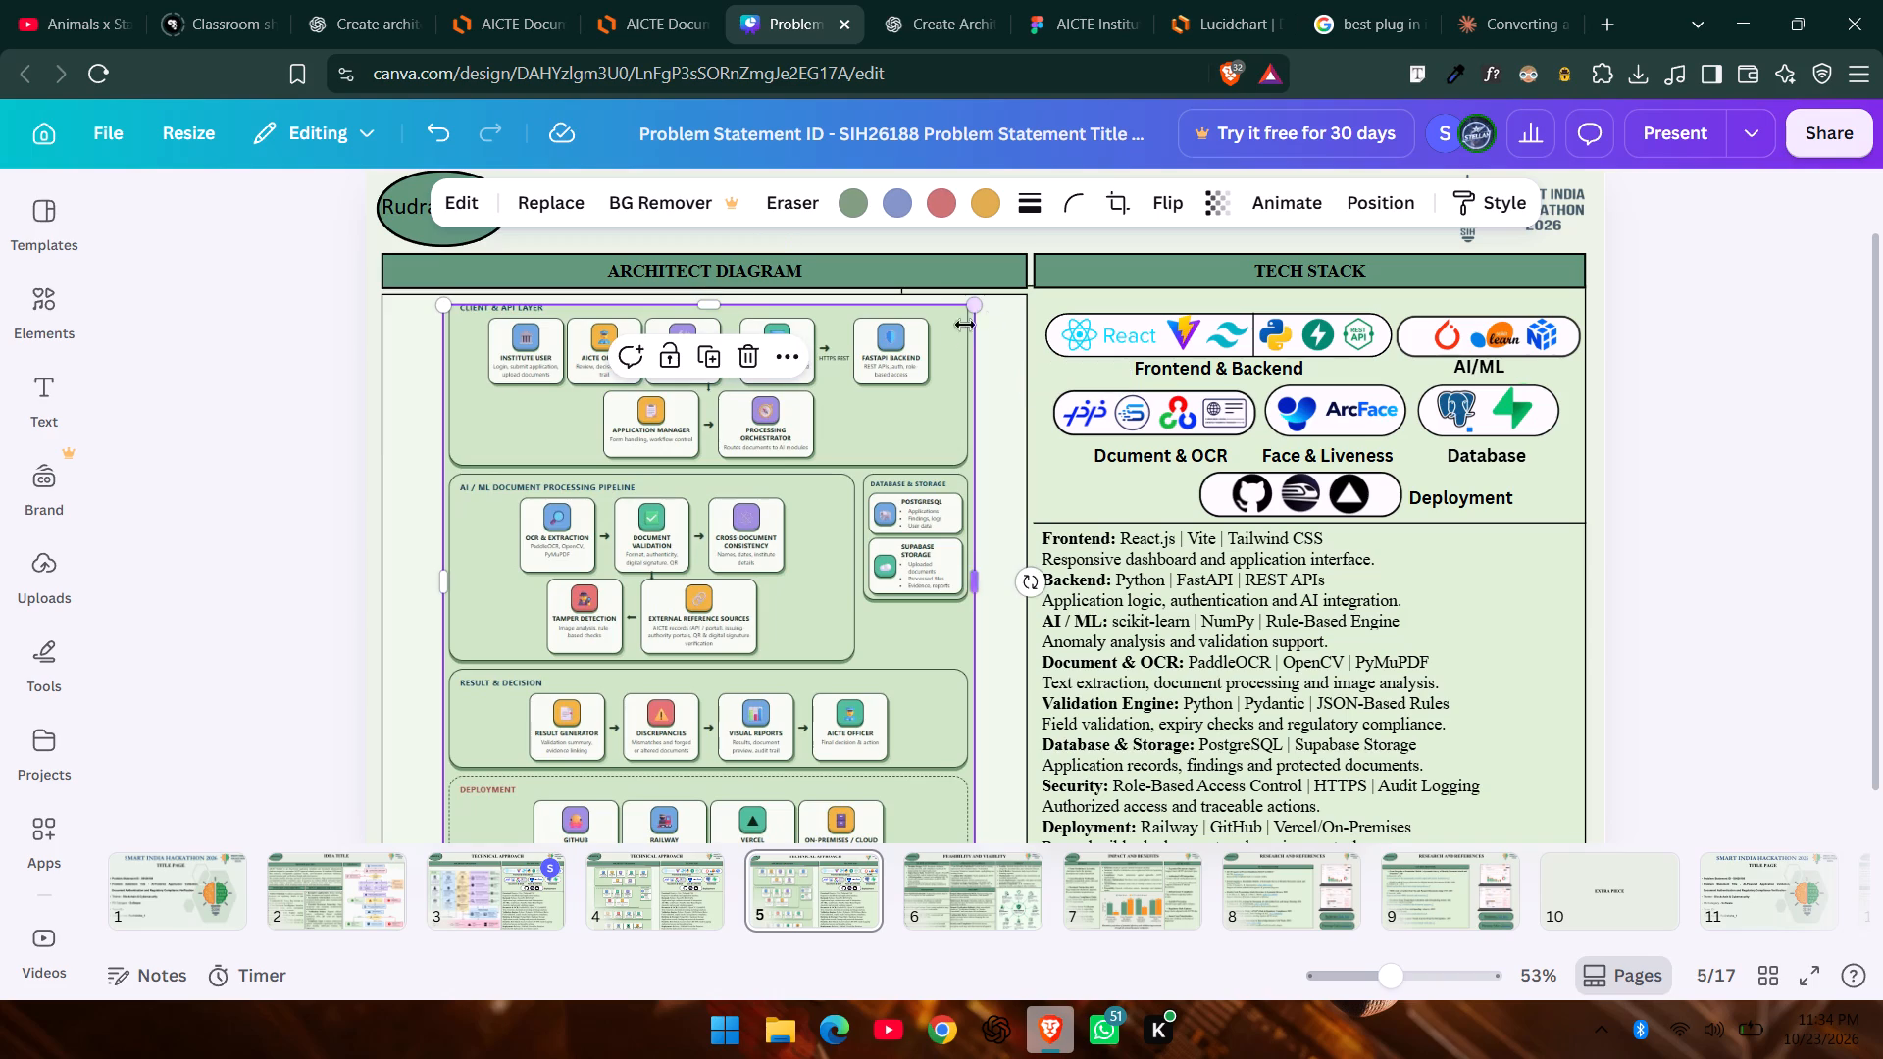
{"action": "left_click", "coordinate": [447, 307]}
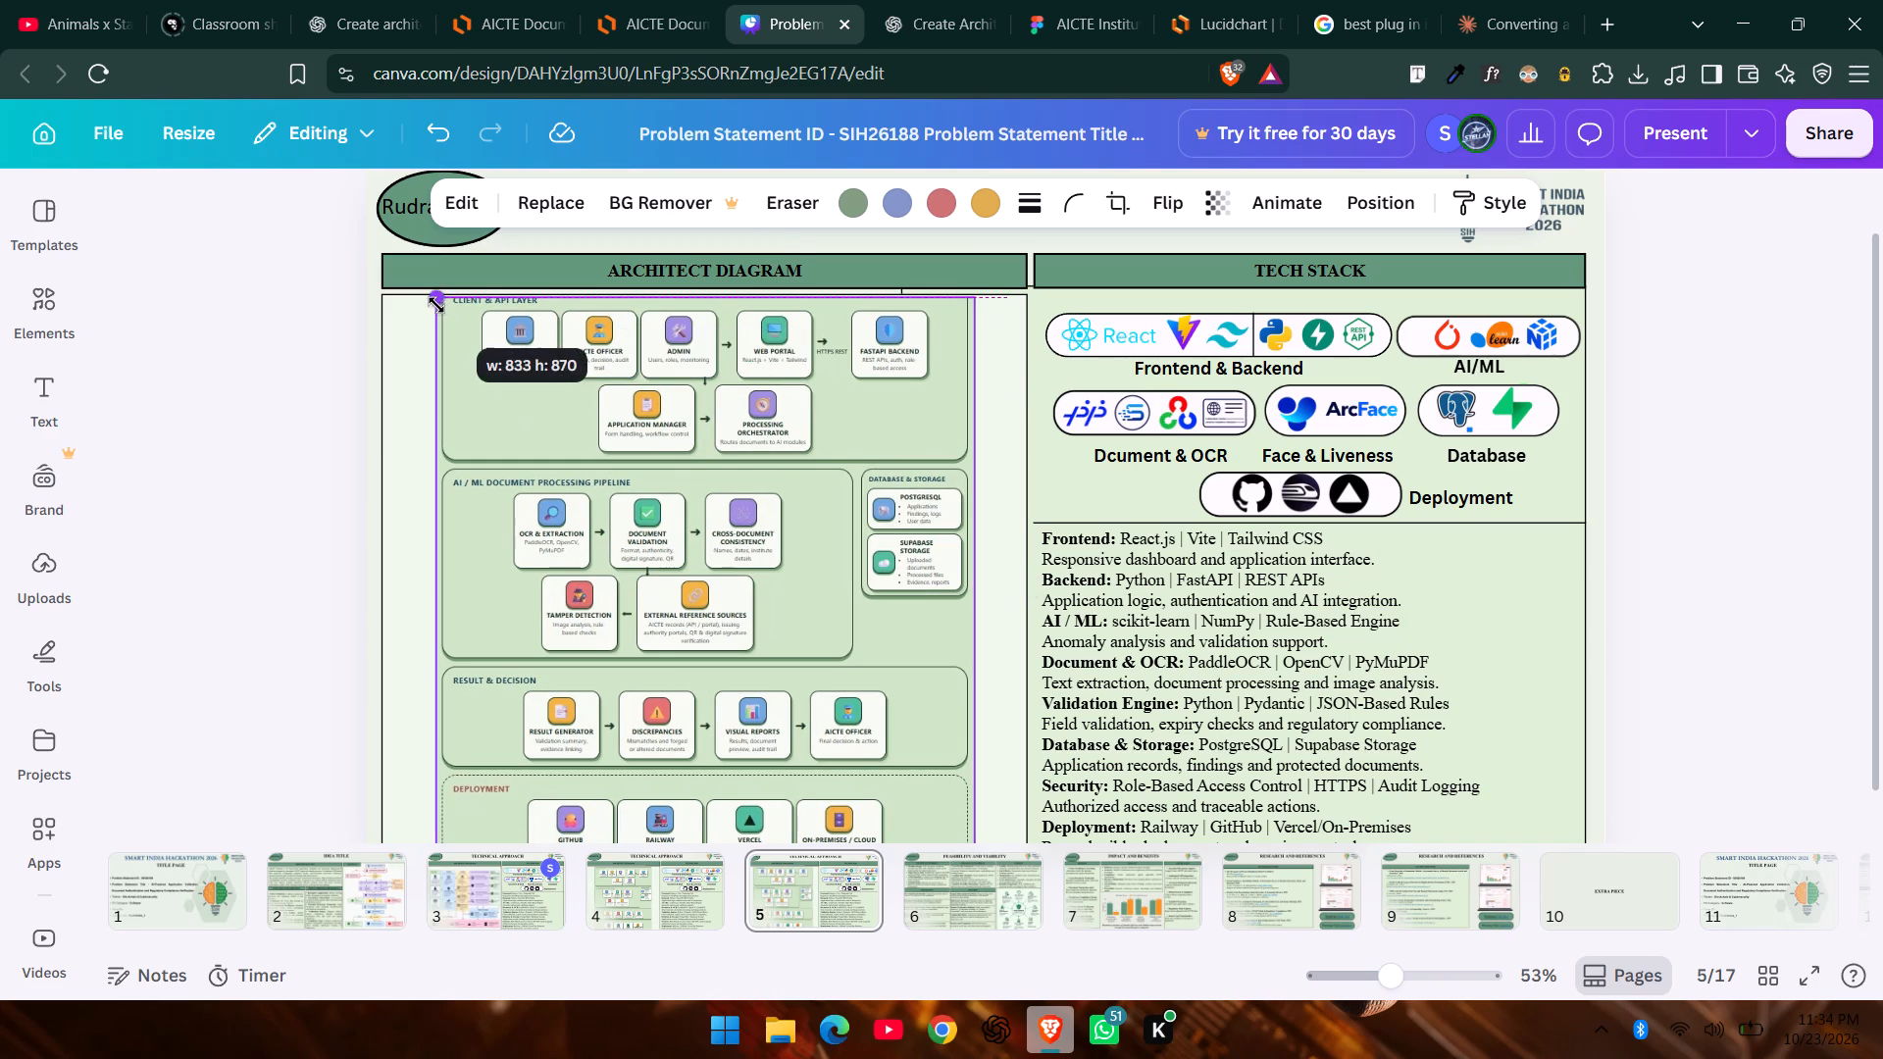
{"action": "scroll", "coordinate": [356, 466], "scroll_direction": "down", "scroll_amount": 1, "text": "ctrl"}
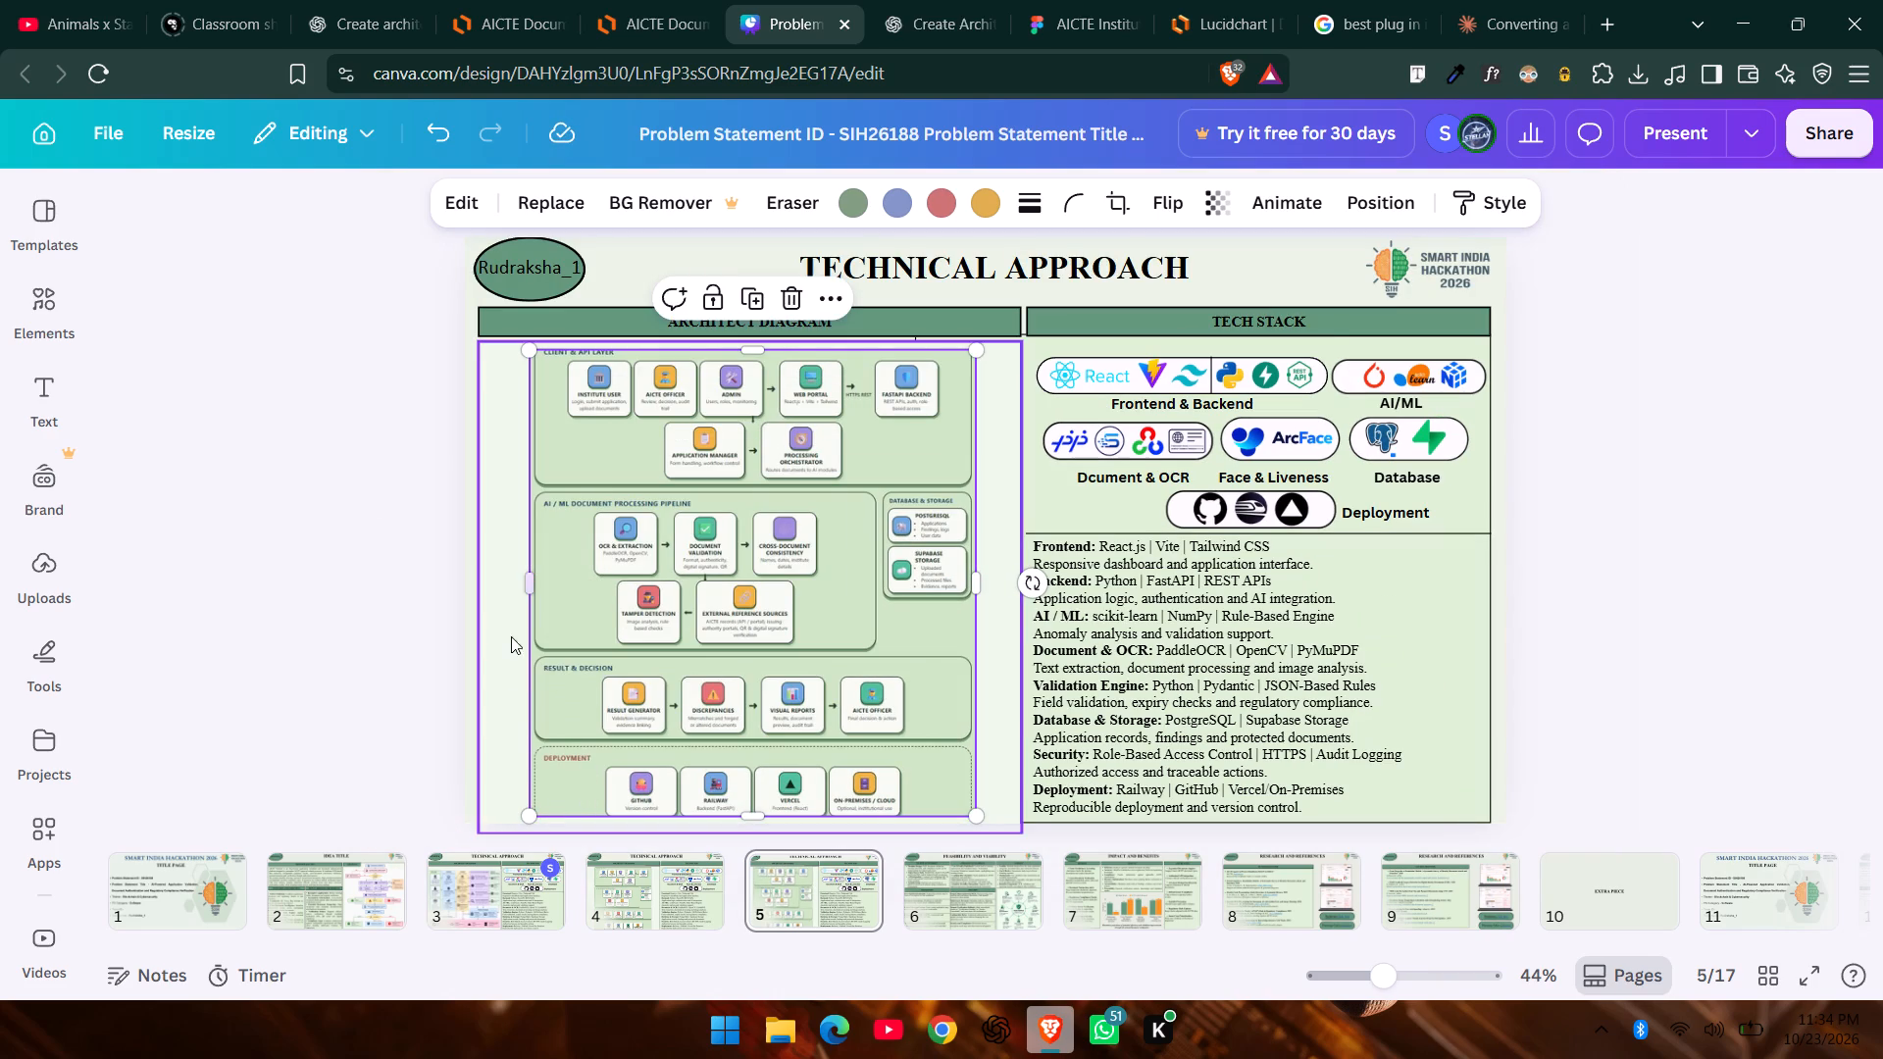
Crop a narrow strip off the left side of the diagram, up to the edge of its leftmost boxes.
{"action": "left_click_drag", "start_coordinate": [532, 586], "coordinate": [562, 580]}
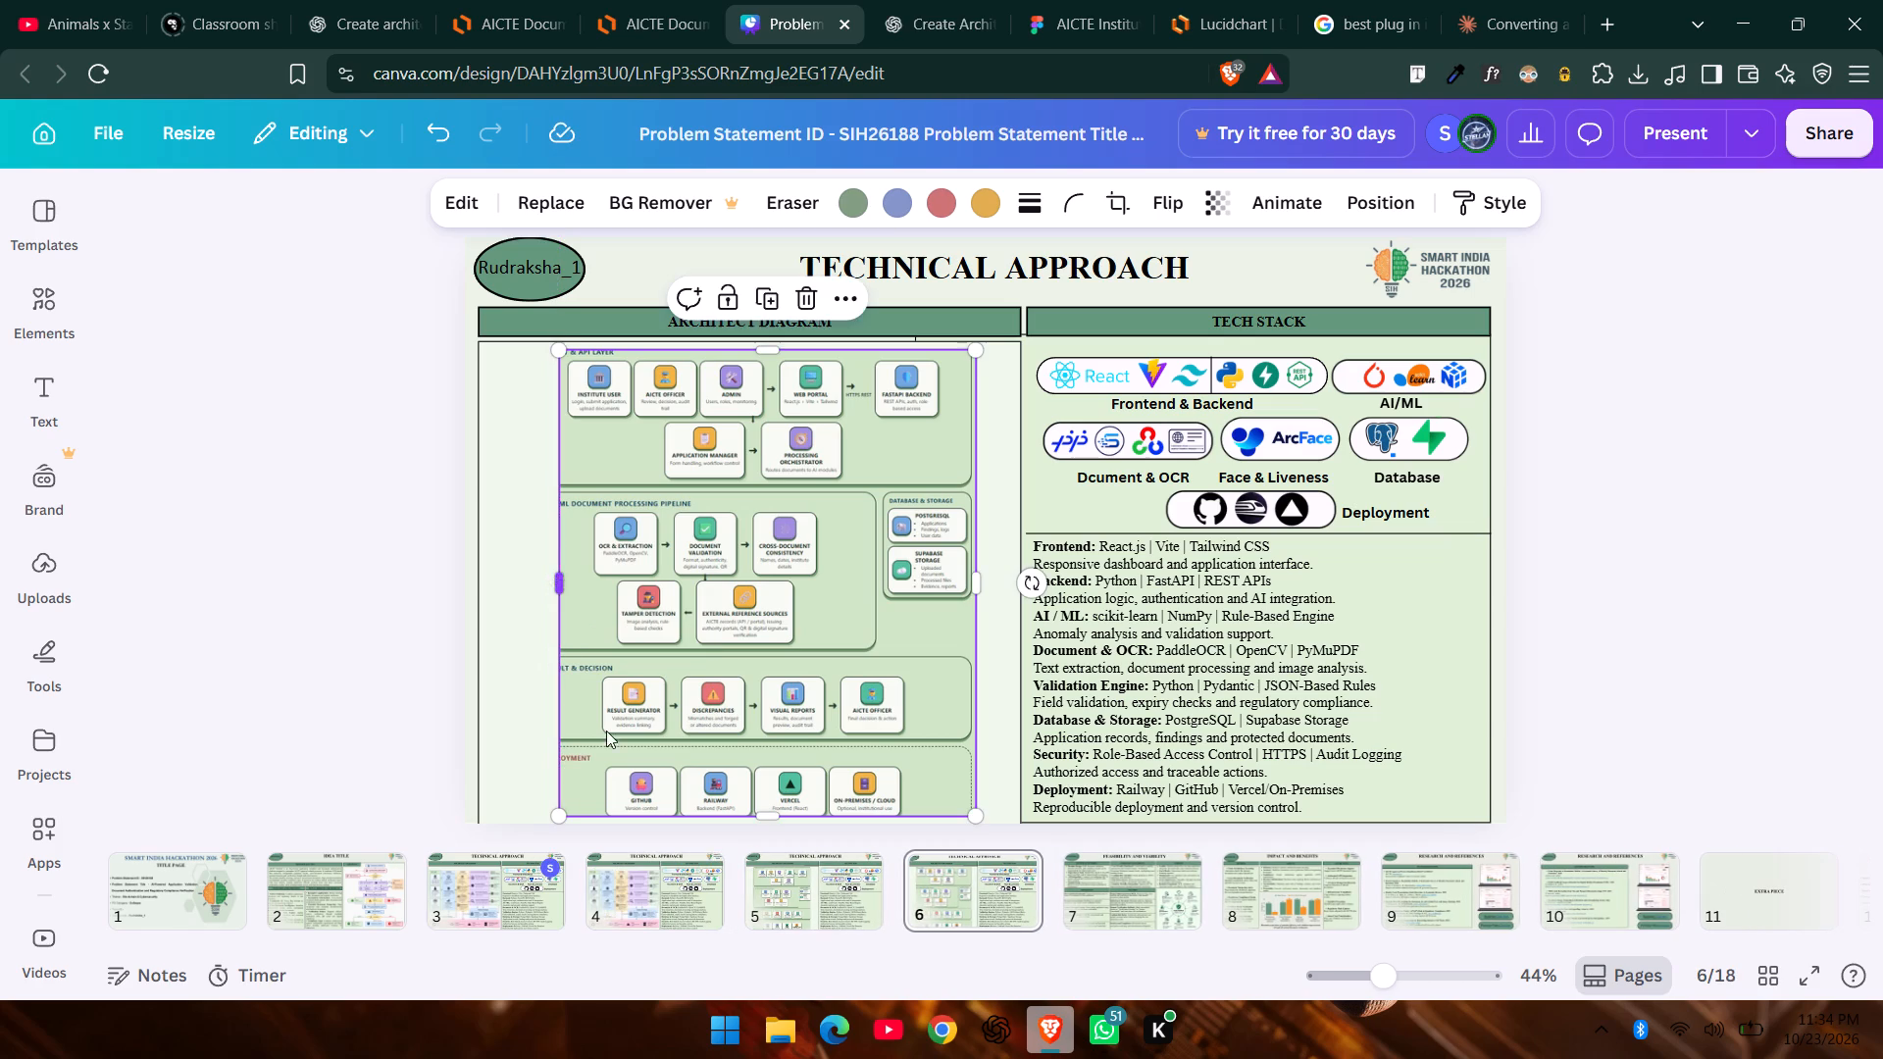
On slide 6, resize the cropped diagram by its upper corners to about 747 wide by 836 high within the Architect Diagram frame.
{"action": "left_click", "coordinate": [818, 906]}
{"action": "left_click", "coordinate": [603, 874]}
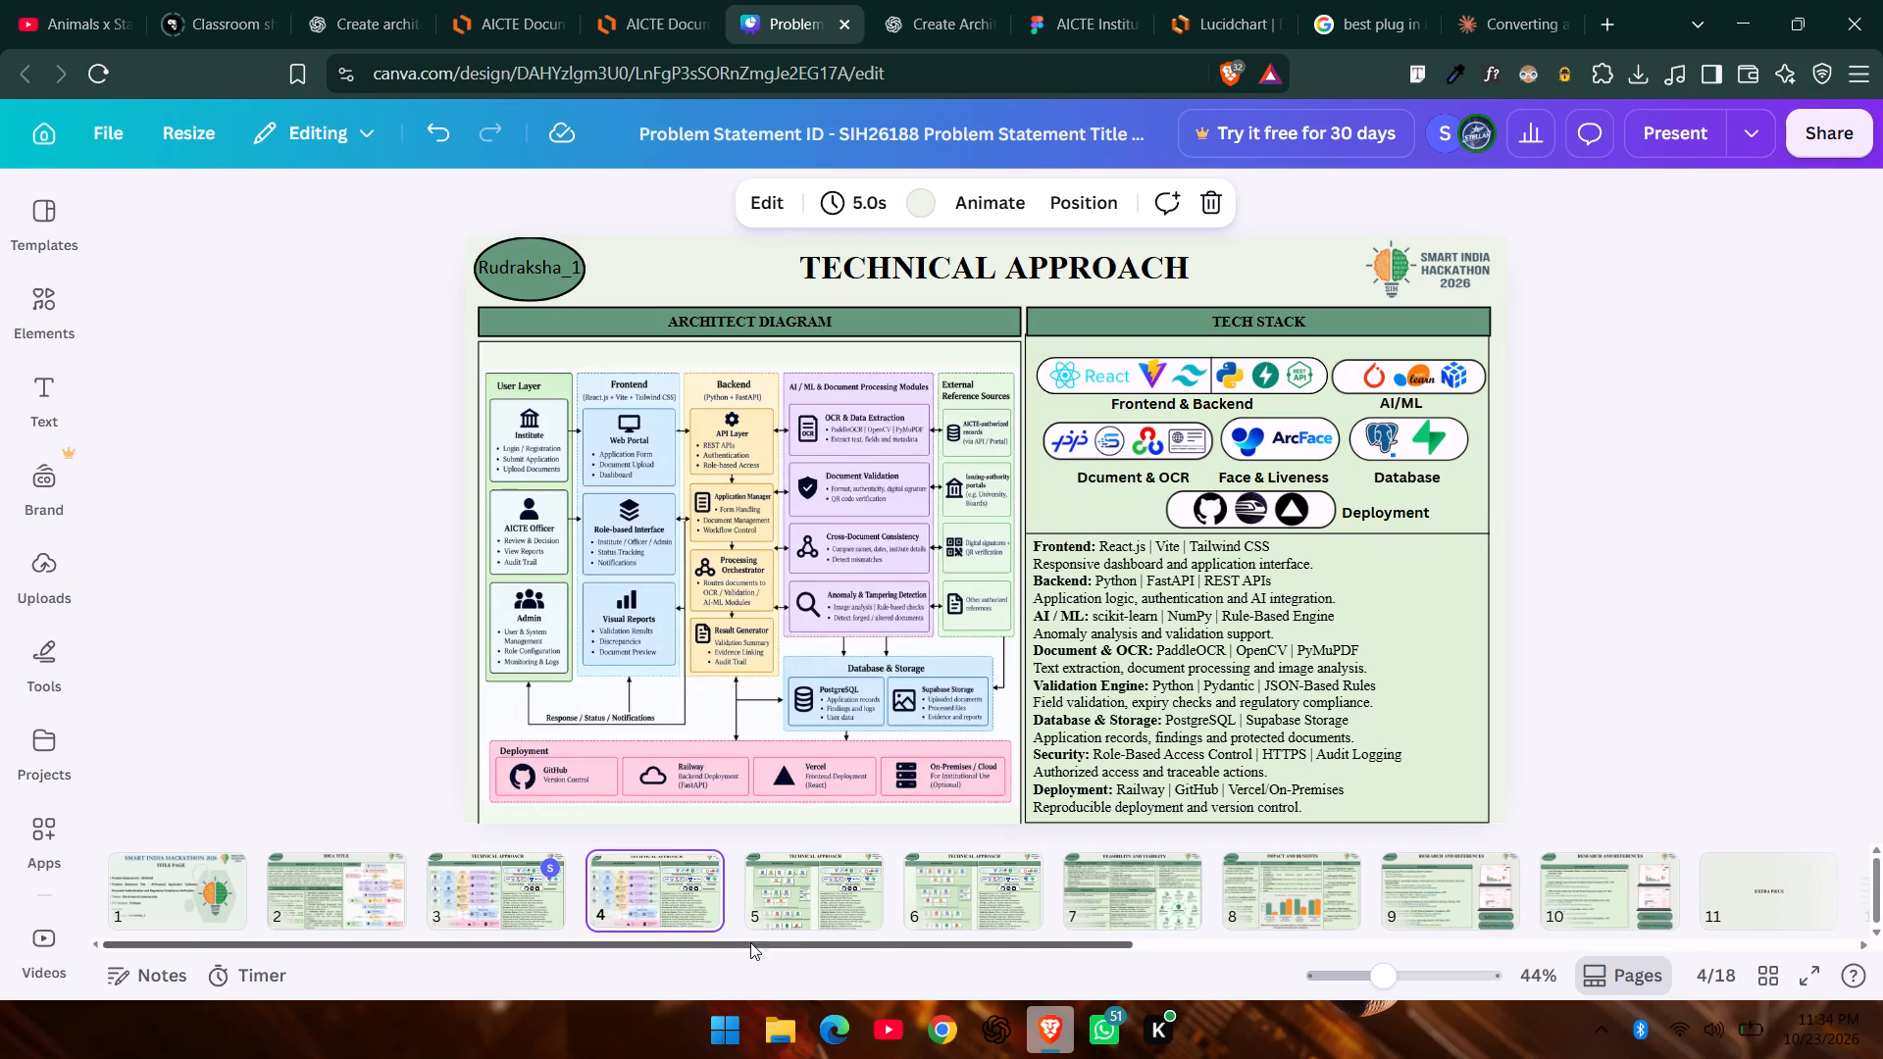
{"action": "left_click", "coordinate": [812, 910]}
{"action": "left_click", "coordinate": [934, 898]}
{"action": "left_click", "coordinate": [717, 575]}
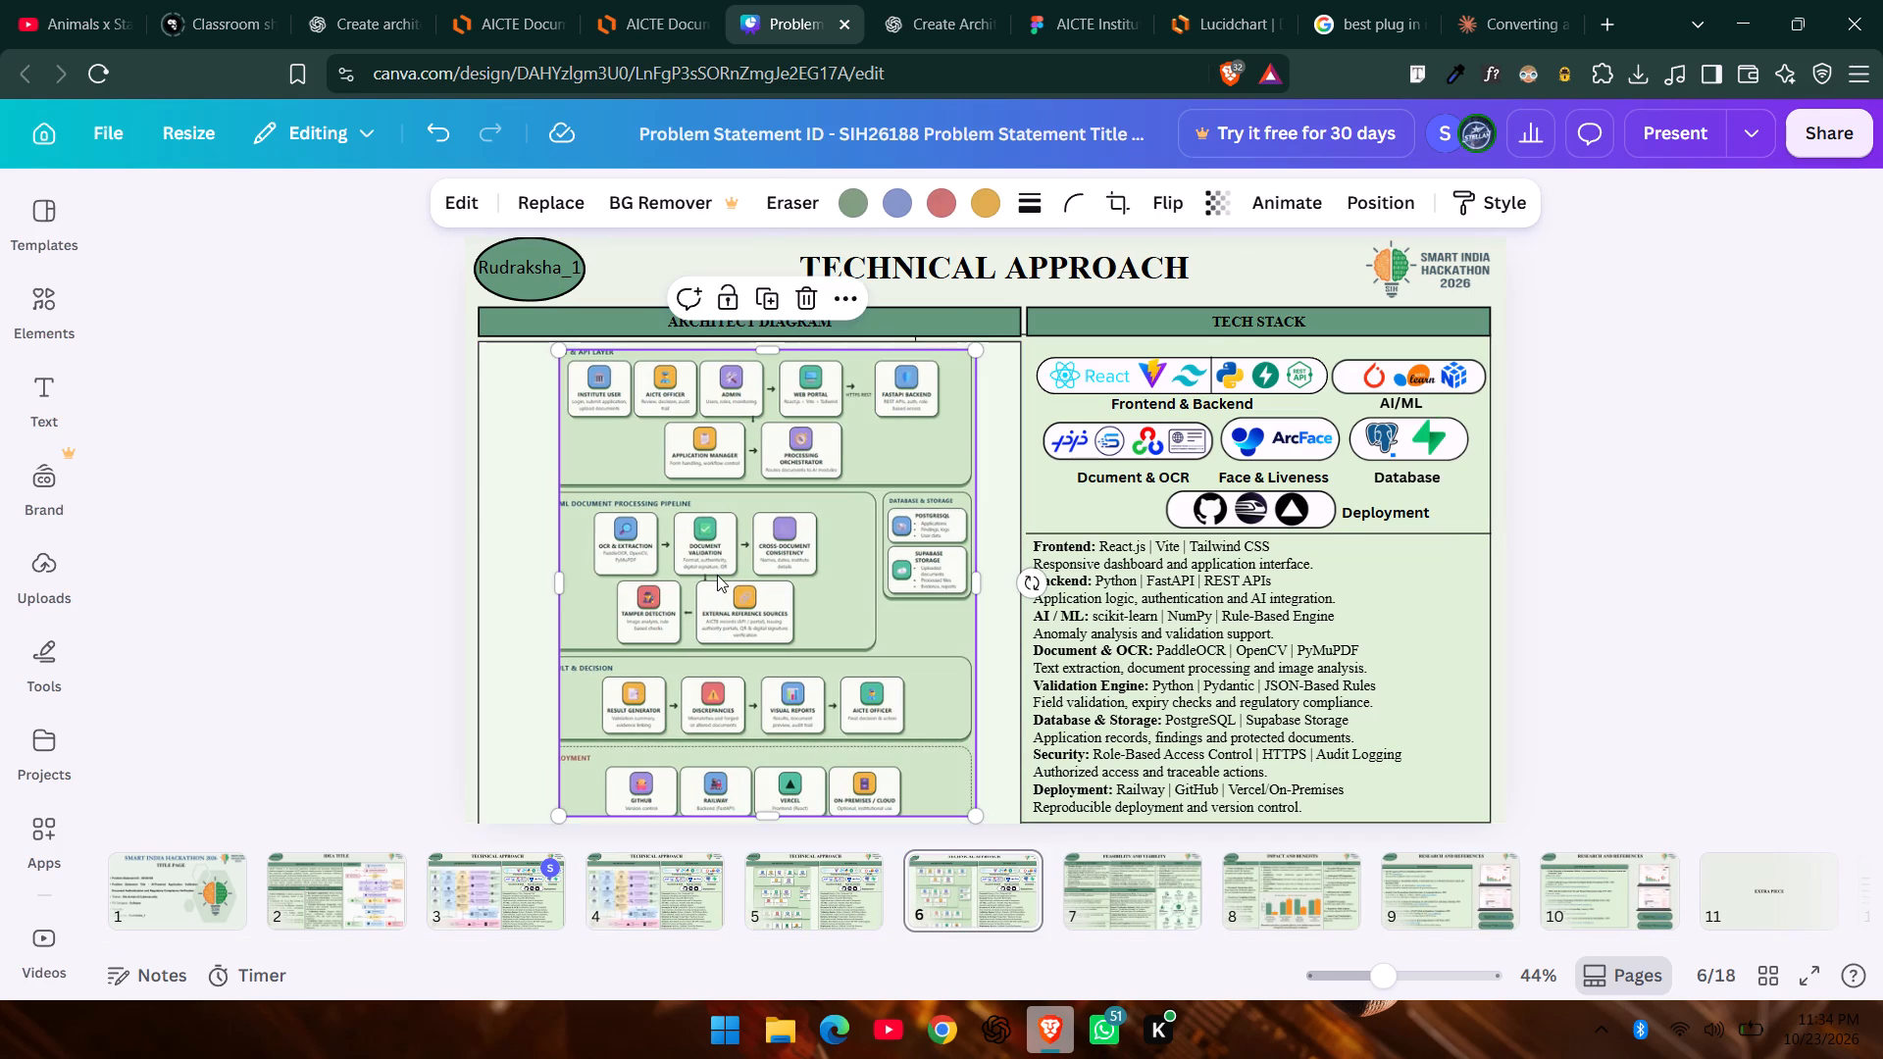
{"action": "left_click_drag", "start_coordinate": [972, 352], "coordinate": [995, 354]}
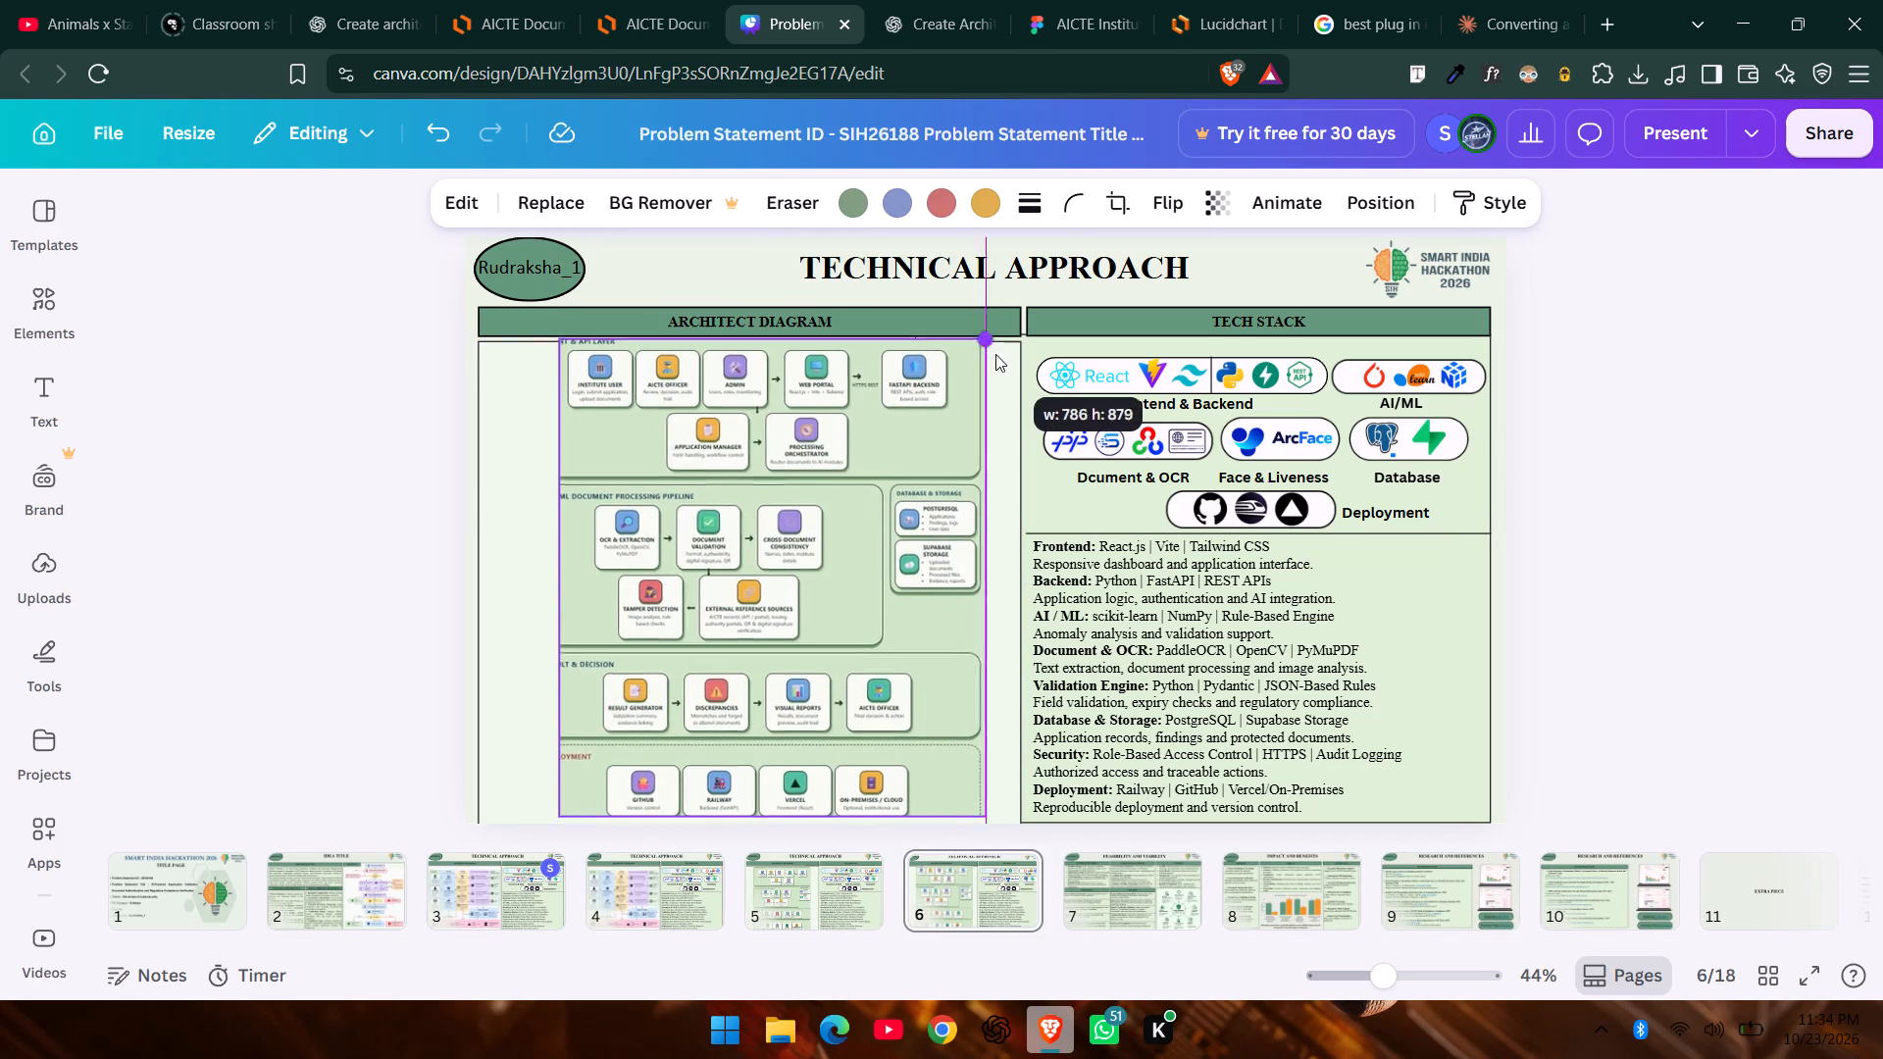
{"action": "left_click_drag", "start_coordinate": [995, 354], "coordinate": [973, 369]}
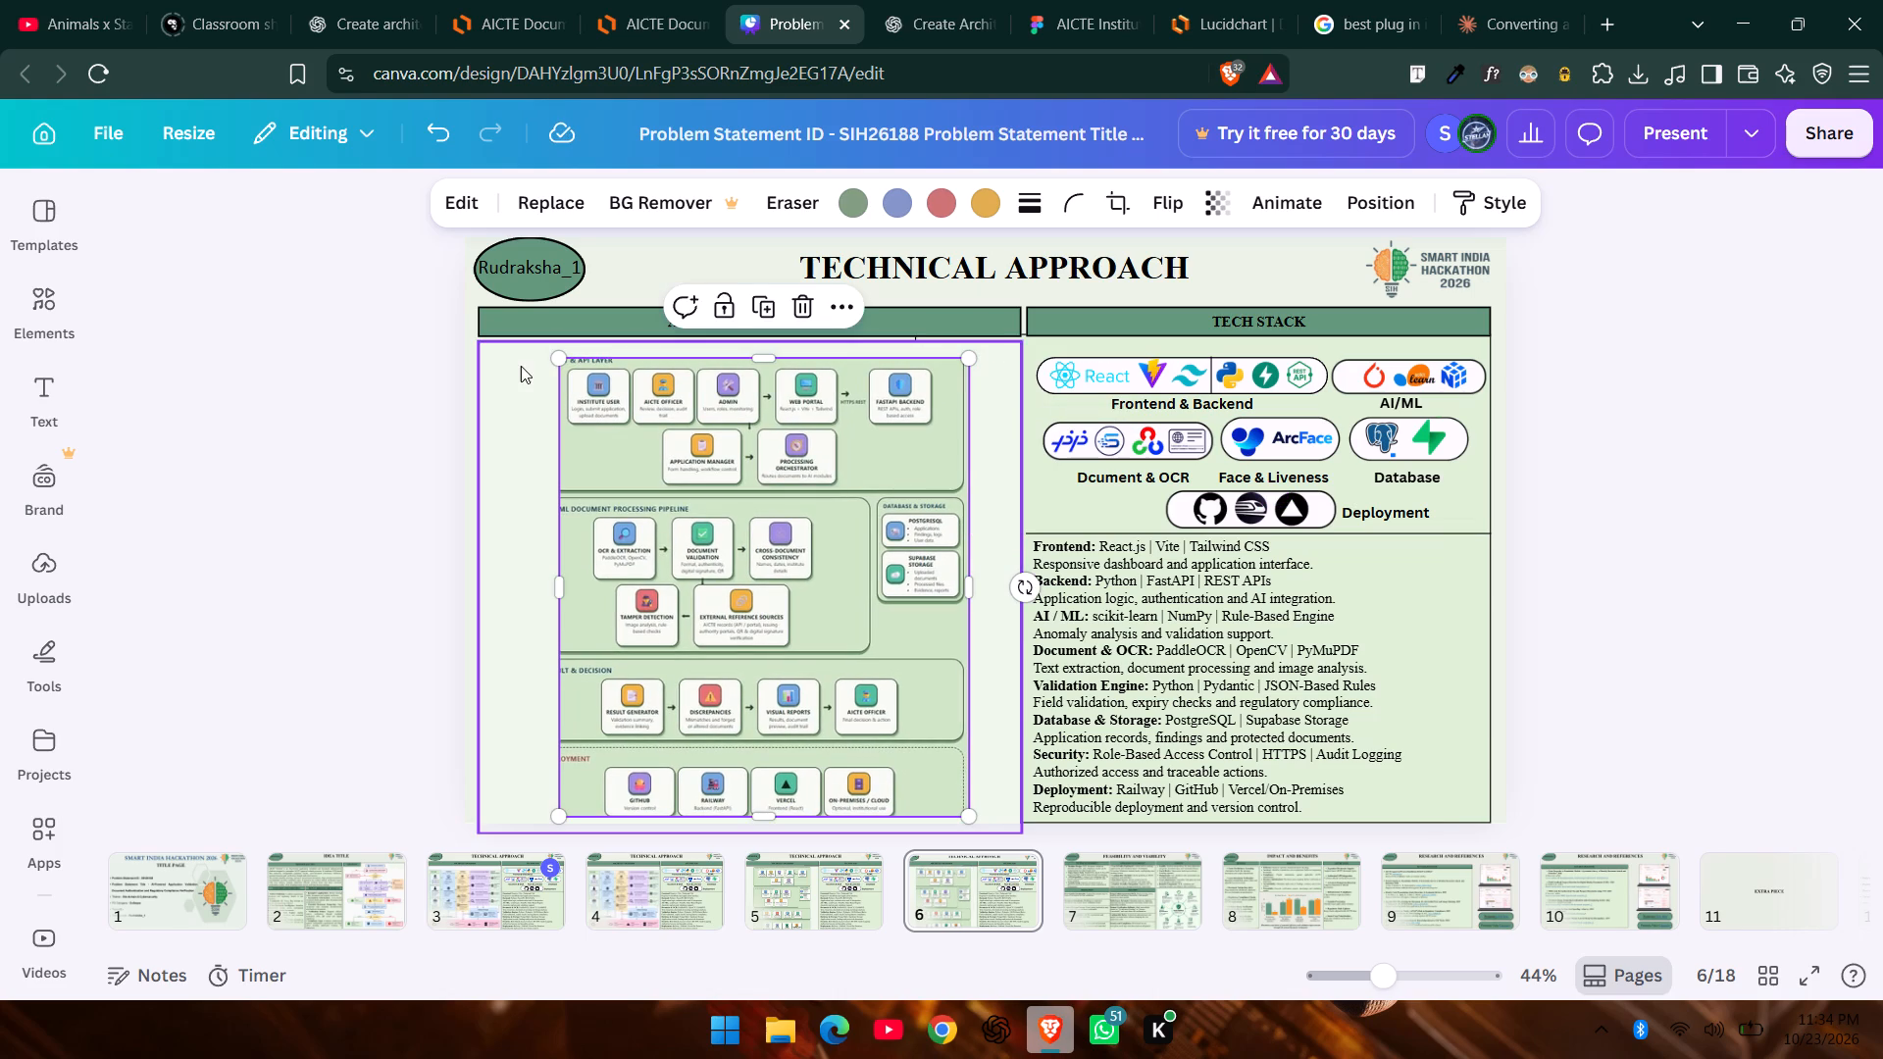
{"action": "left_click", "coordinate": [496, 353]}
{"action": "left_click", "coordinate": [612, 418]}
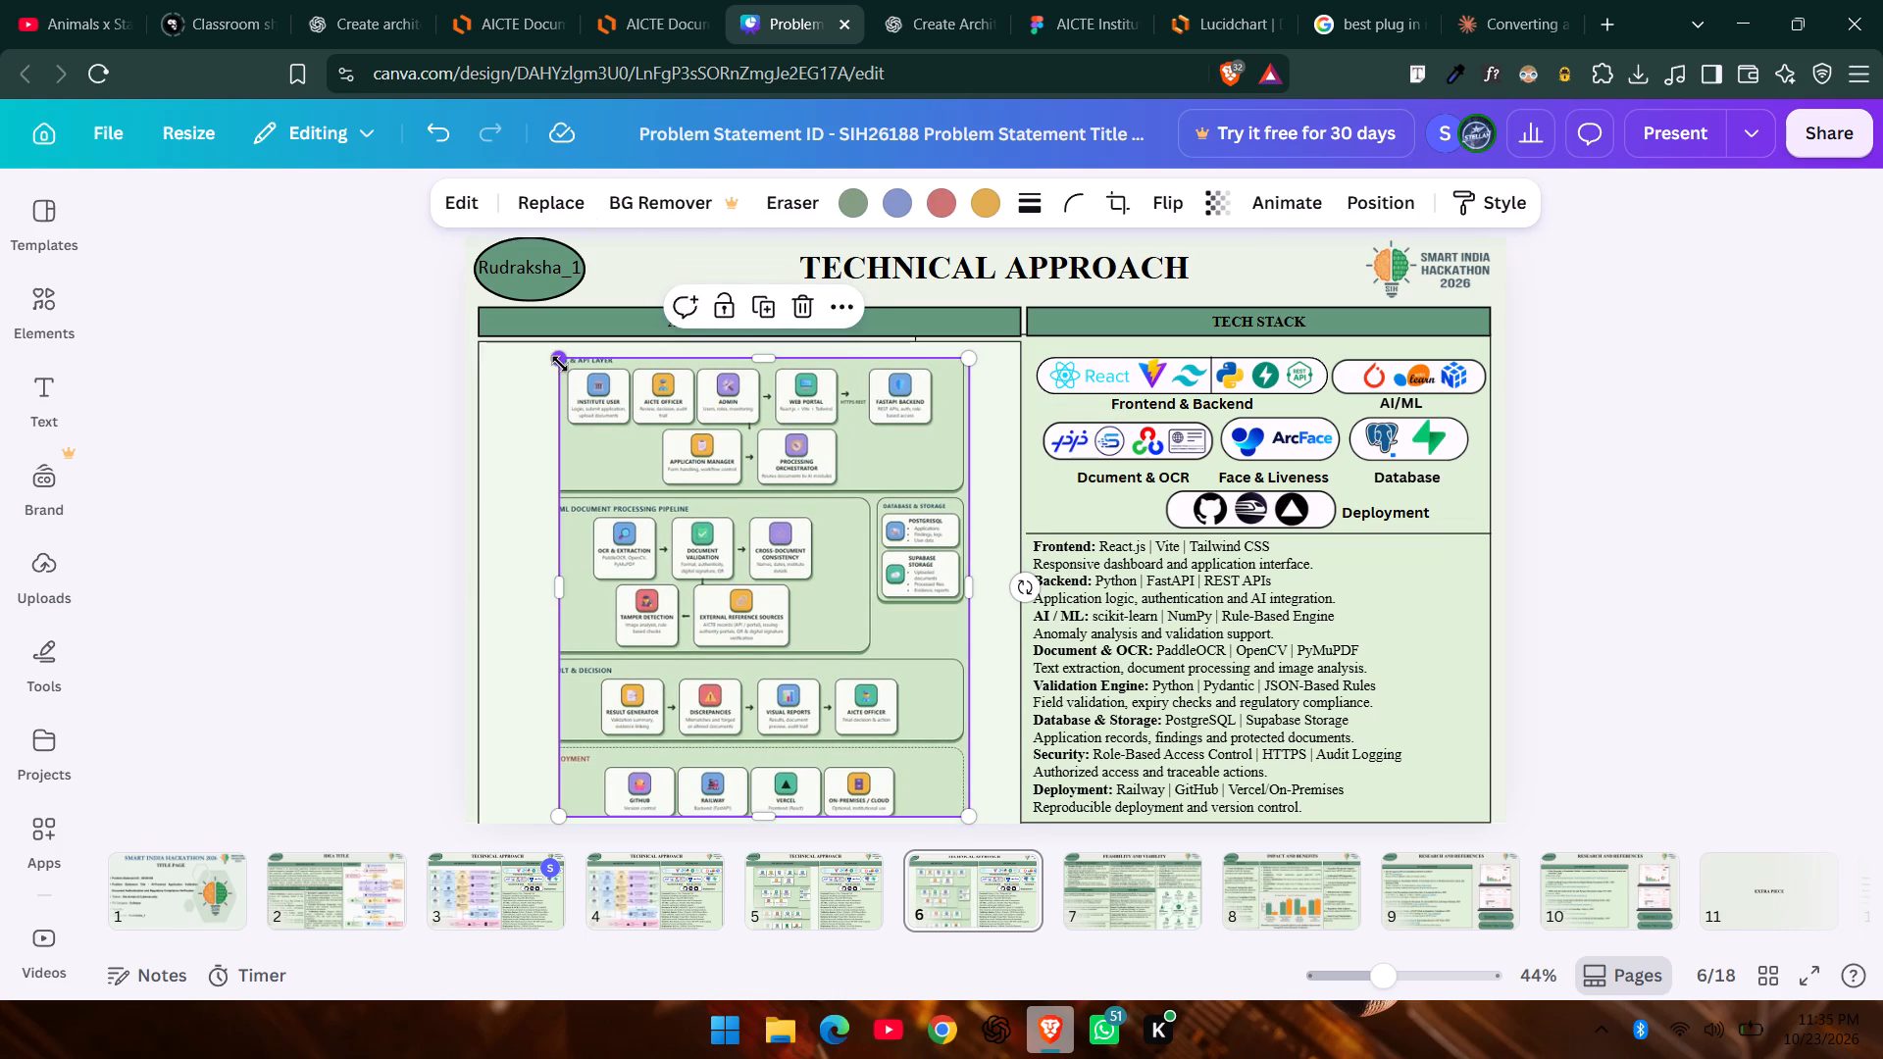
{"action": "left_click_drag", "start_coordinate": [559, 363], "coordinate": [555, 382]}
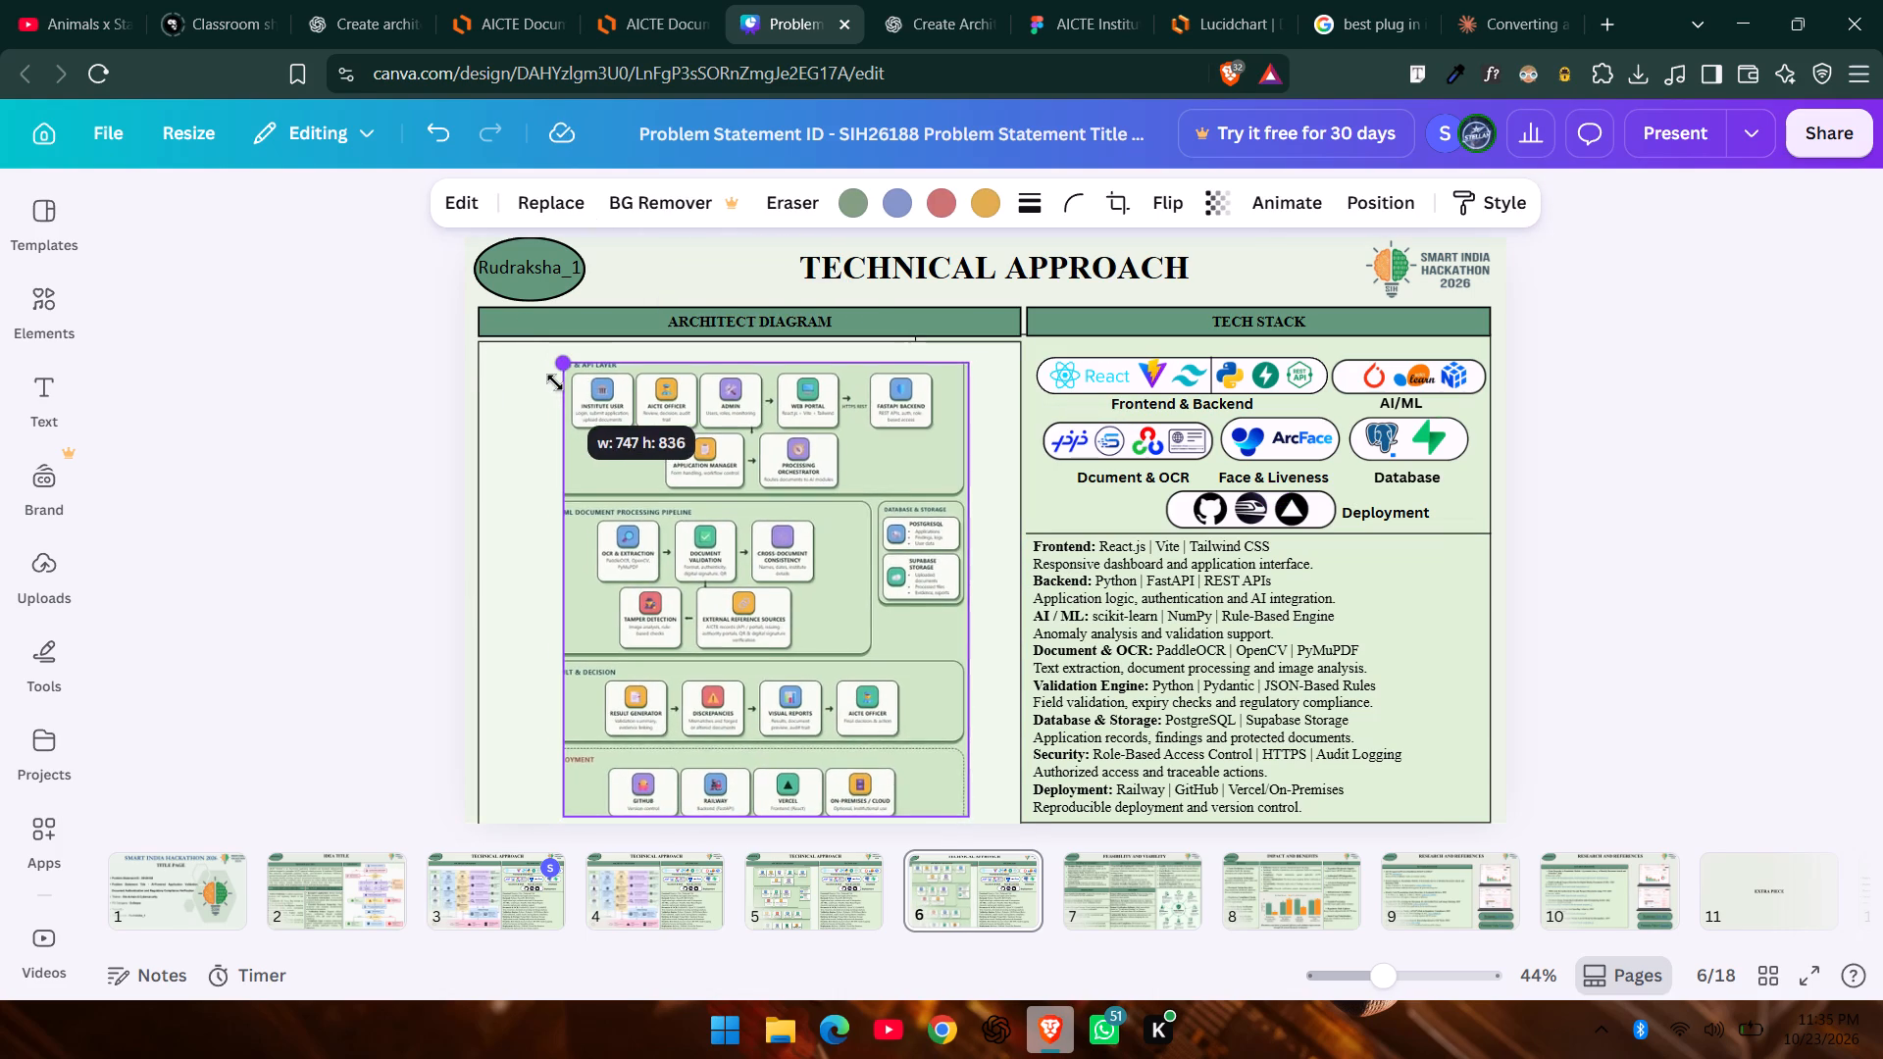
{"action": "left_click_drag", "start_coordinate": [555, 382], "coordinate": [550, 382]}
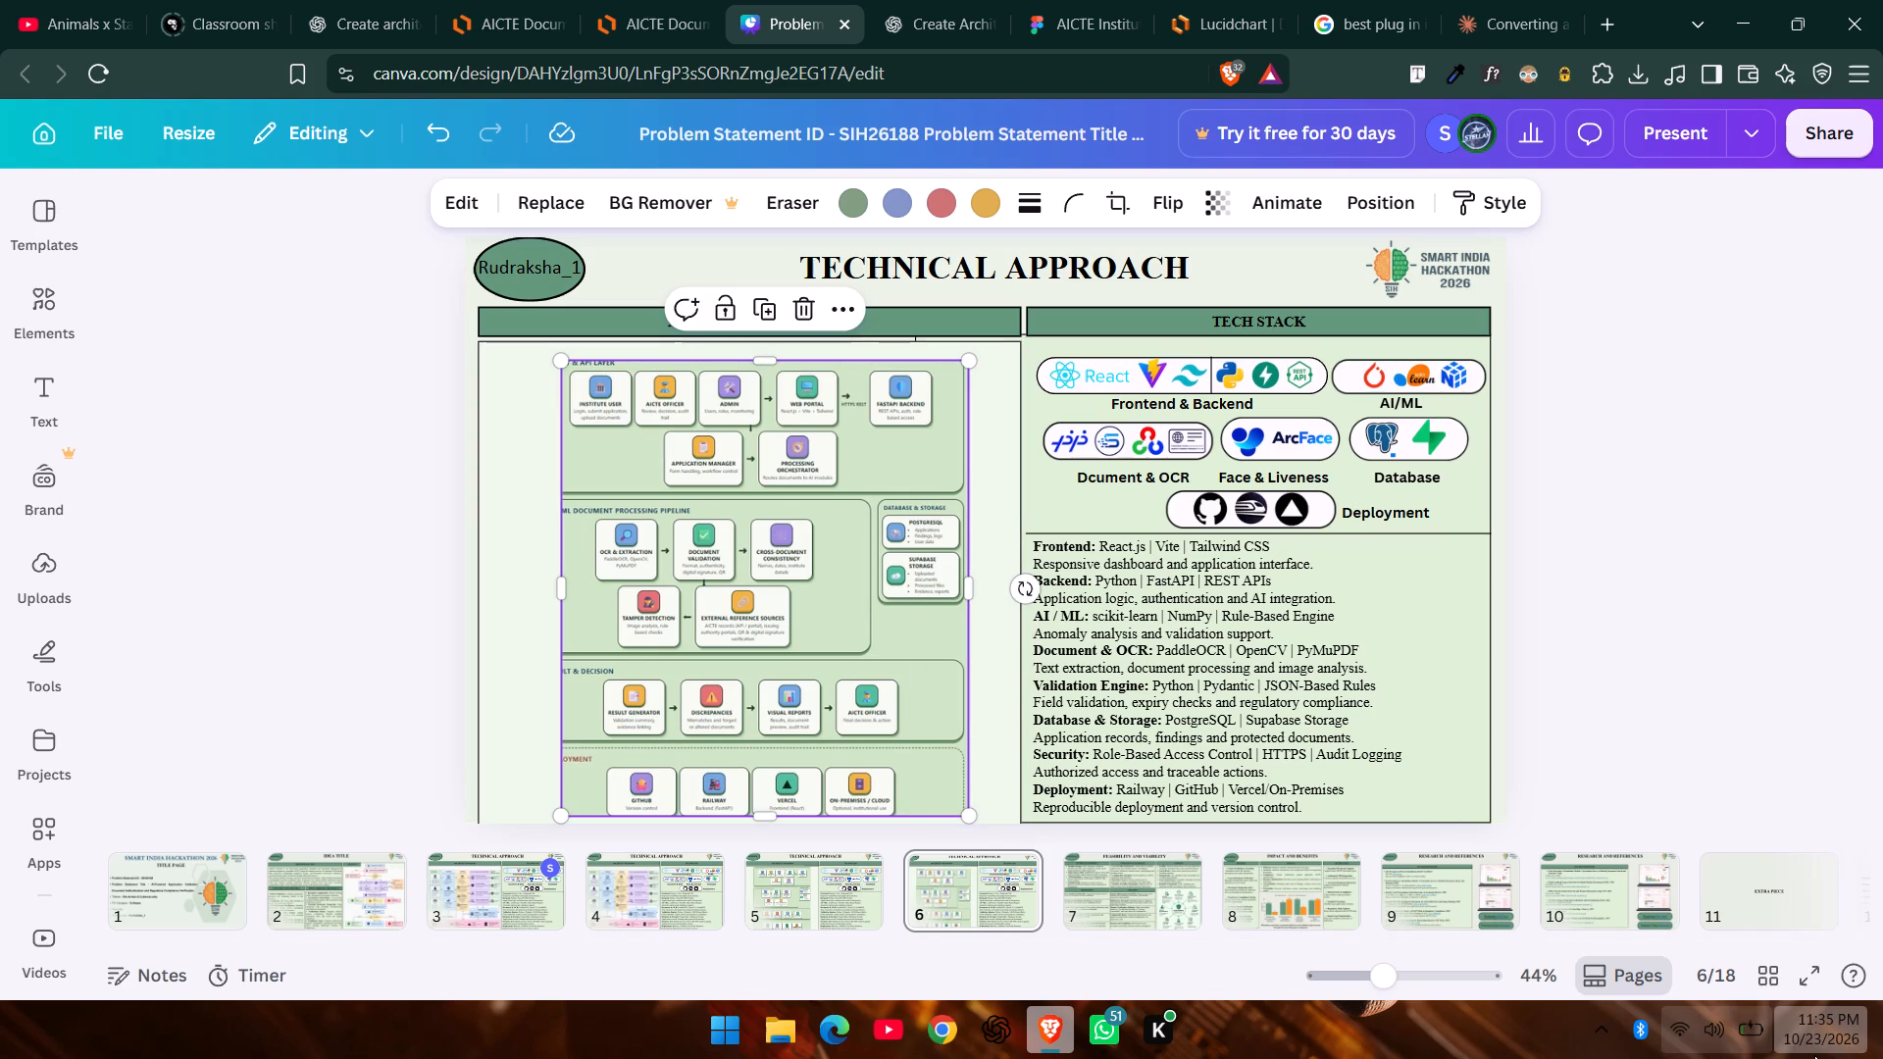
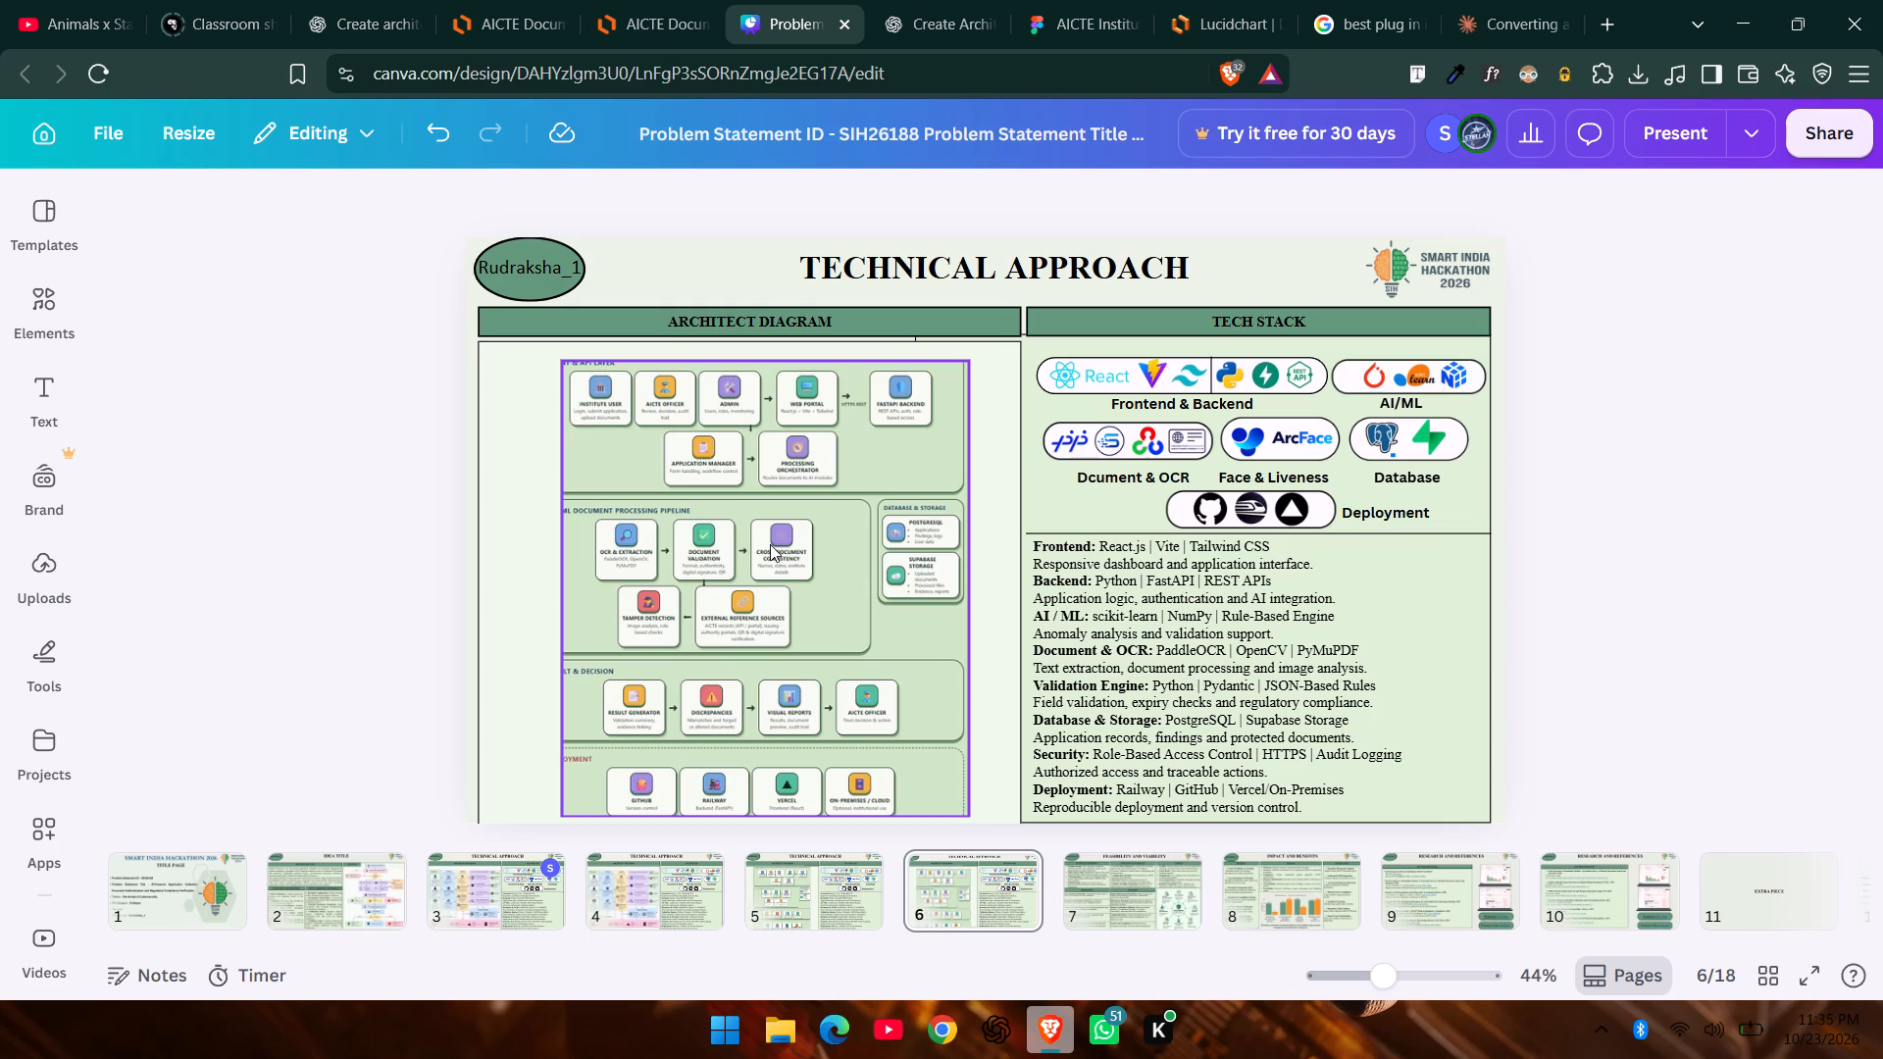
Go to slide 2, Idea Title, and start a screen capture with the whole slide in view.
{"action": "key", "text": "Right"}
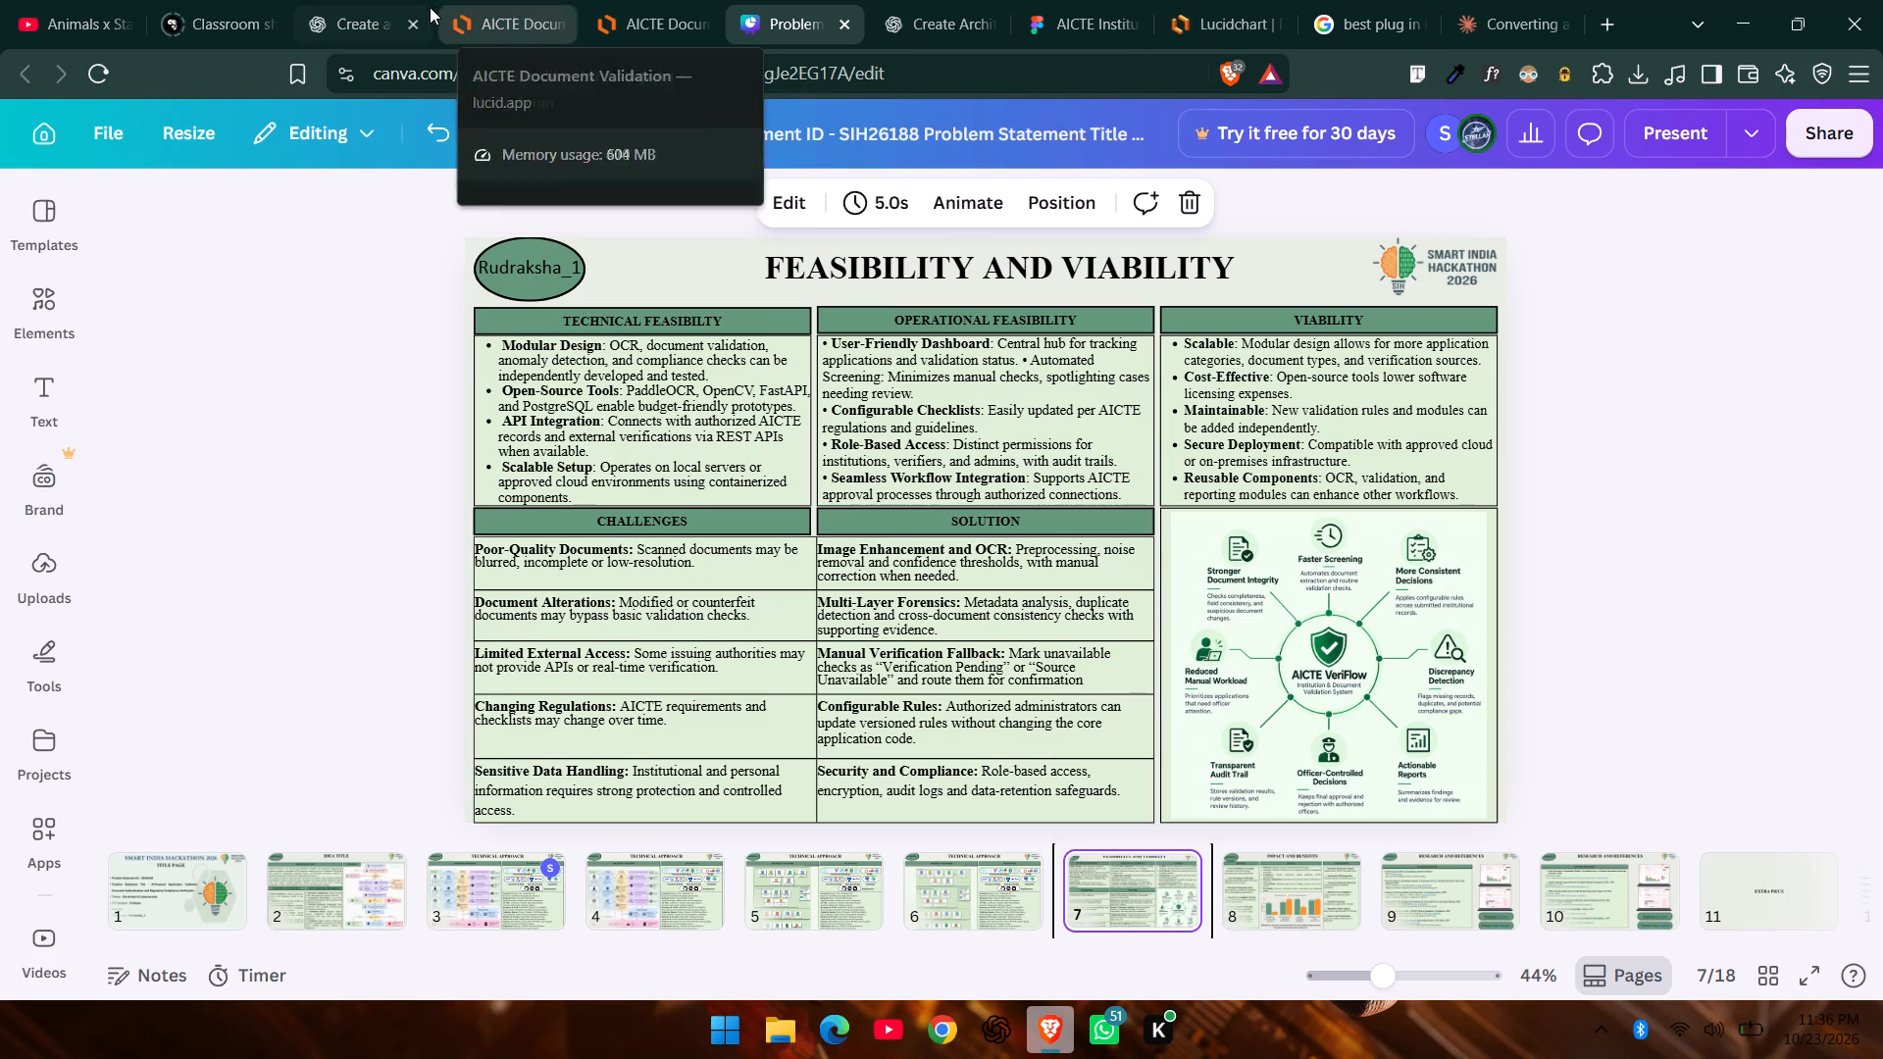
{"action": "left_click", "coordinate": [296, 902]}
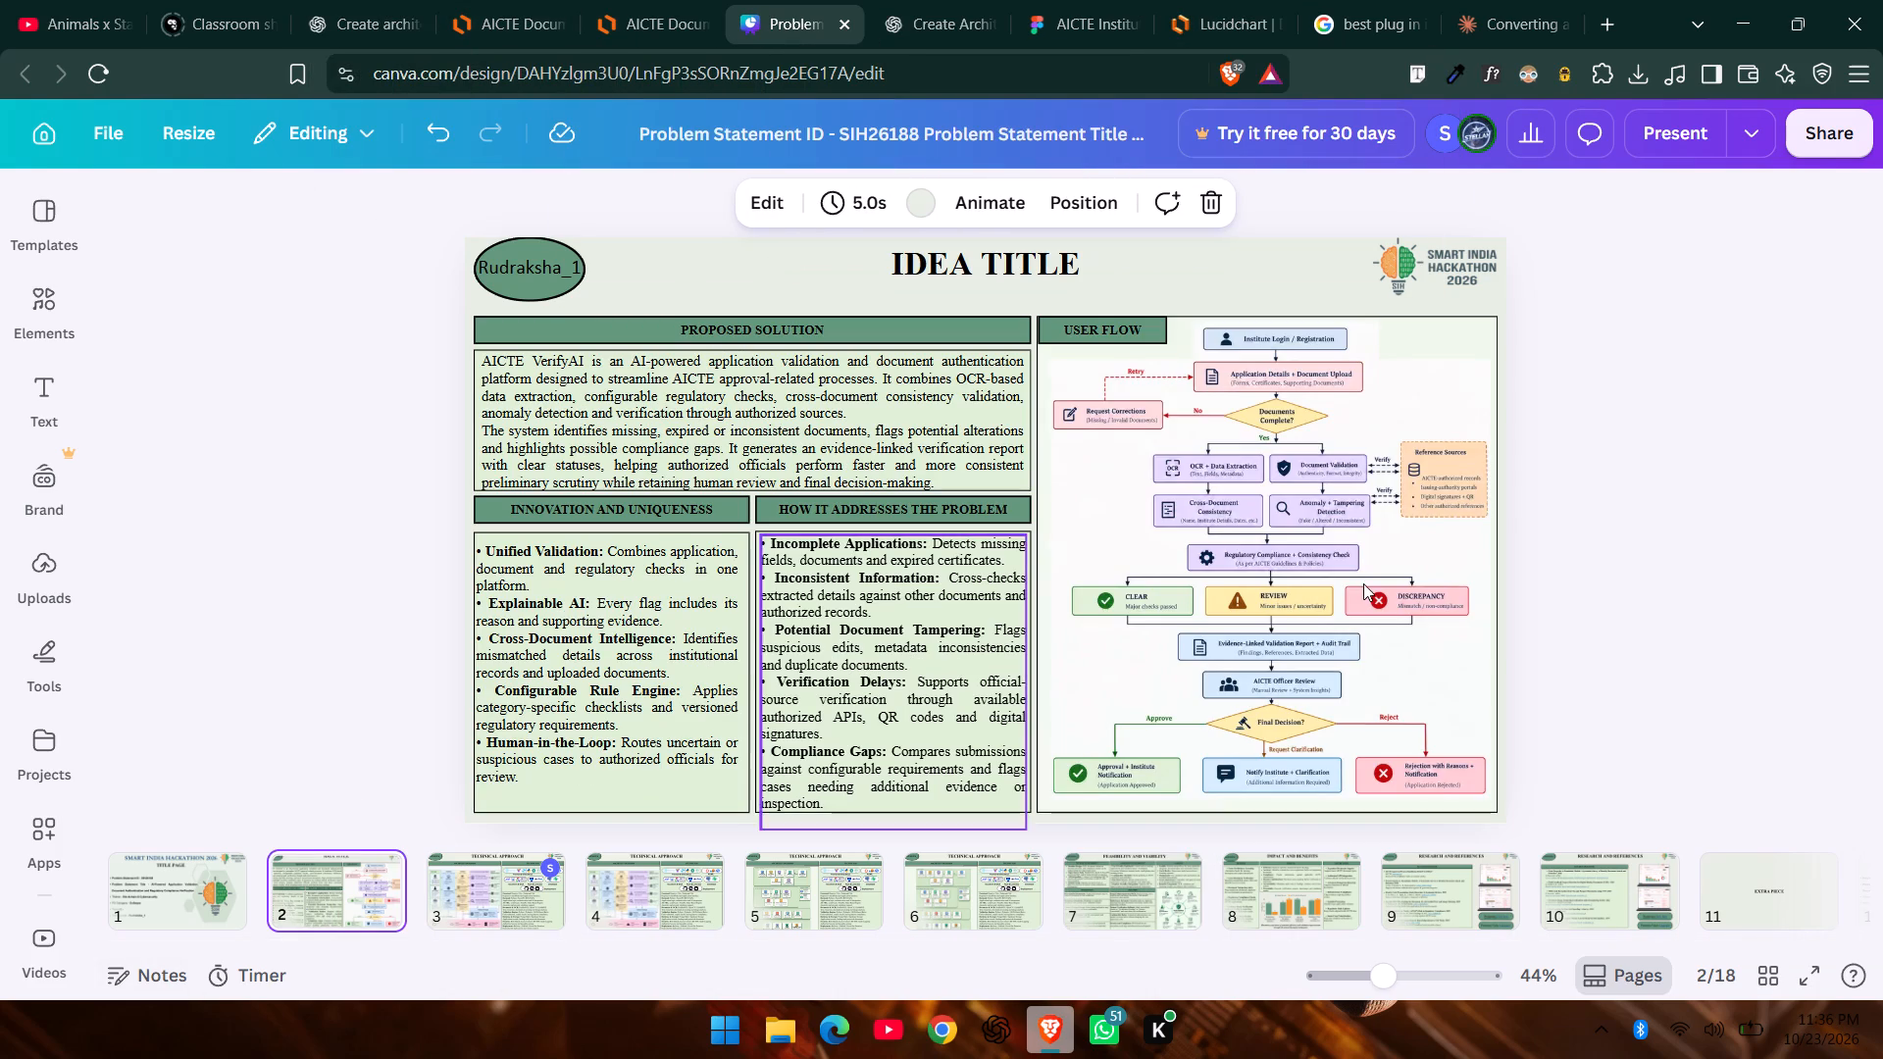
{"action": "scroll", "coordinate": [1813, 591], "scroll_direction": "up", "scroll_amount": 2, "text": "ctrl"}
{"action": "scroll", "coordinate": [1813, 591], "scroll_direction": "down", "scroll_amount": 1, "text": "ctrl"}
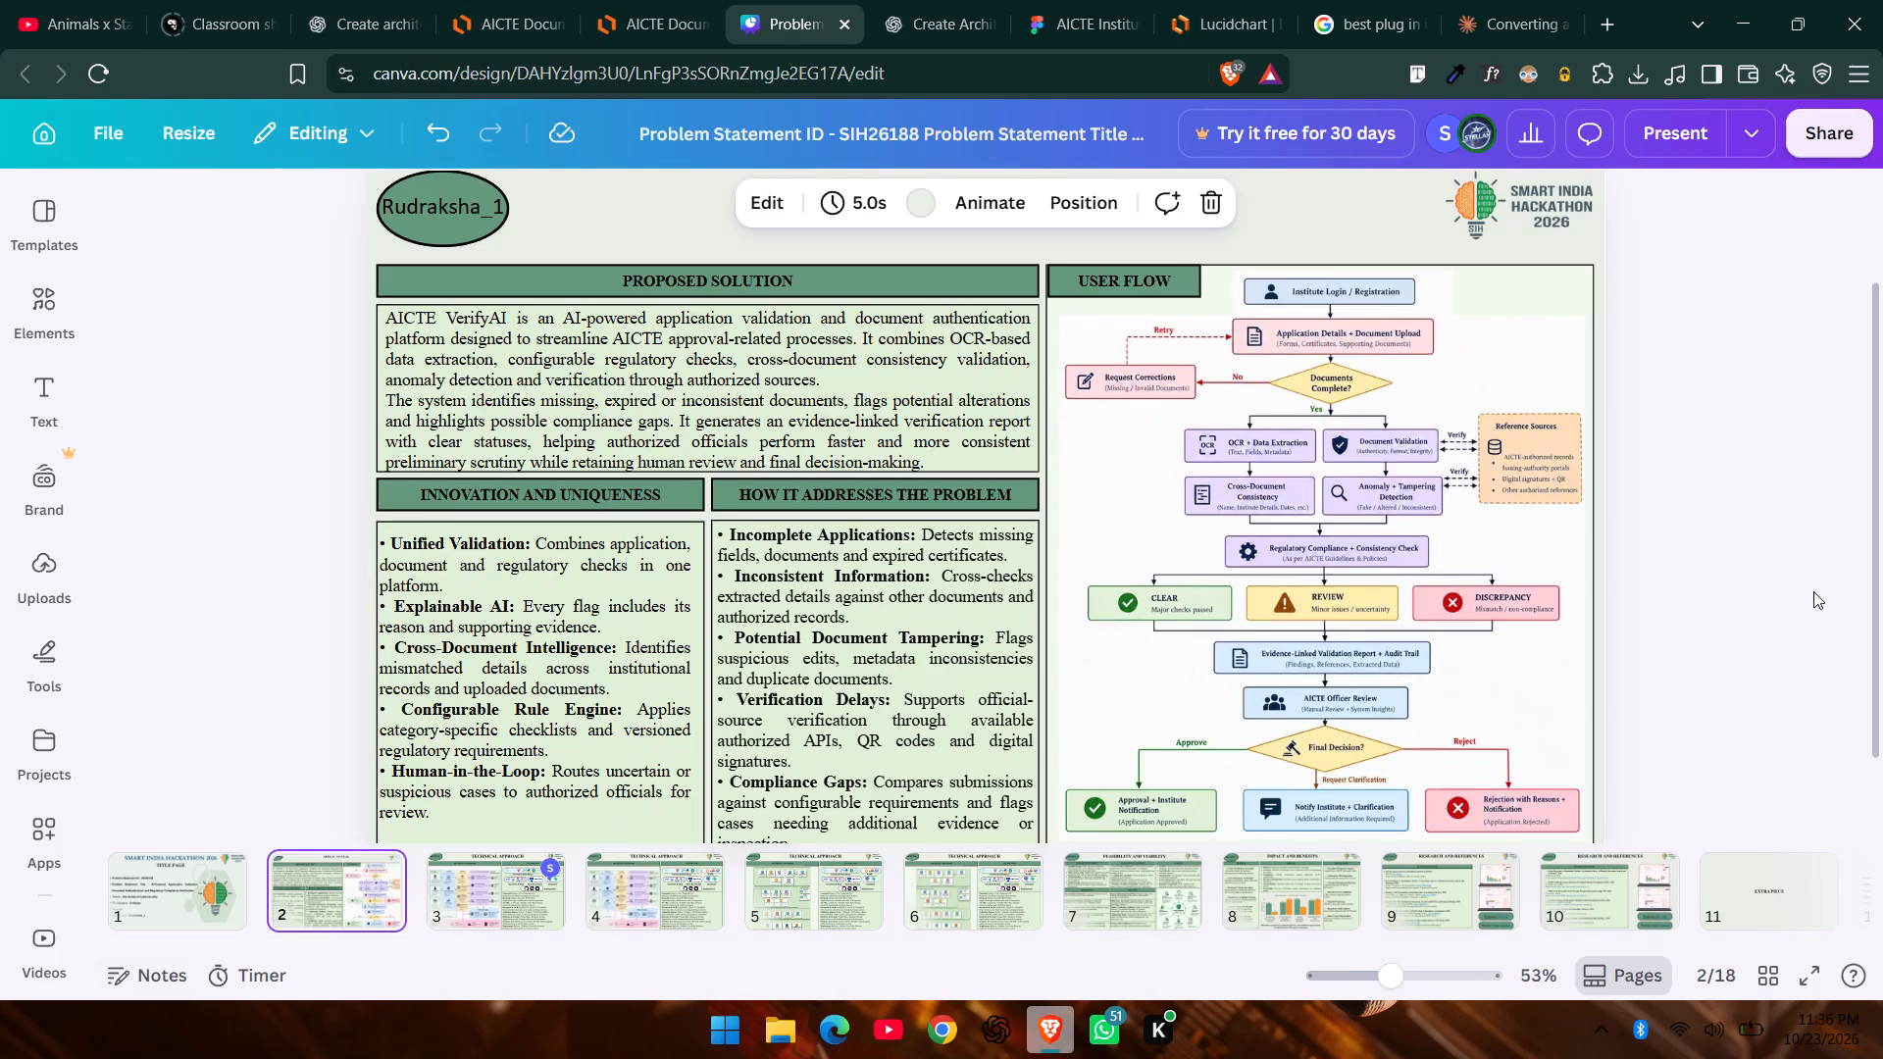
{"action": "scroll", "coordinate": [1813, 594], "scroll_direction": "down", "scroll_amount": 1, "text": "ctrl"}
{"action": "scroll", "coordinate": [1813, 593], "scroll_direction": "up", "scroll_amount": 1, "text": "ctrl"}
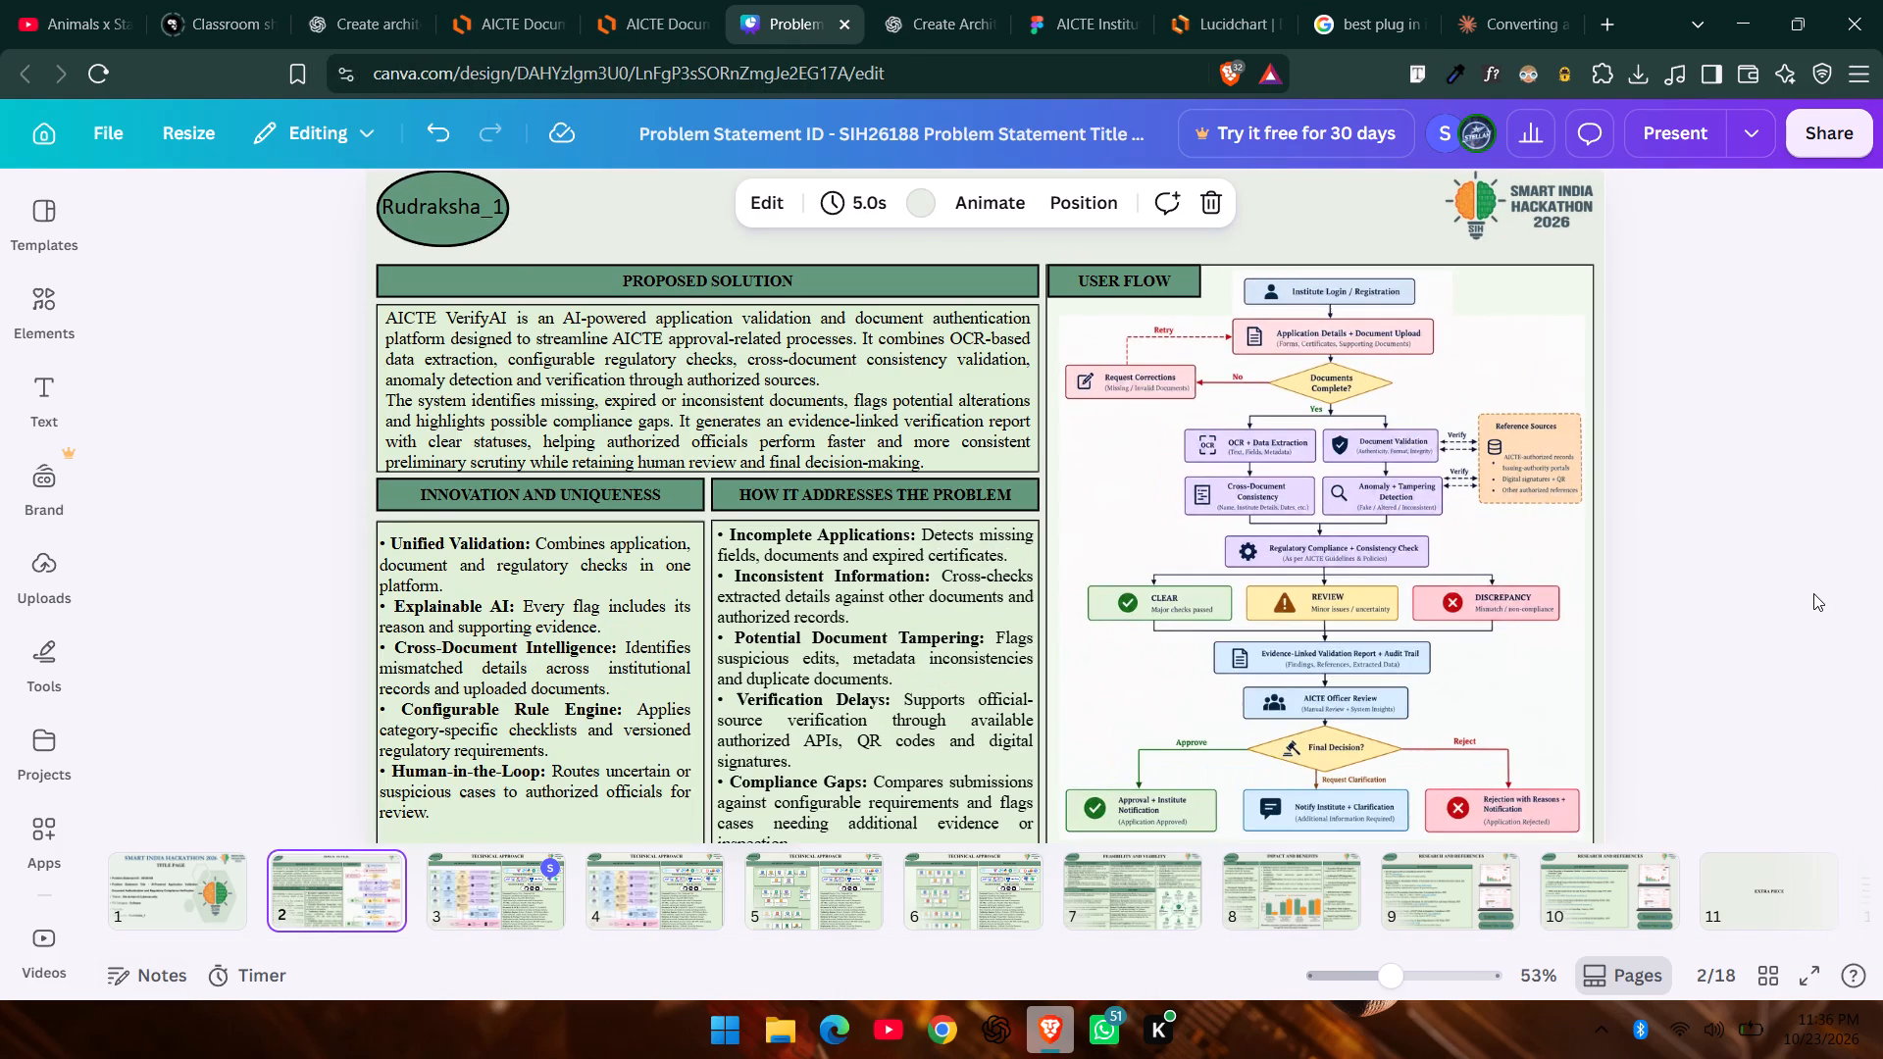
{"action": "scroll", "coordinate": [1813, 593], "scroll_direction": "down", "scroll_amount": 1, "text": "ctrl"}
{"action": "scroll", "coordinate": [1813, 593], "scroll_direction": "up", "scroll_amount": 1, "text": "ctrl"}
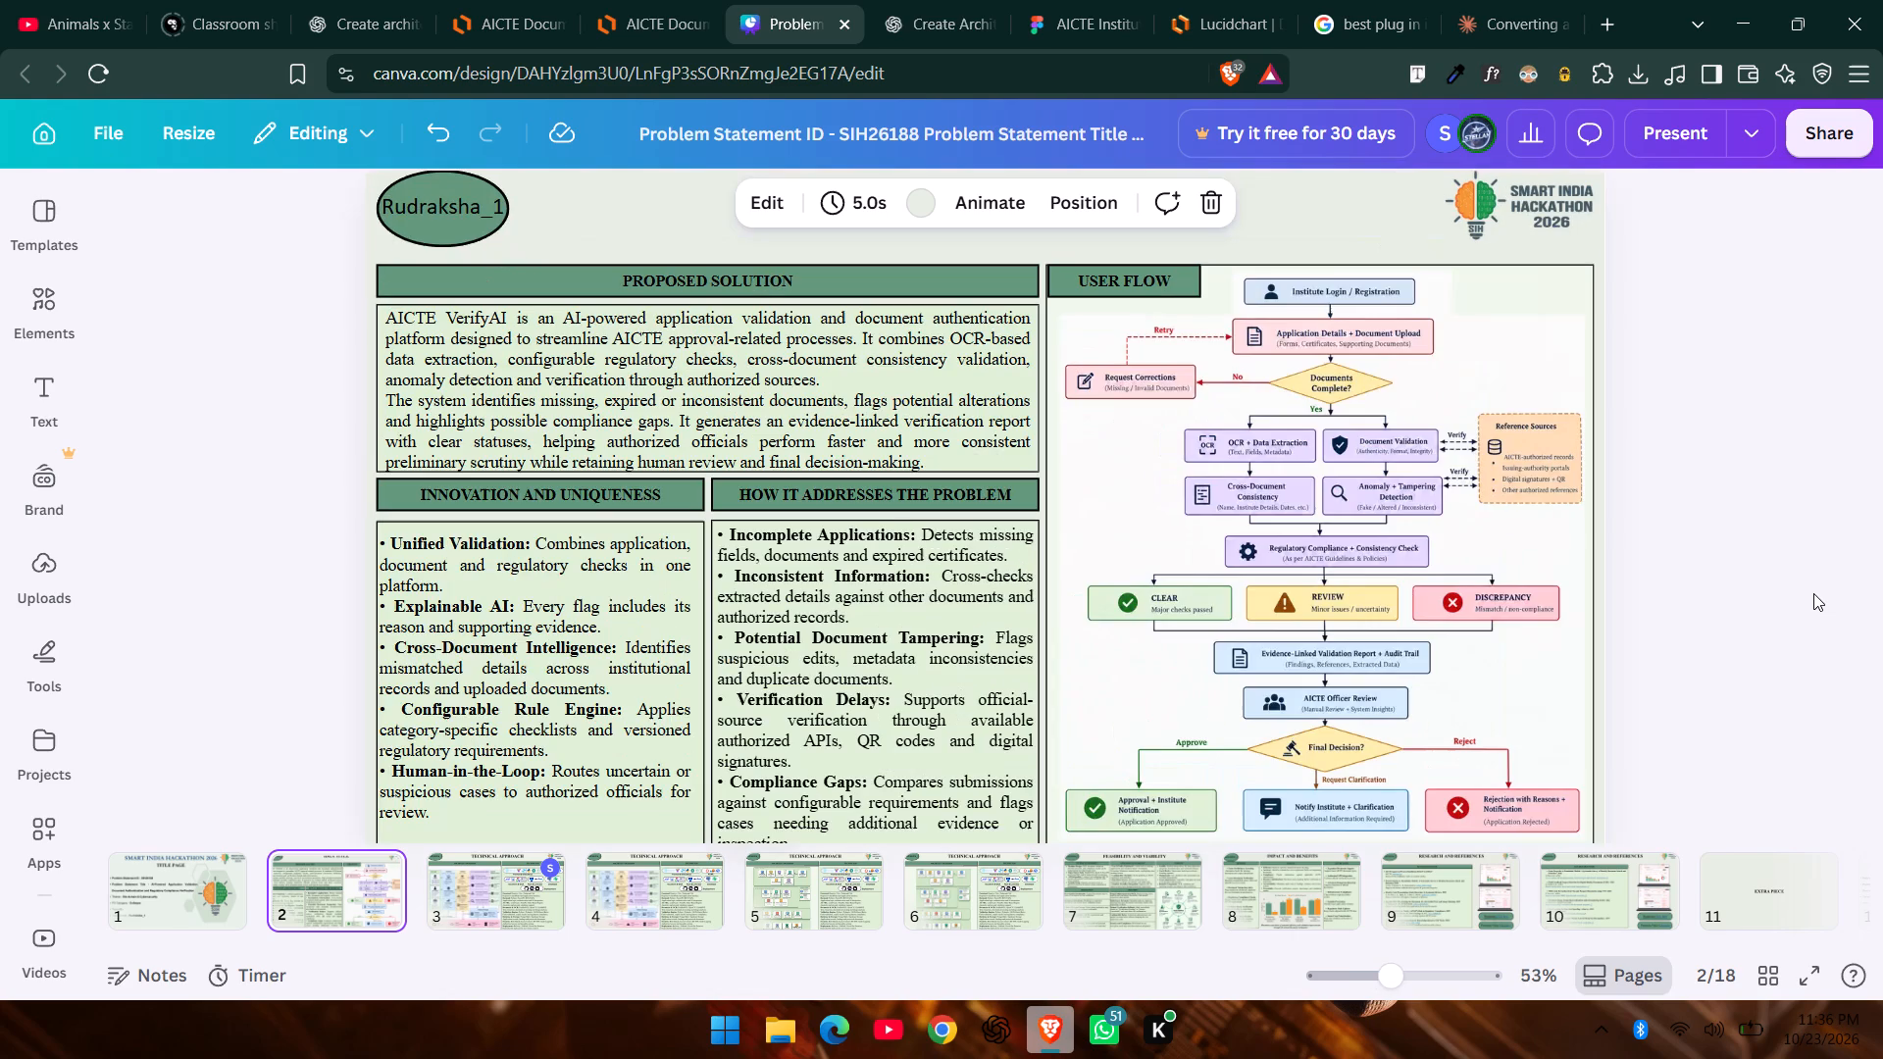
{"action": "scroll", "coordinate": [1813, 593], "scroll_direction": "down", "scroll_amount": 1, "text": "ctrl"}
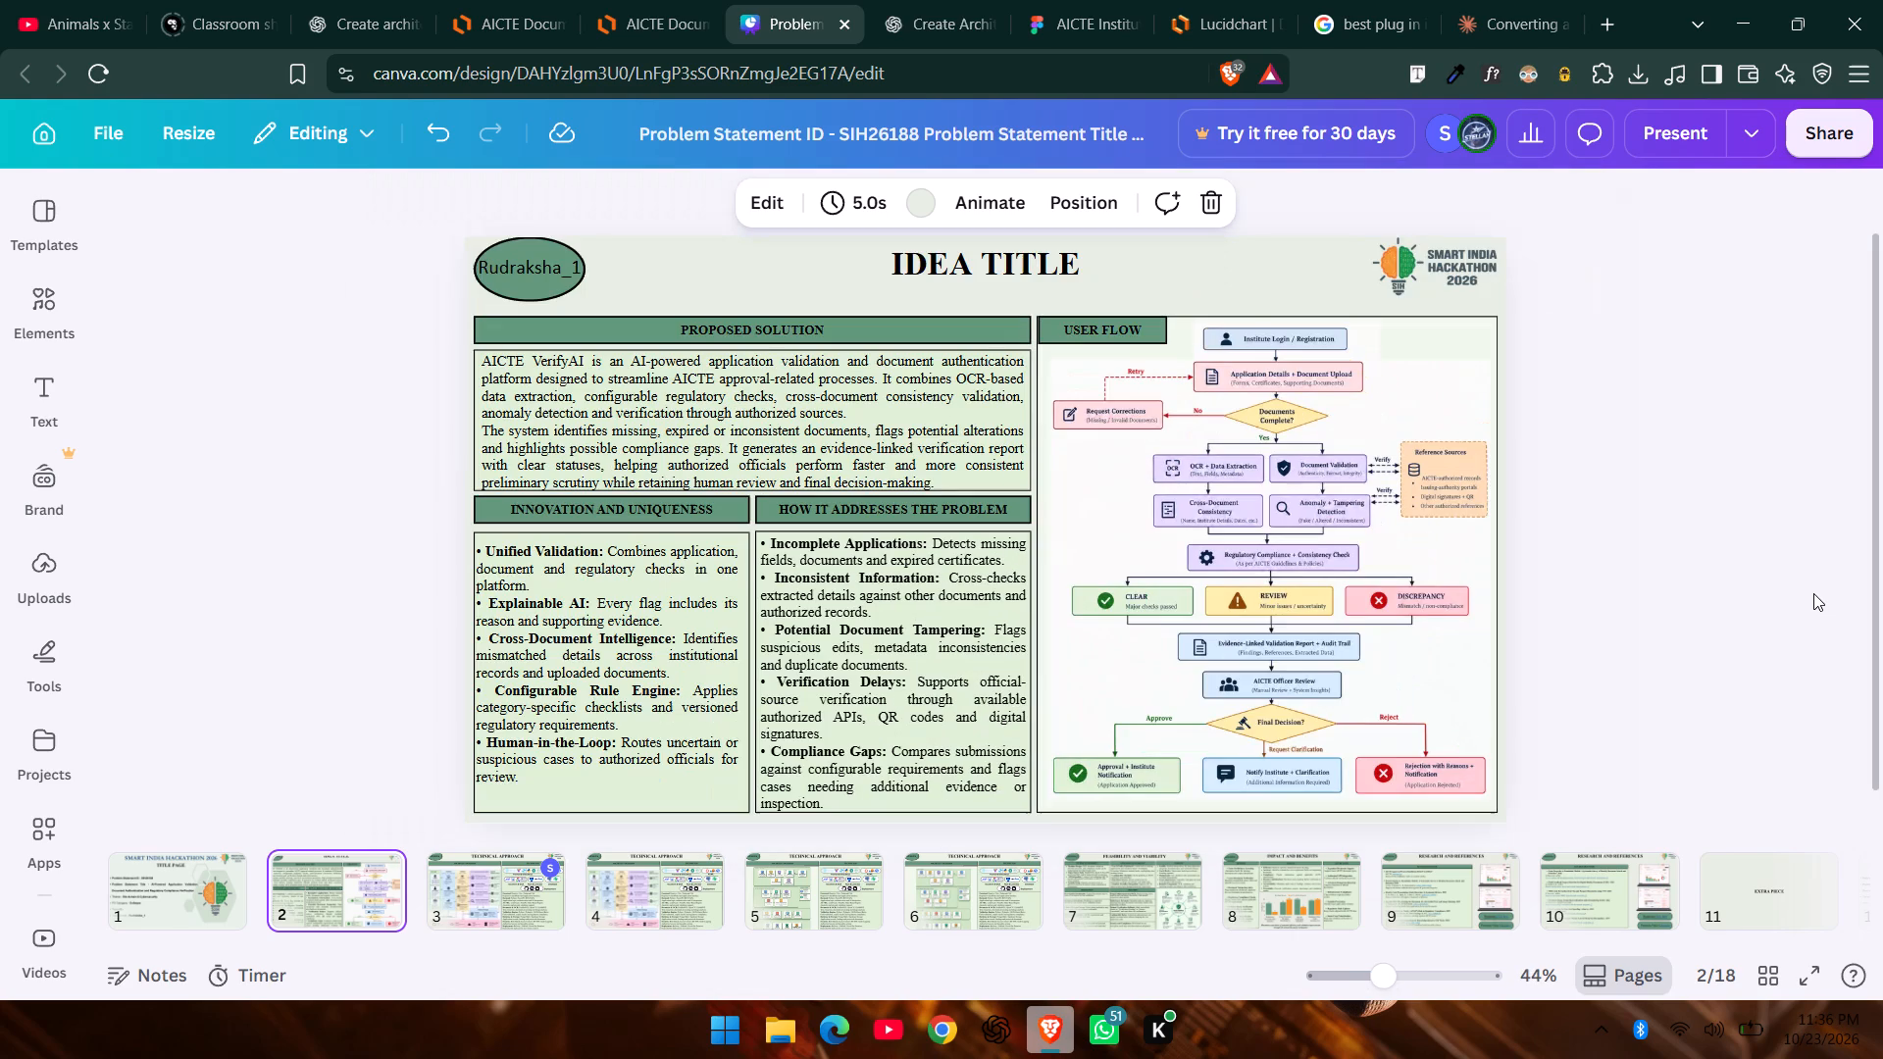
{"action": "key", "text": "Print"}
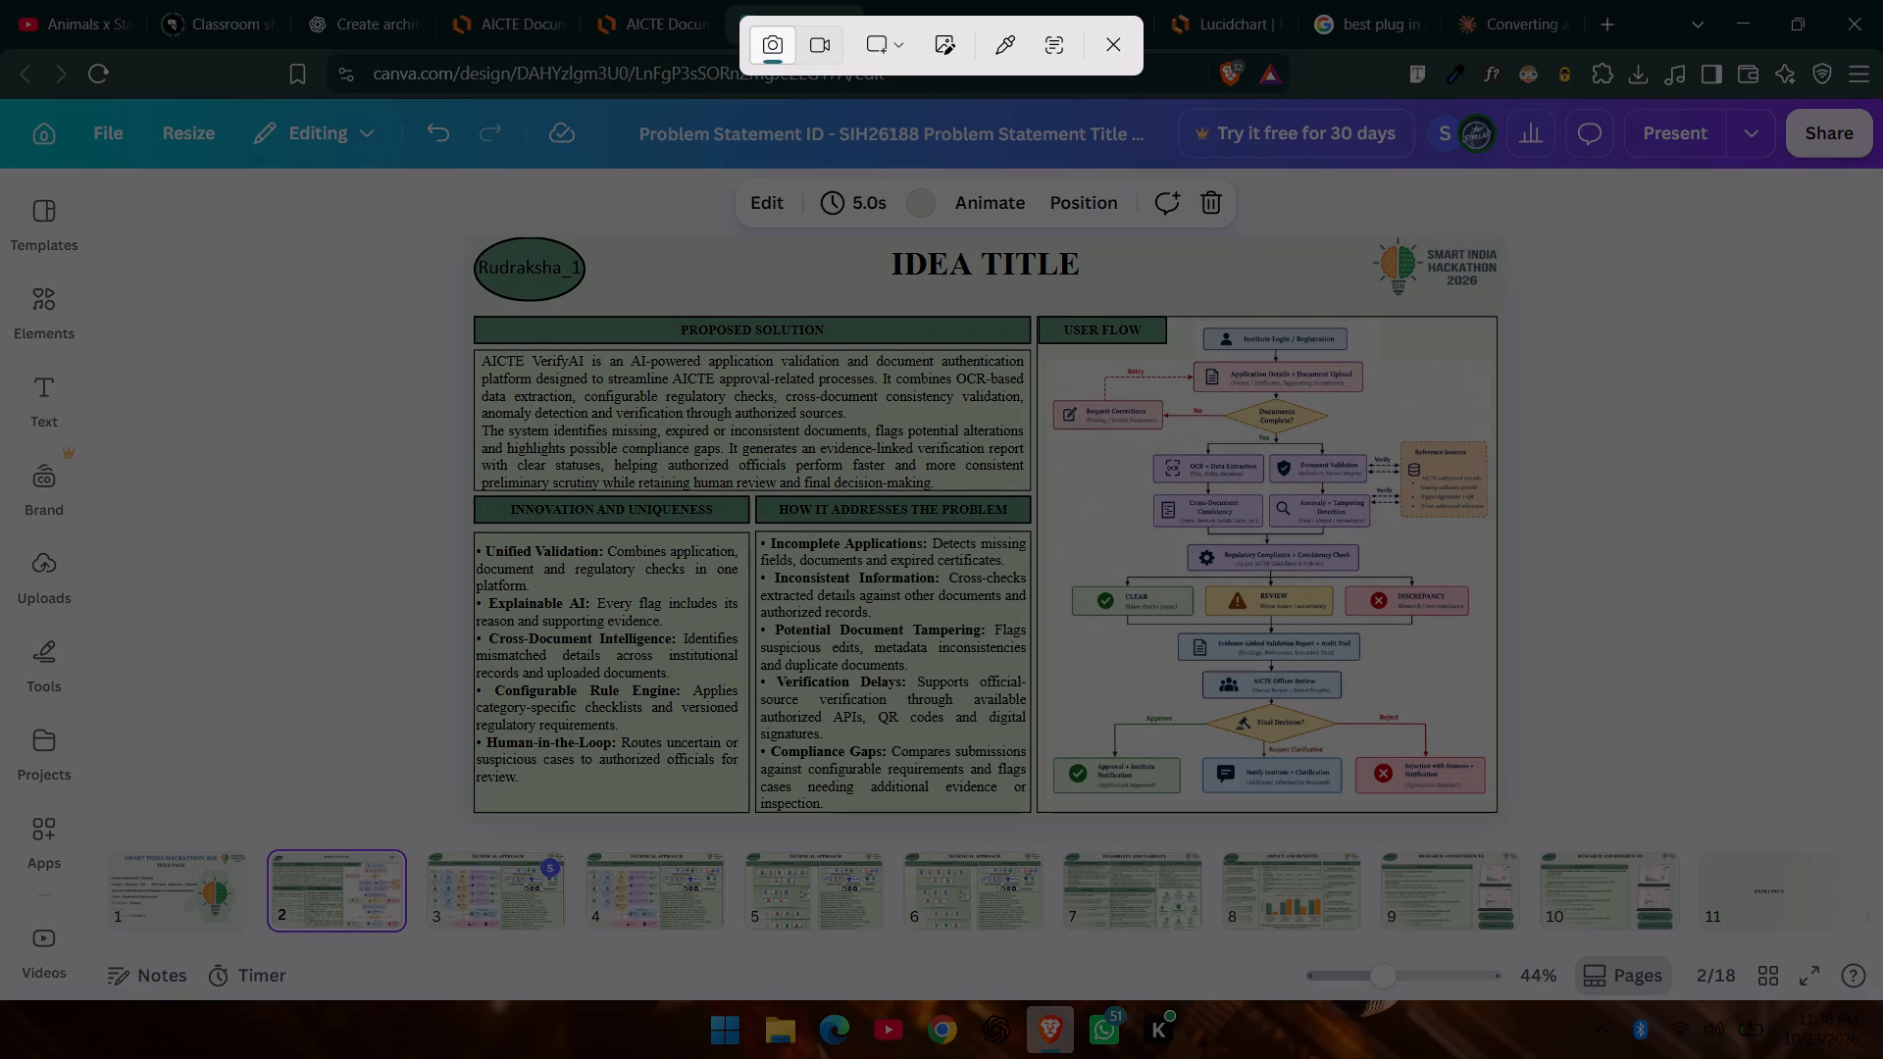
Capture a screen snip of the User Flow diagram on slide 2, including its header.
{"action": "left_click_drag", "start_coordinate": [1042, 317], "coordinate": [1501, 813]}
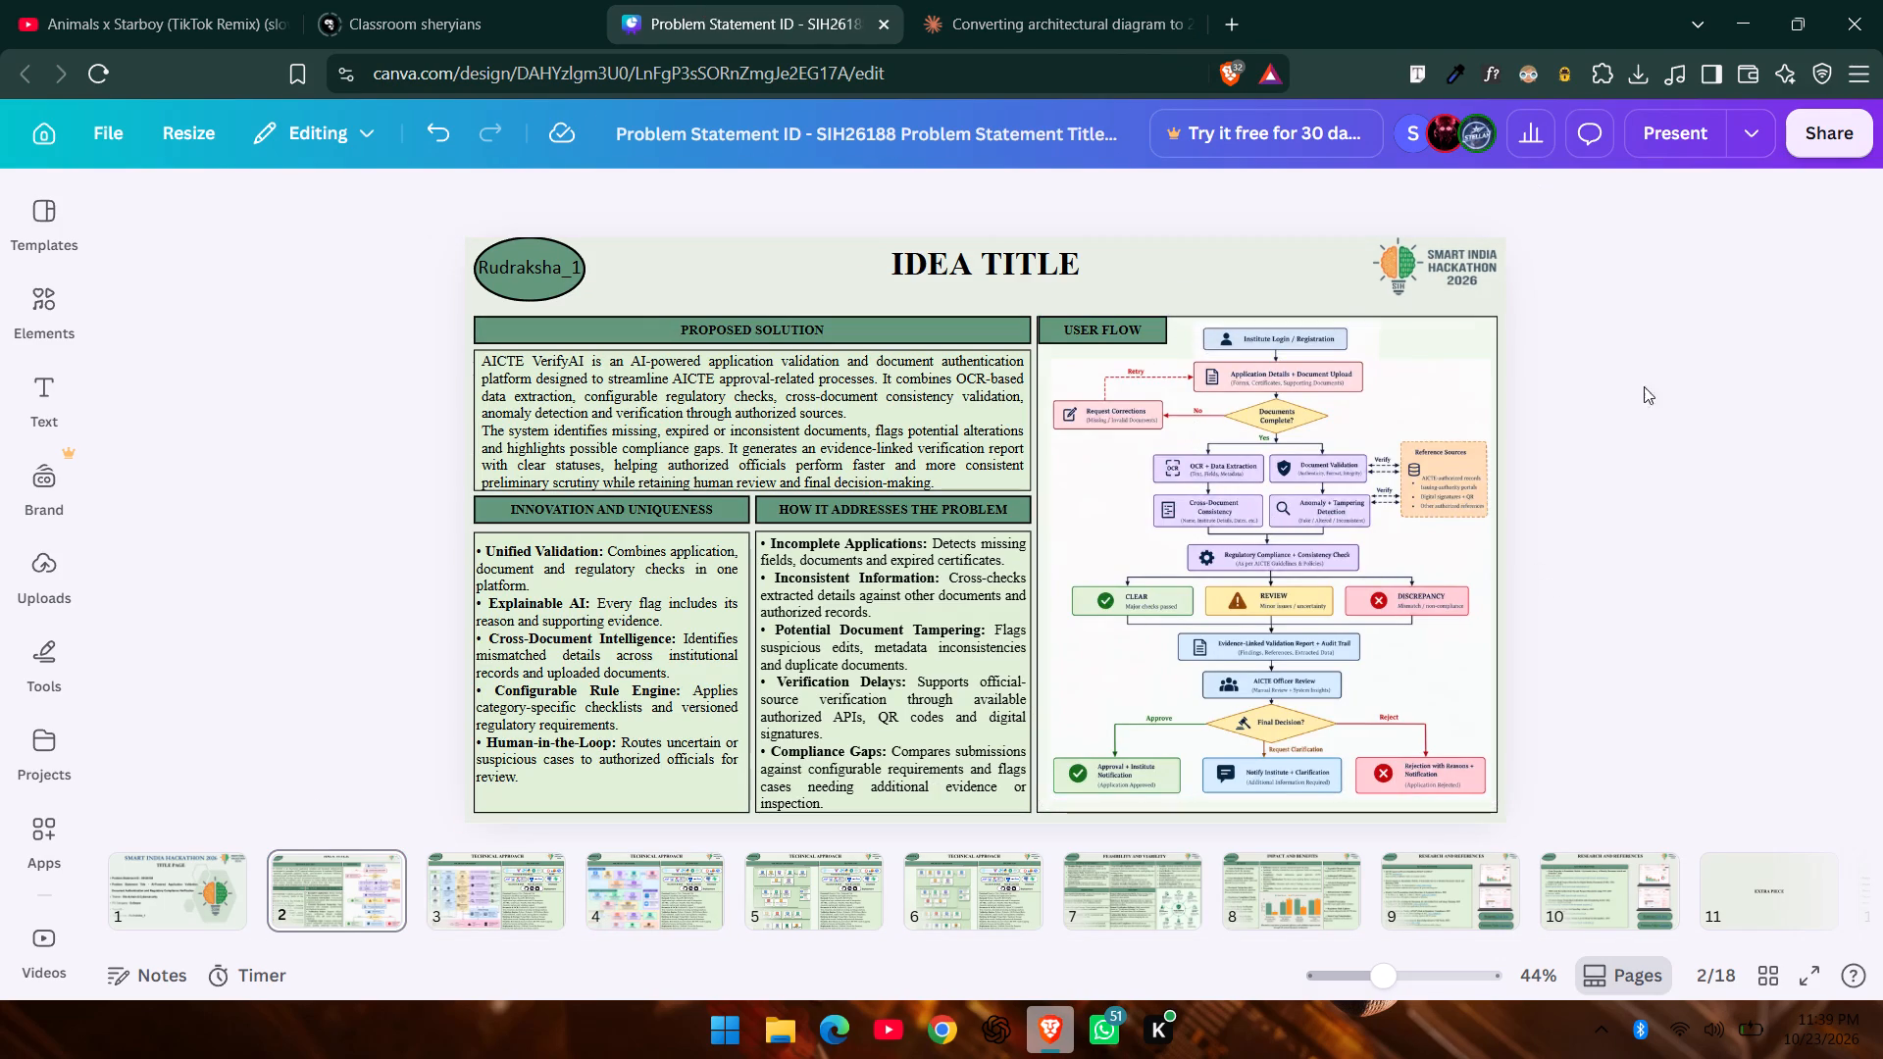
{"action": "left_click", "coordinate": [1278, 398]}
{"action": "left_click", "coordinate": [1278, 398]}
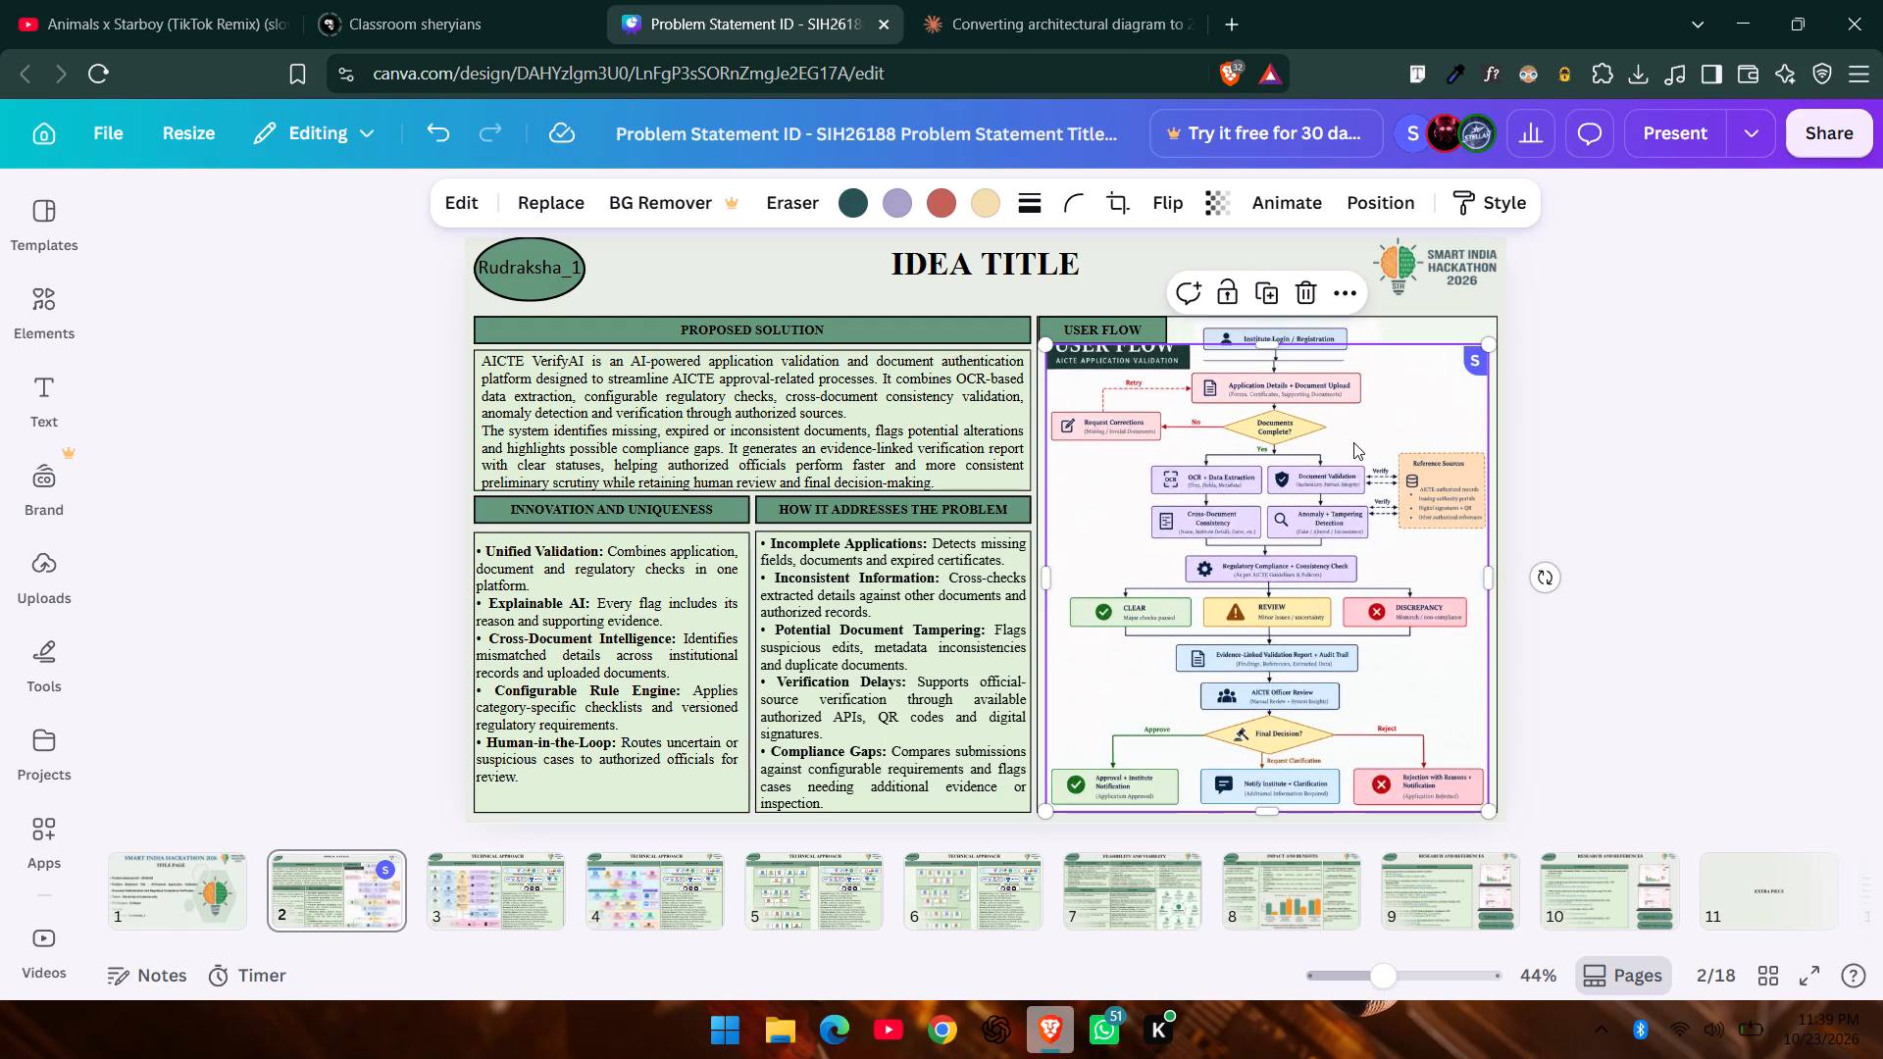
{"action": "left_click", "coordinate": [1652, 457]}
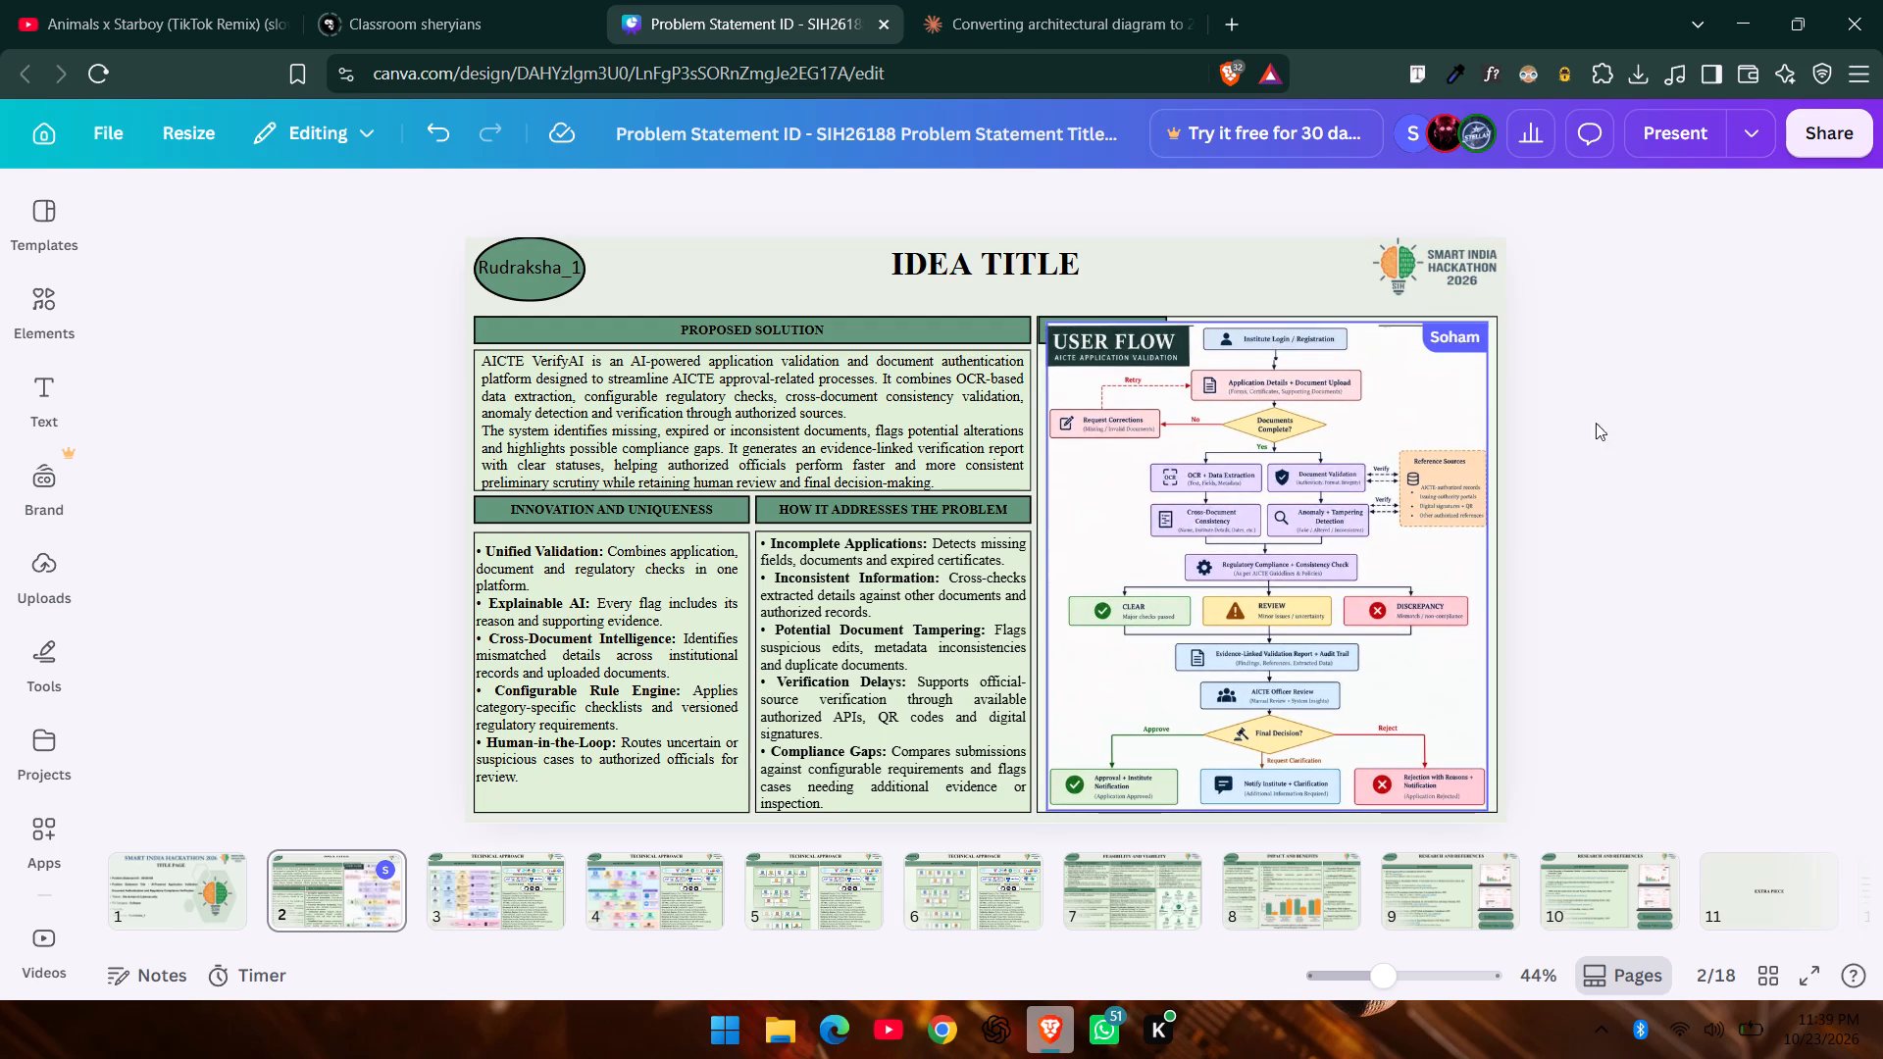
{"action": "left_click", "coordinate": [1396, 382]}
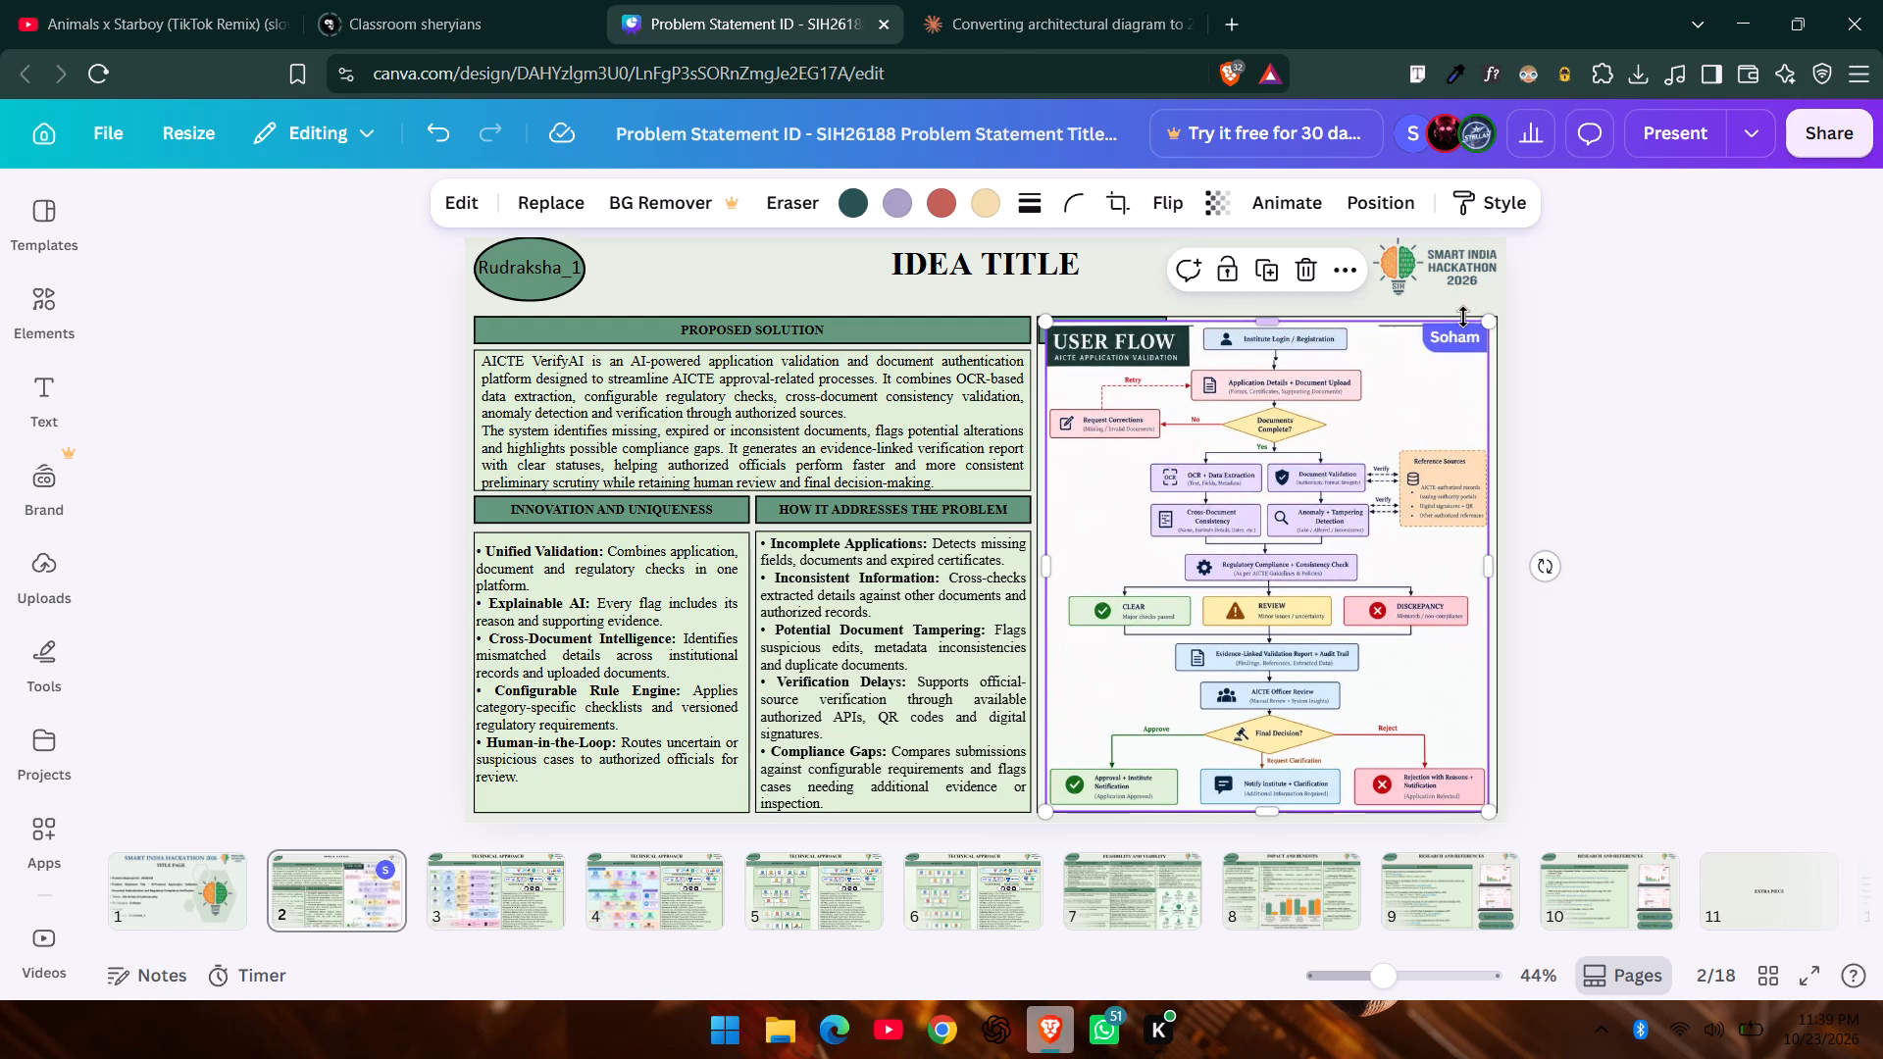
{"action": "left_click_drag", "start_coordinate": [1480, 324], "coordinate": [1480, 341]}
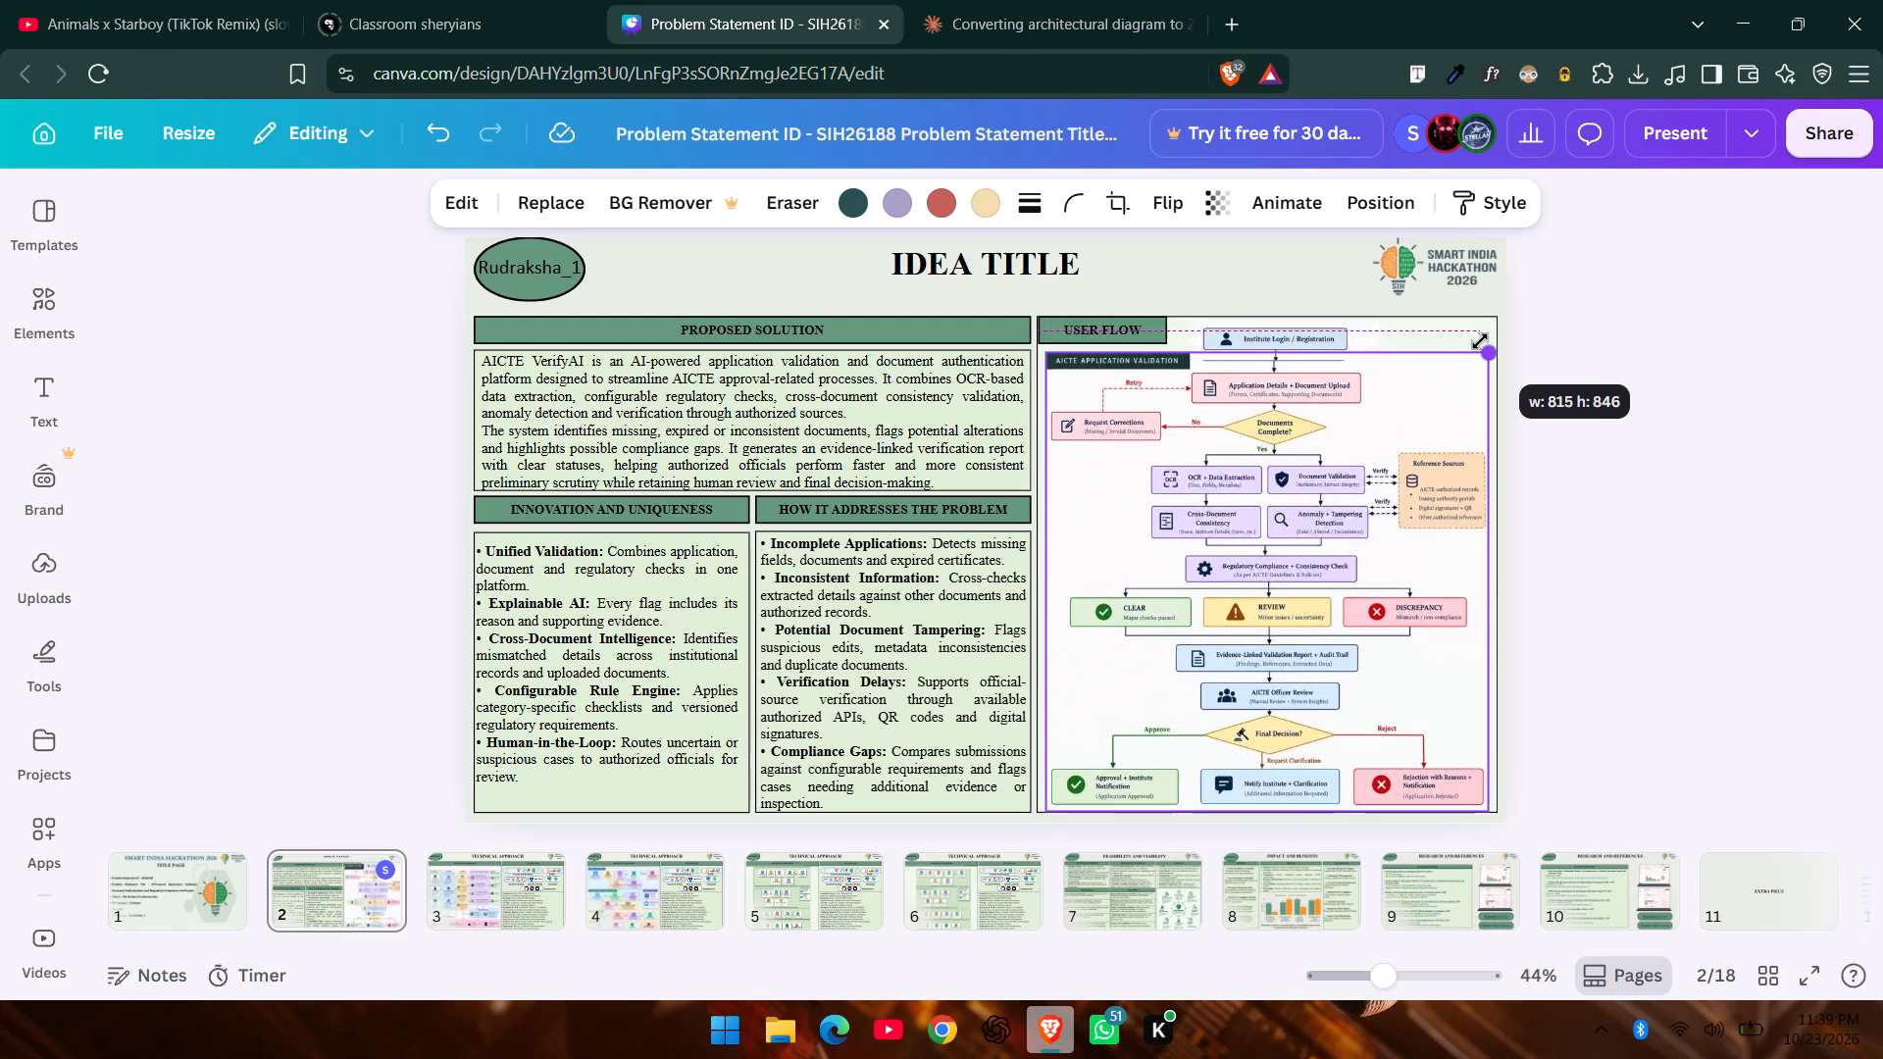
{"action": "left_click_drag", "start_coordinate": [1480, 341], "coordinate": [1480, 342]}
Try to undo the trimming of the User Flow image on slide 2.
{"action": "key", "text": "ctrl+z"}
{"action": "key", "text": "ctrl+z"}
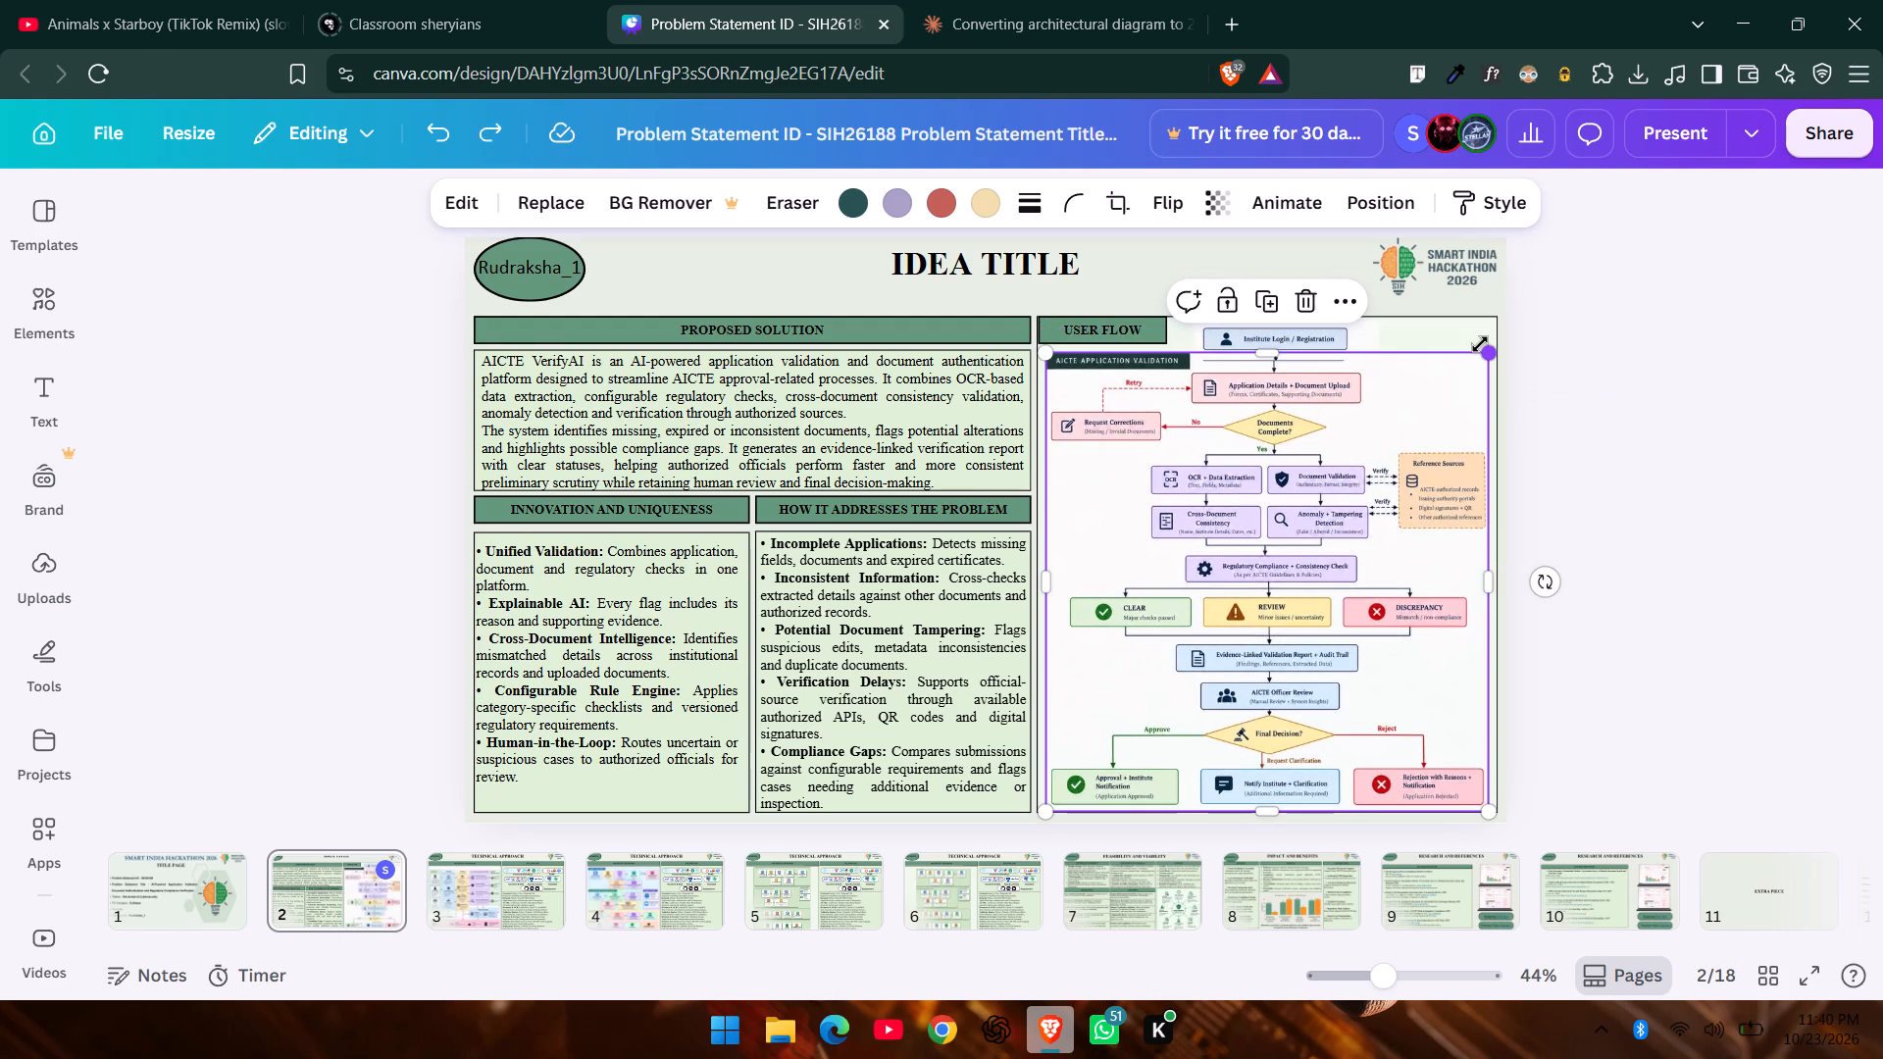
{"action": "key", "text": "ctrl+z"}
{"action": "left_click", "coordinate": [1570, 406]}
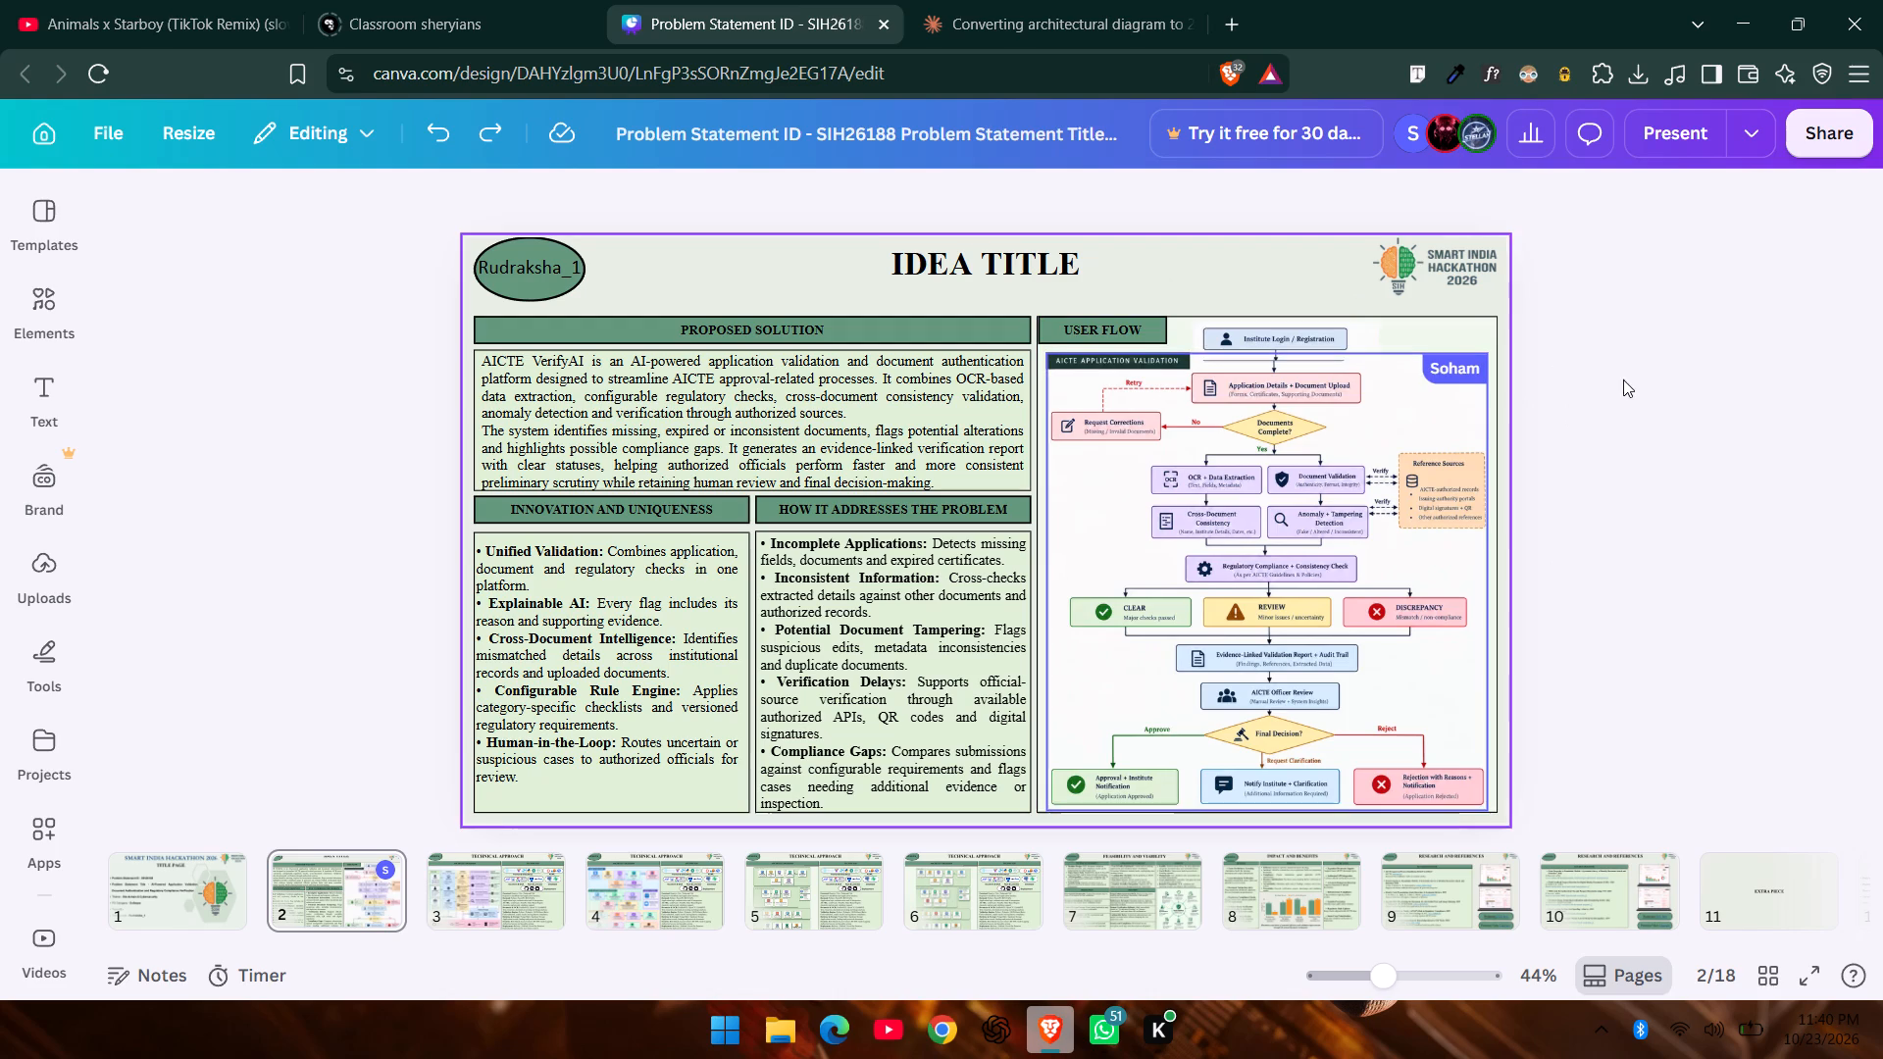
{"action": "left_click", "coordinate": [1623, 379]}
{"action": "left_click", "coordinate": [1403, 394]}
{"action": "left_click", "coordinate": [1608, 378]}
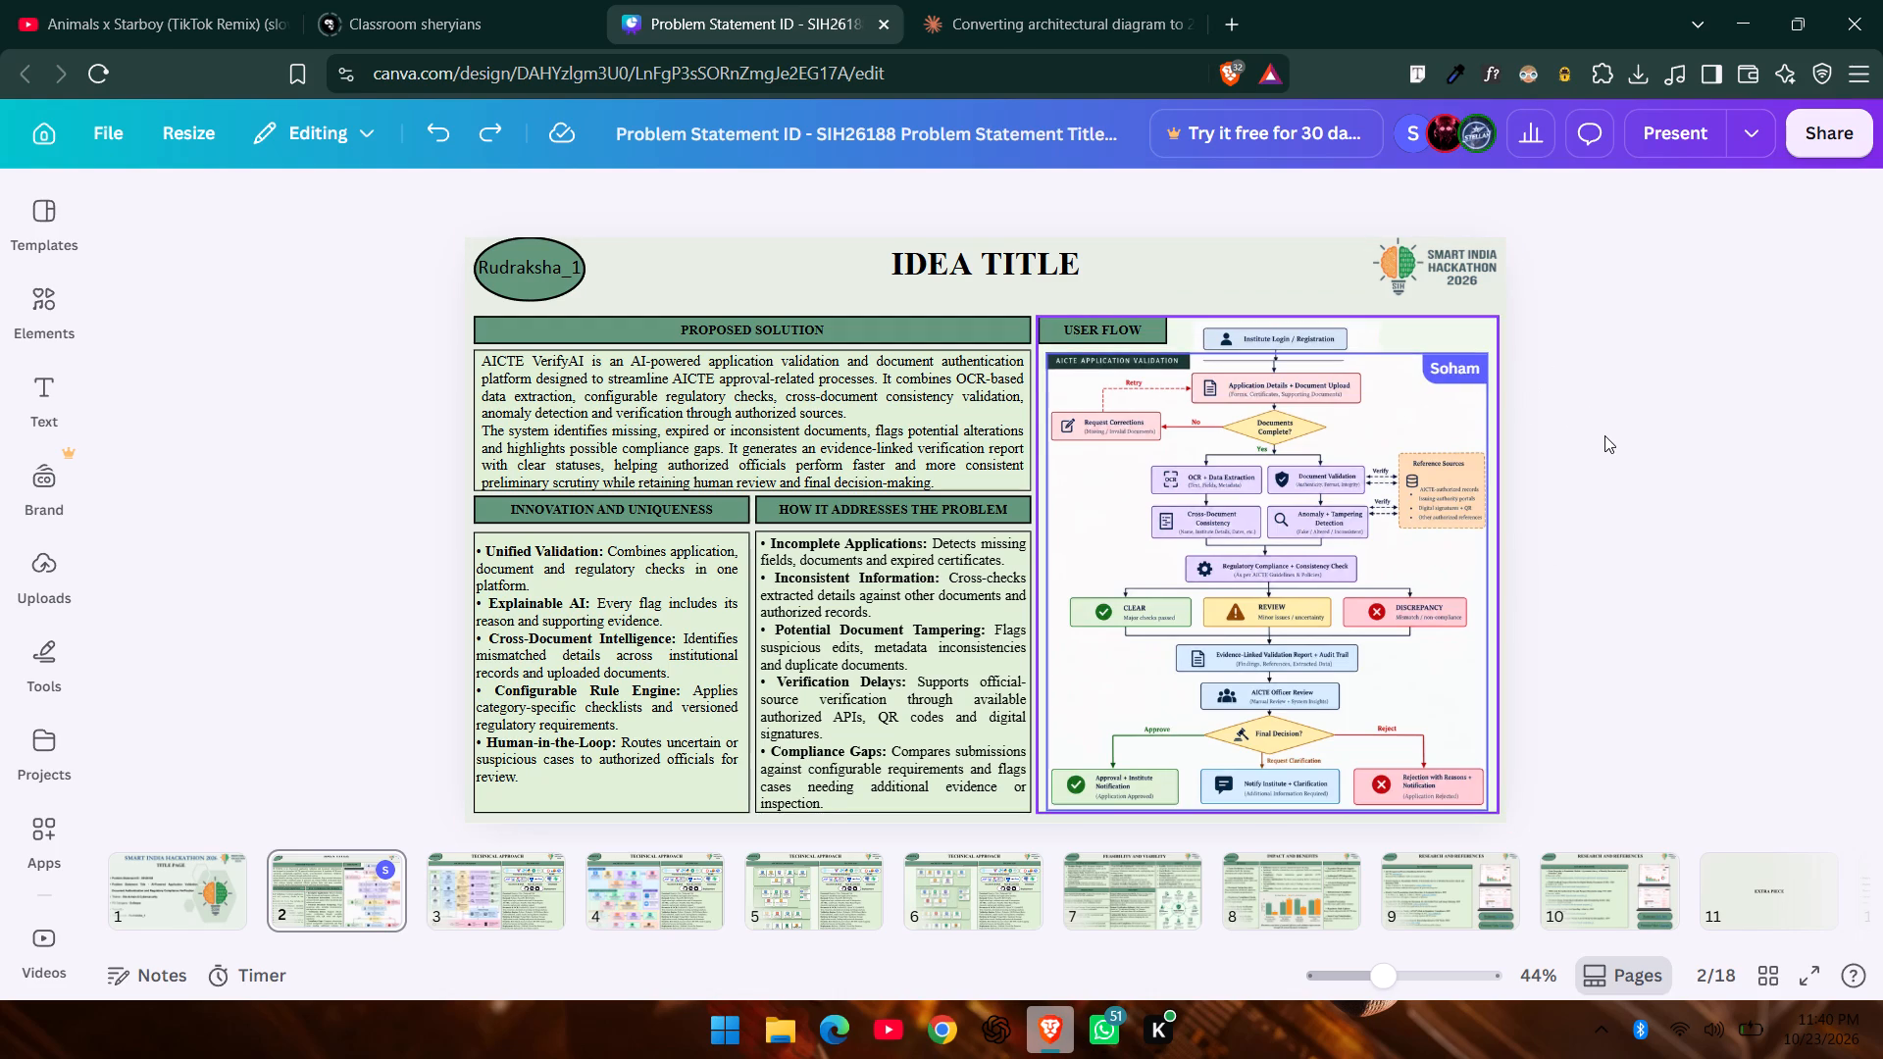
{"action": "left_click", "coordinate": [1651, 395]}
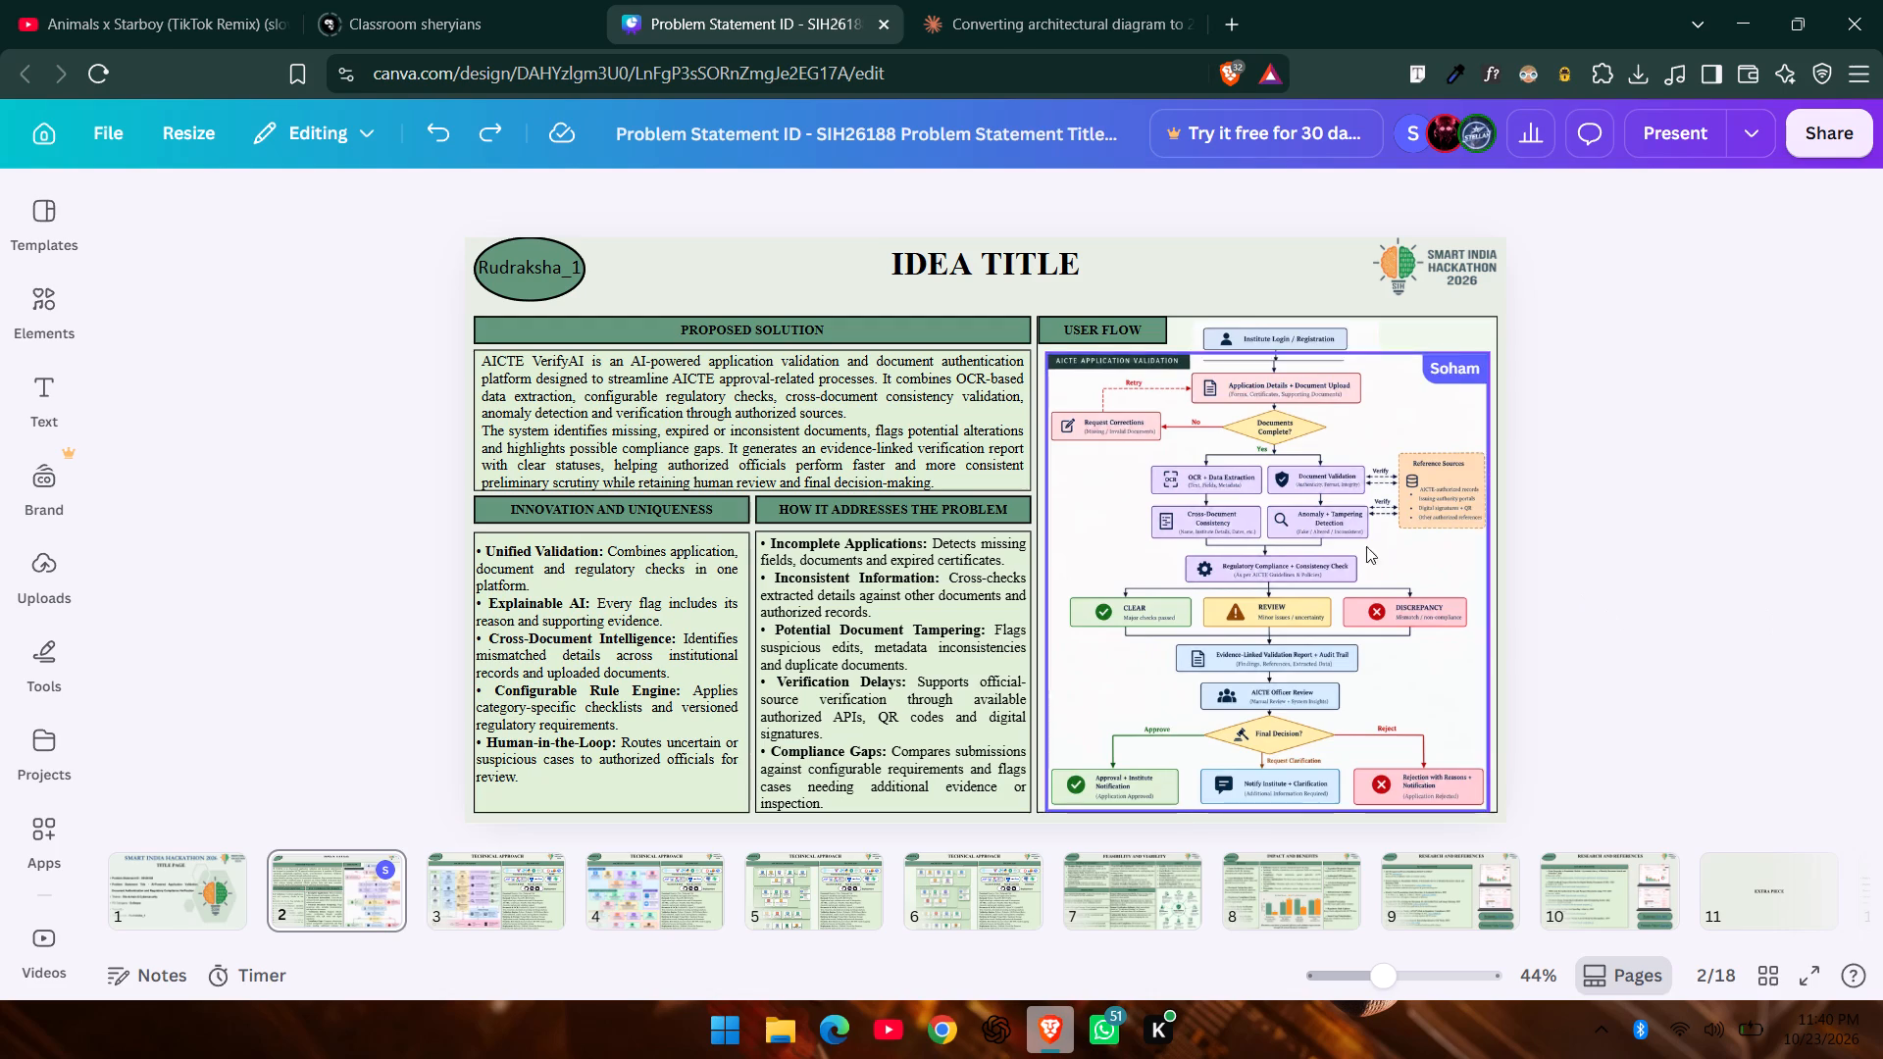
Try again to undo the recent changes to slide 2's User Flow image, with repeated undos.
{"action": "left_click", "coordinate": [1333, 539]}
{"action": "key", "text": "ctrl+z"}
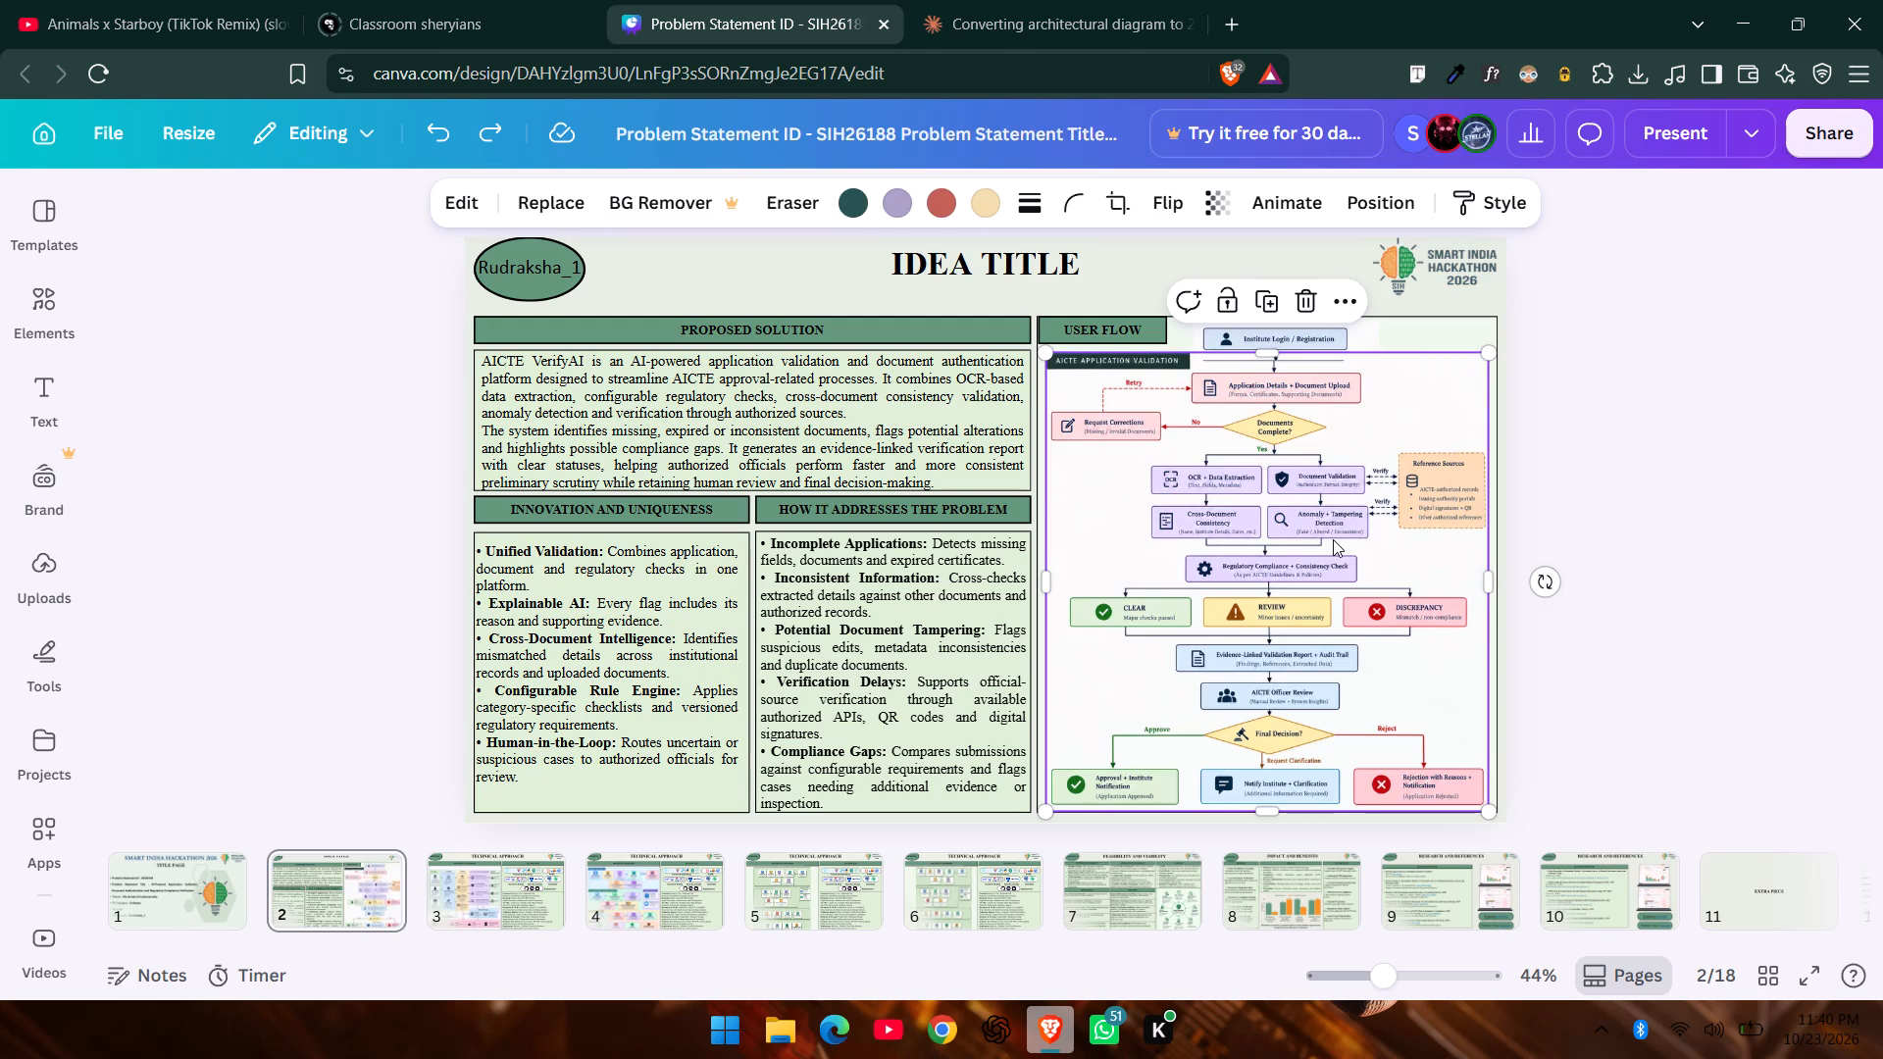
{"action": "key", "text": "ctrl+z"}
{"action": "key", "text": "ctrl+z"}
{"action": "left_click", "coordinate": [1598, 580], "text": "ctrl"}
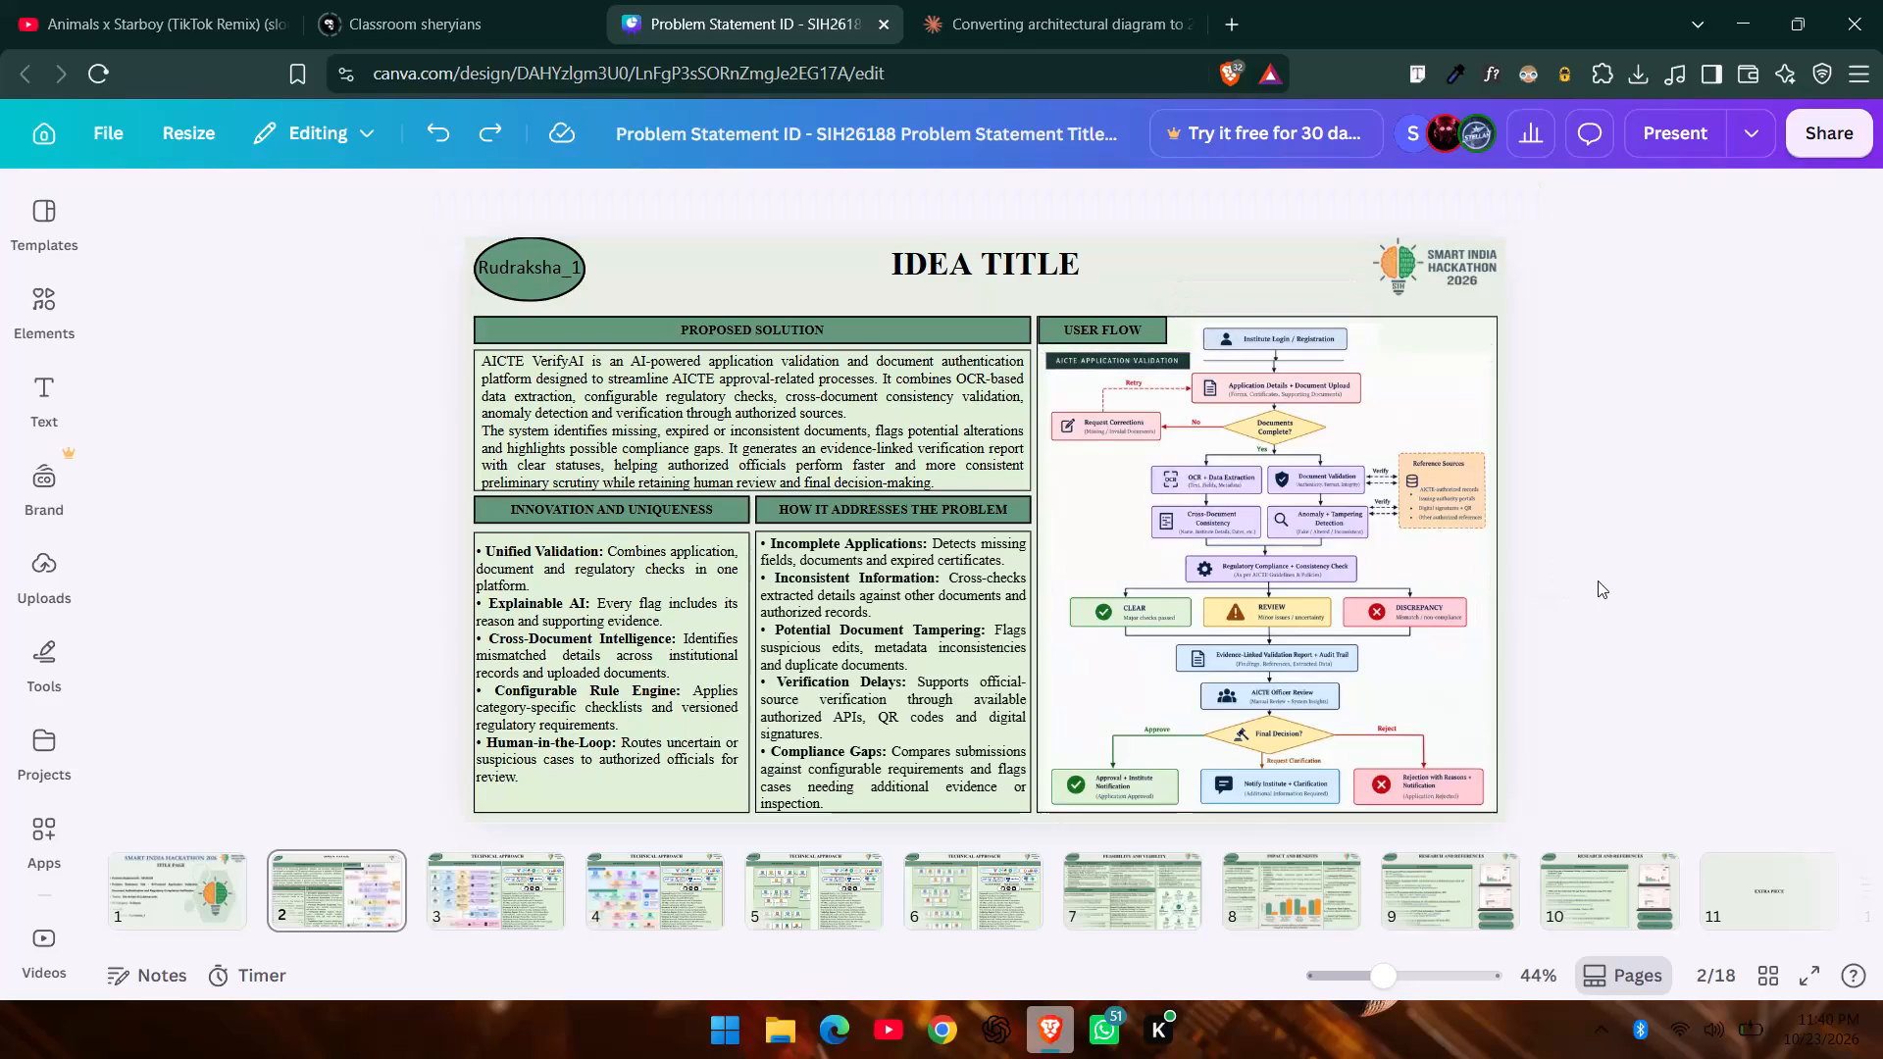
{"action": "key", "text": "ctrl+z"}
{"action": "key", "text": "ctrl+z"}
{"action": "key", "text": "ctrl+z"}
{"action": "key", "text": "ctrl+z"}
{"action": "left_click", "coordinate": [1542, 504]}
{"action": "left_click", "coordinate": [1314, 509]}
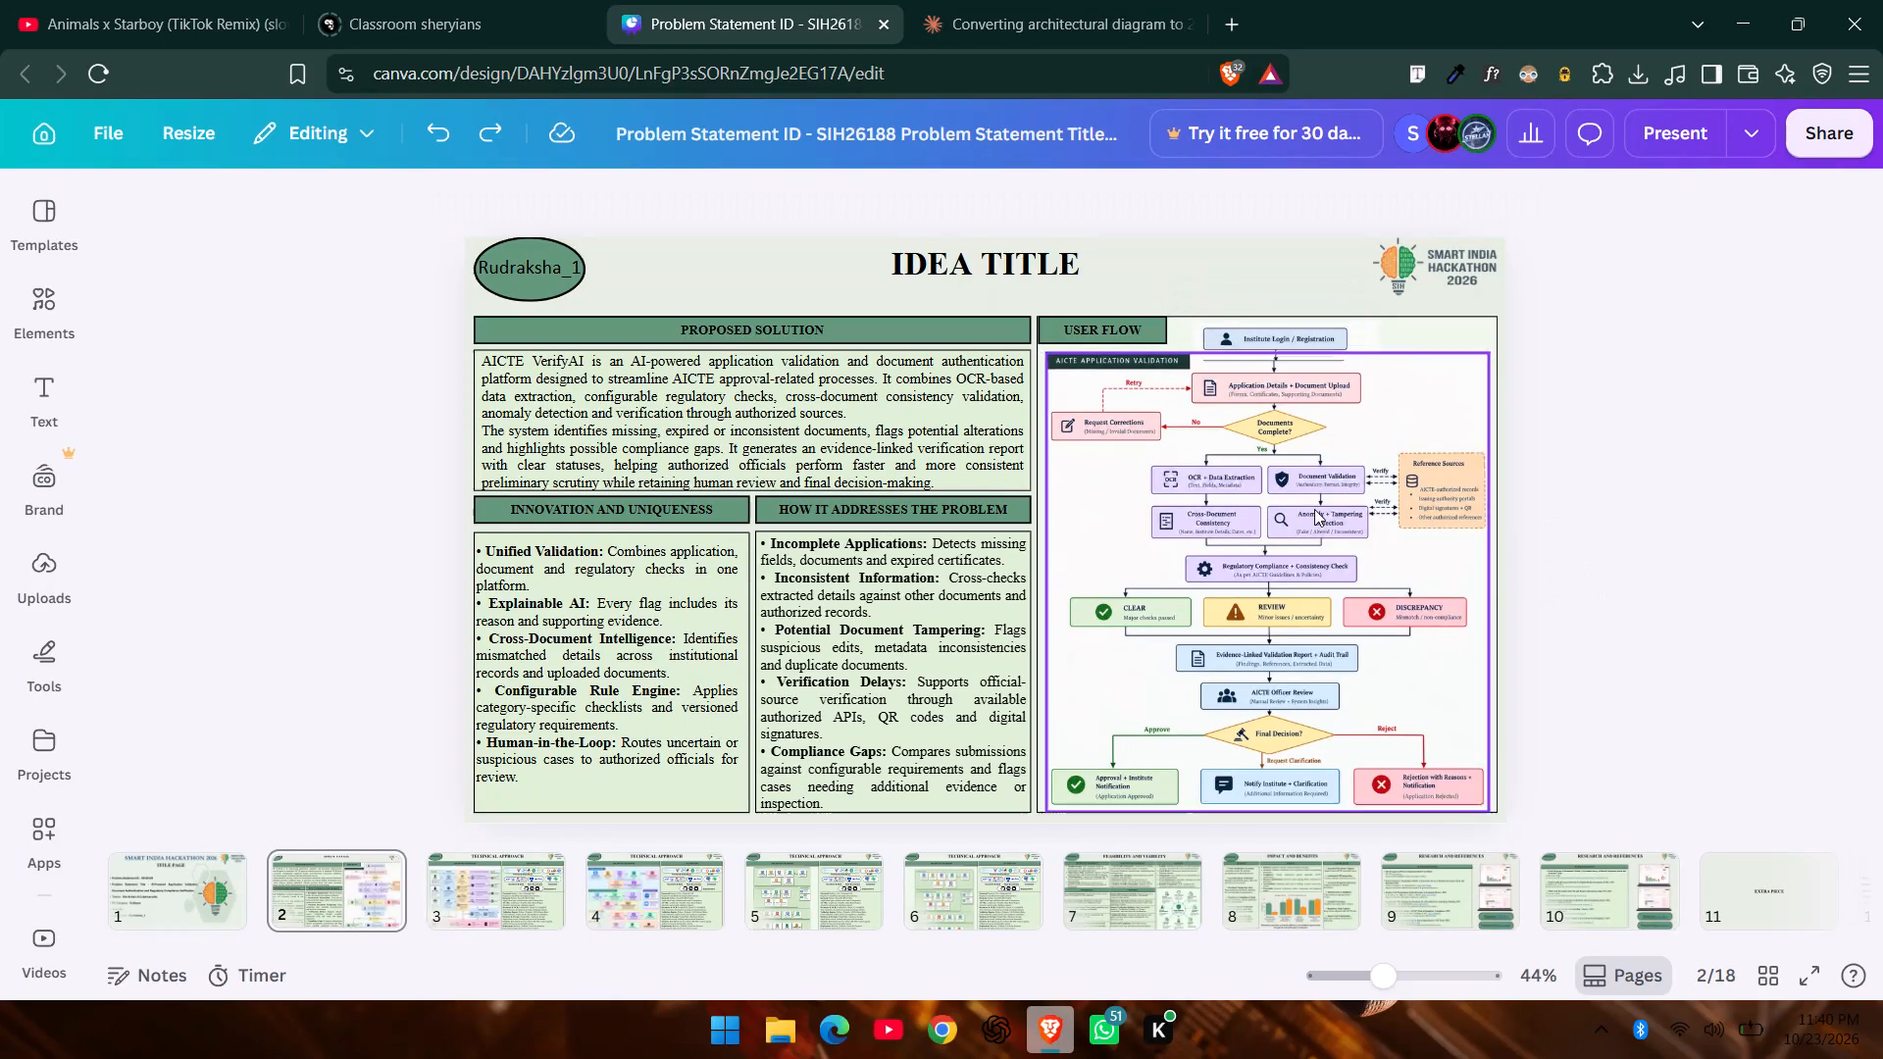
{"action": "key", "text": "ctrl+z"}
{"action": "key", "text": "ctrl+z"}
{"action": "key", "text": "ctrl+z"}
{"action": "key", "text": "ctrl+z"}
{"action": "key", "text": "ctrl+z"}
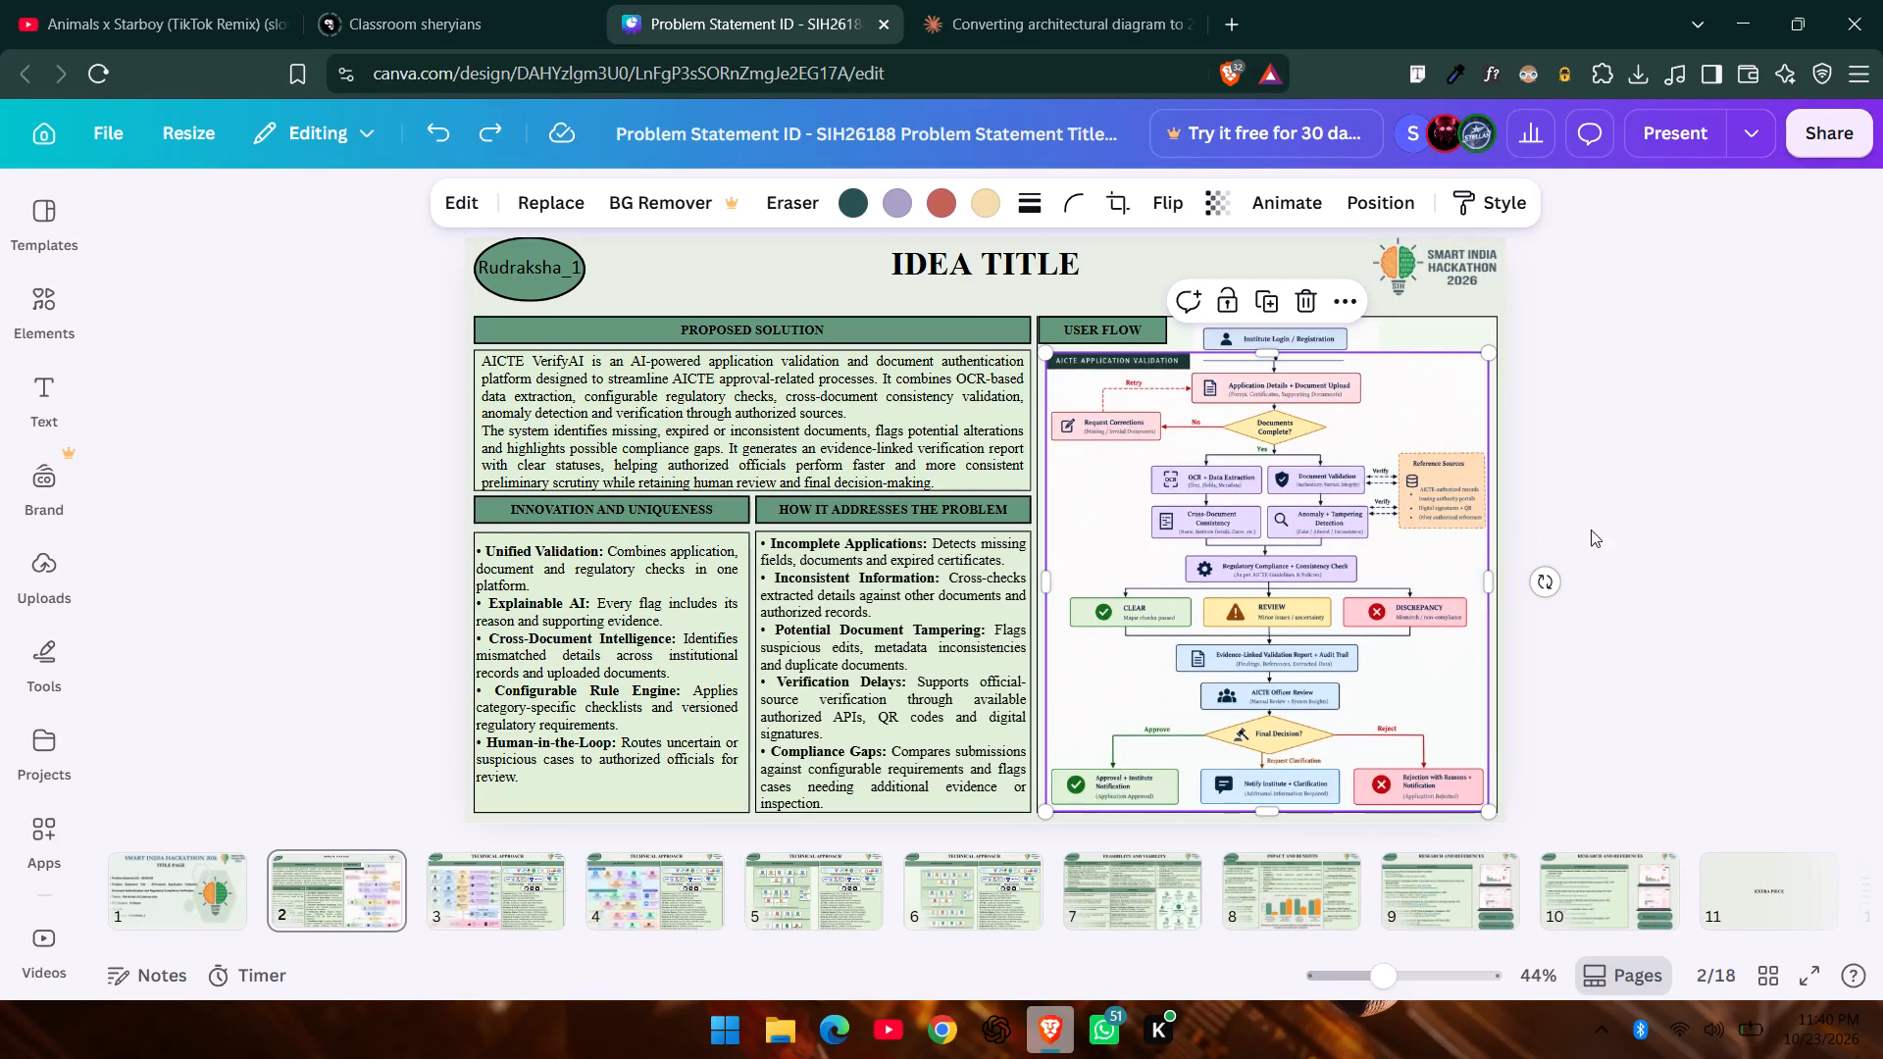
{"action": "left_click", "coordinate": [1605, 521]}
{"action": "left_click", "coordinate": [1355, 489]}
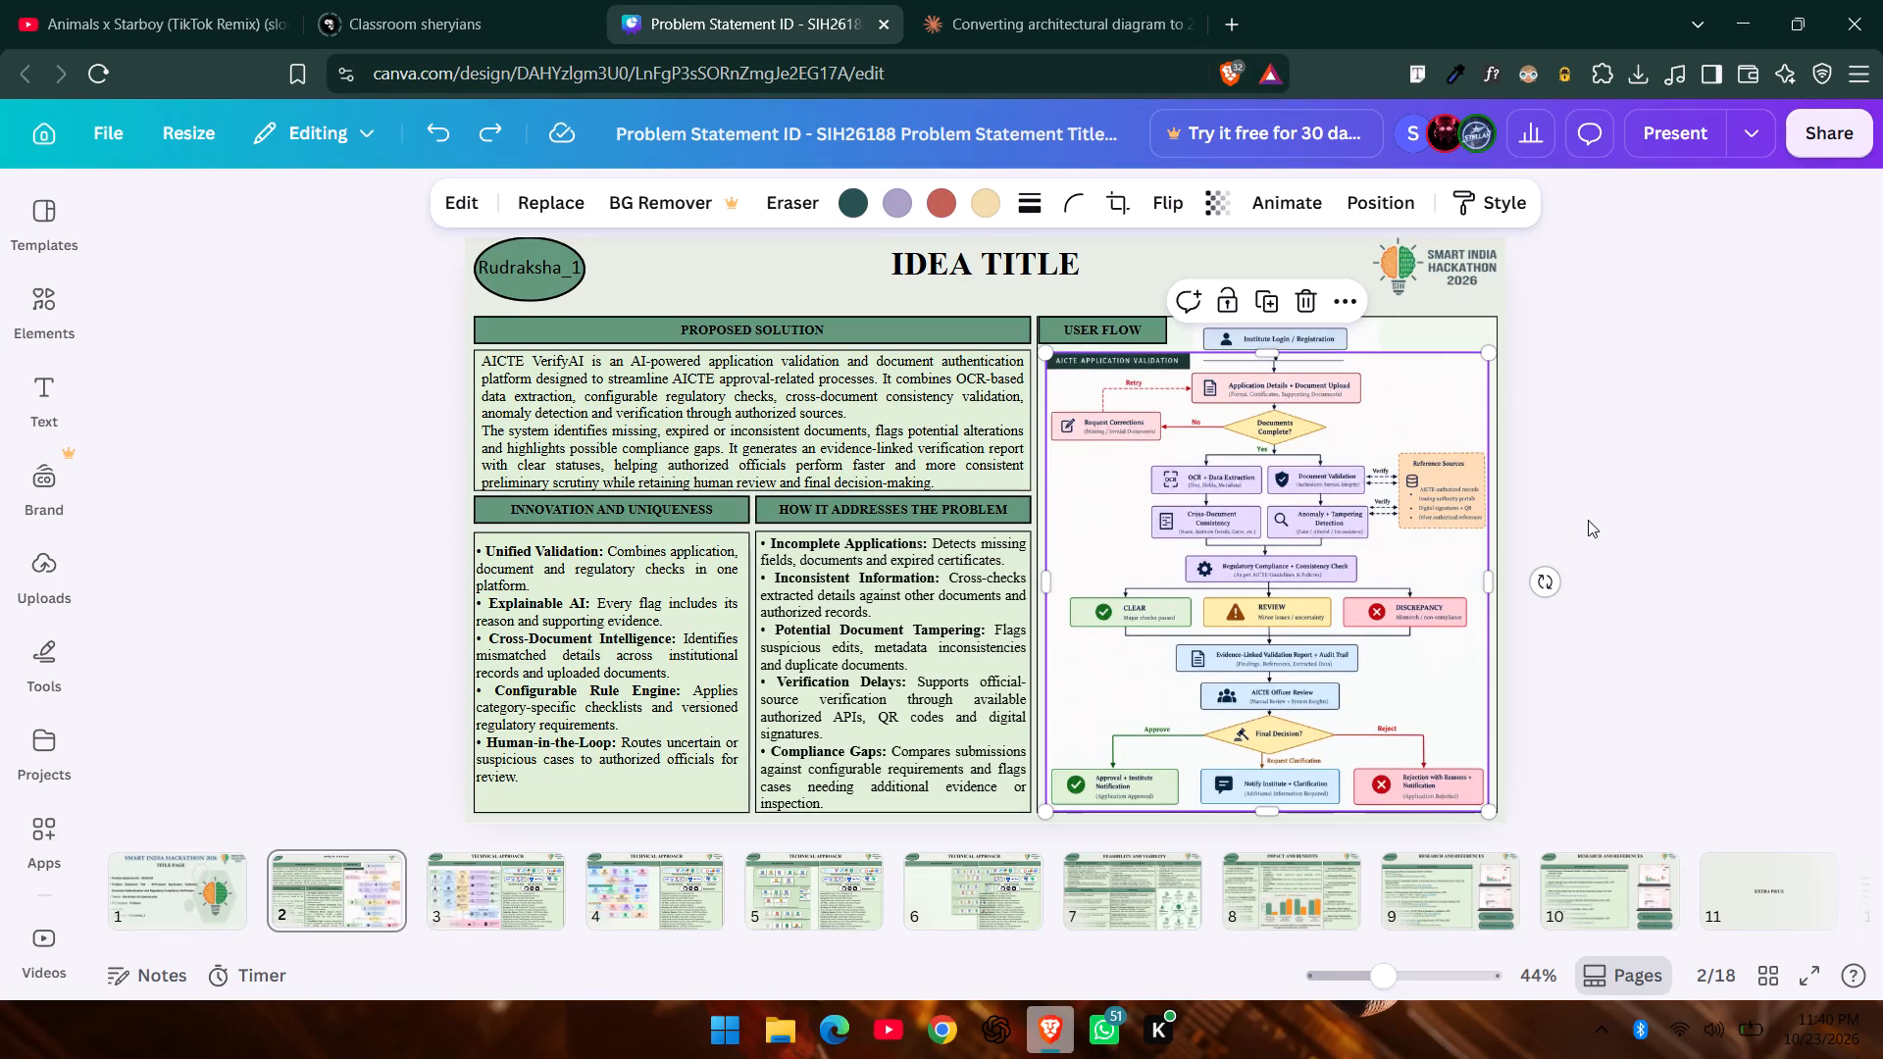
Nudge the User Flow image on slide 2 three steps to the right within its frame.
{"action": "key", "text": "Right"}
{"action": "key", "text": "Right"}
{"action": "key", "text": "Right"}
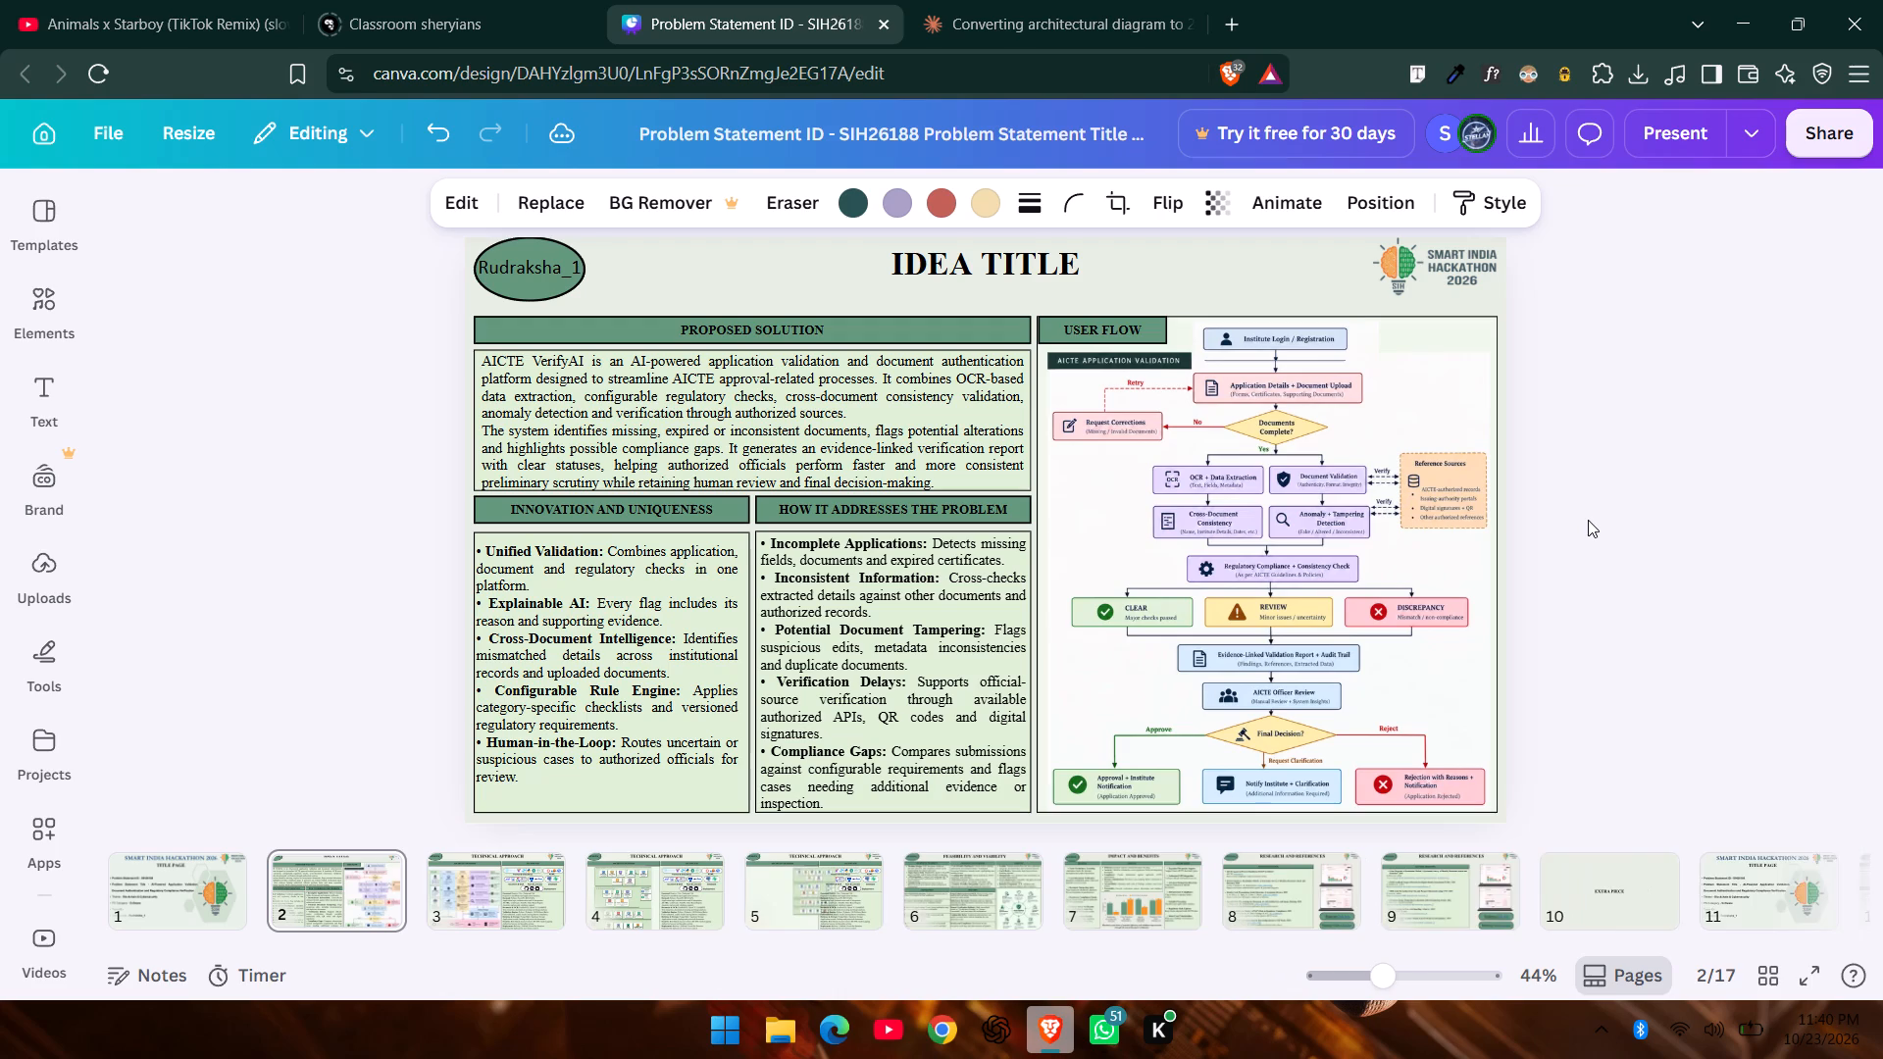
{"action": "left_click", "coordinate": [1625, 512]}
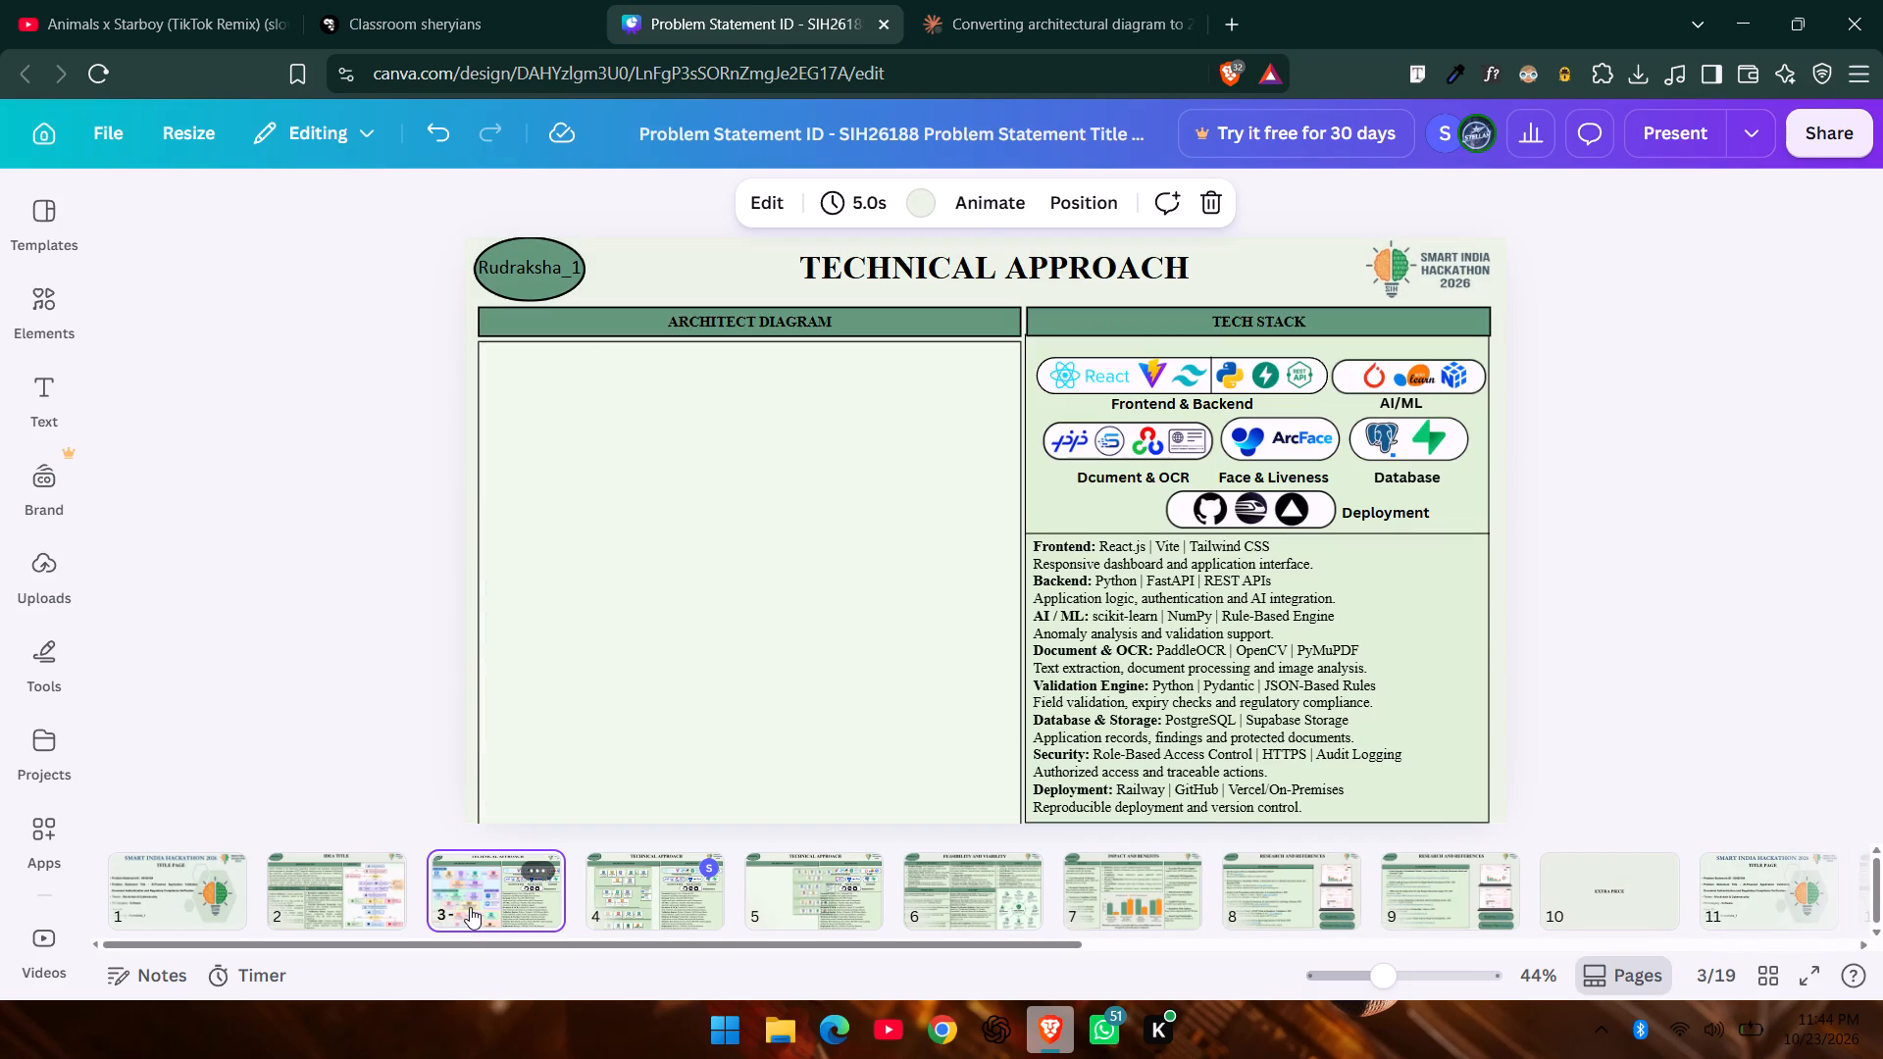
{"action": "left_click", "coordinate": [689, 899]}
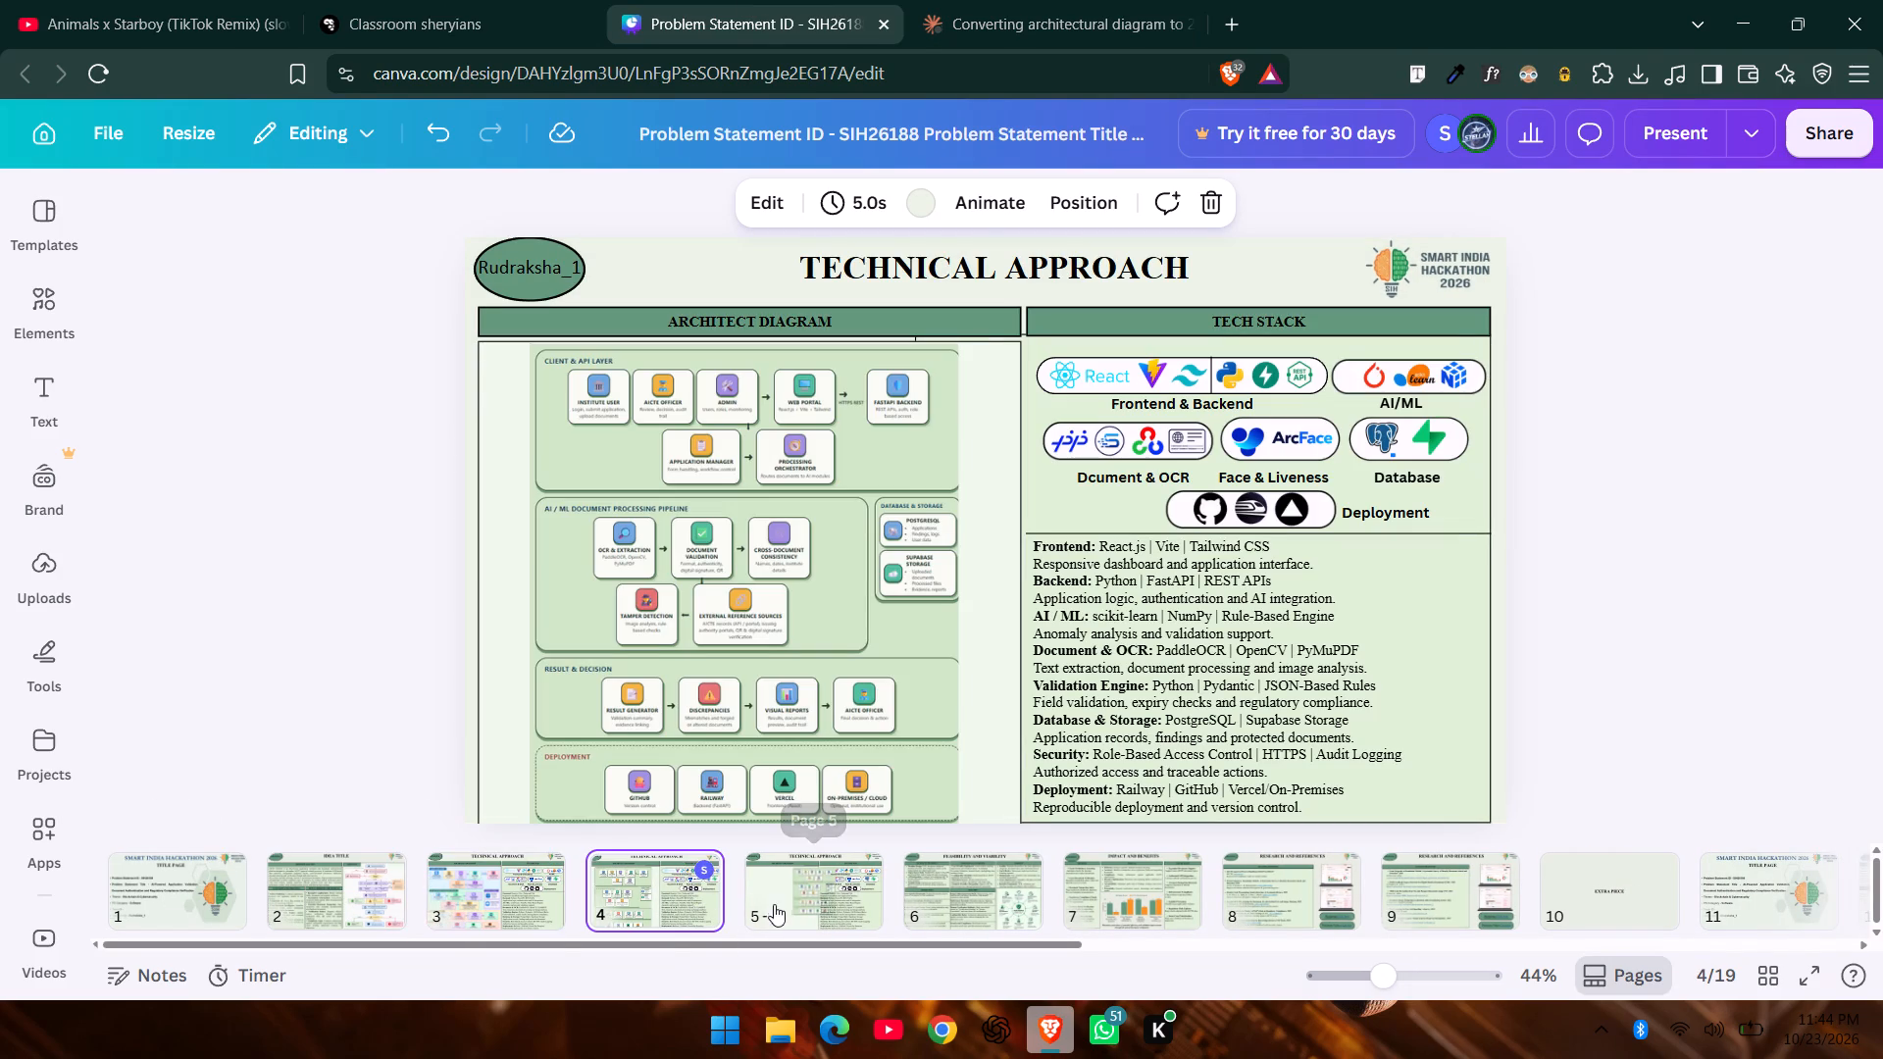
{"action": "left_click", "coordinate": [787, 889]}
{"action": "left_click", "coordinate": [660, 895]}
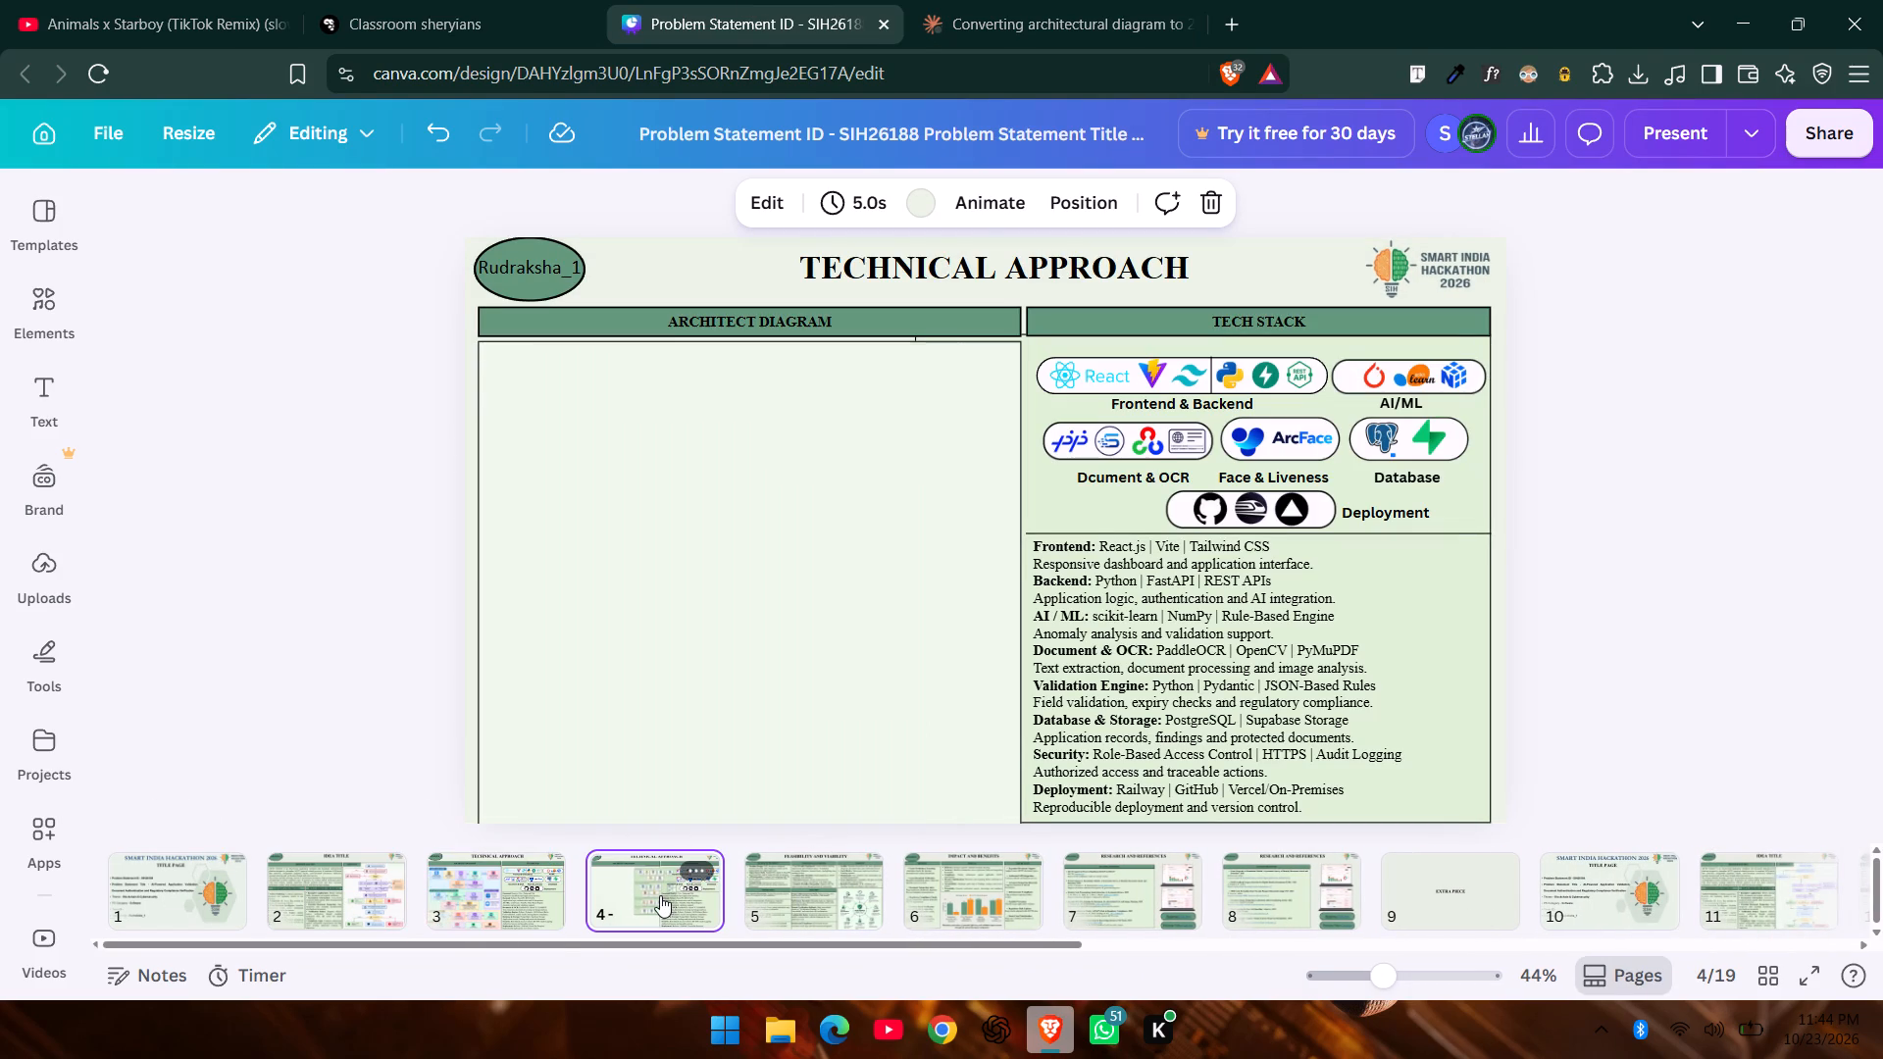
{"action": "left_click", "coordinate": [854, 903]}
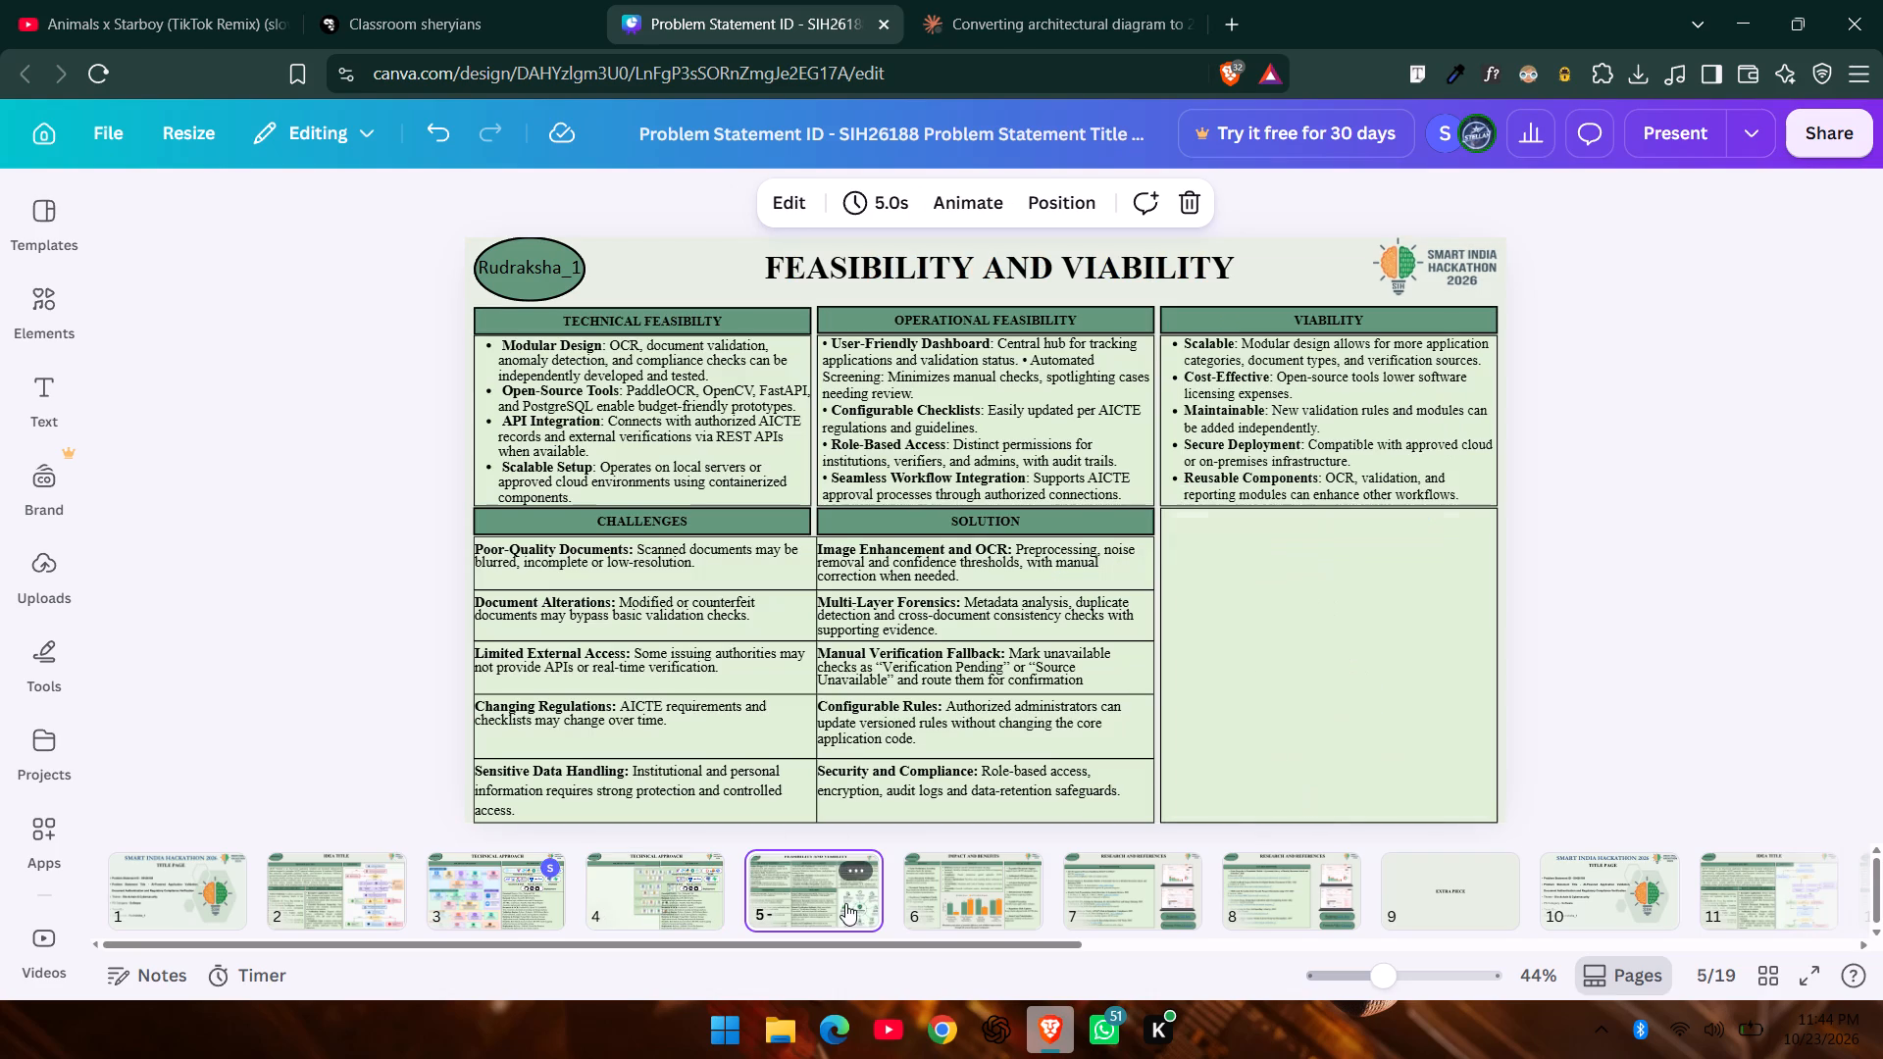
{"action": "left_click", "coordinate": [971, 906]}
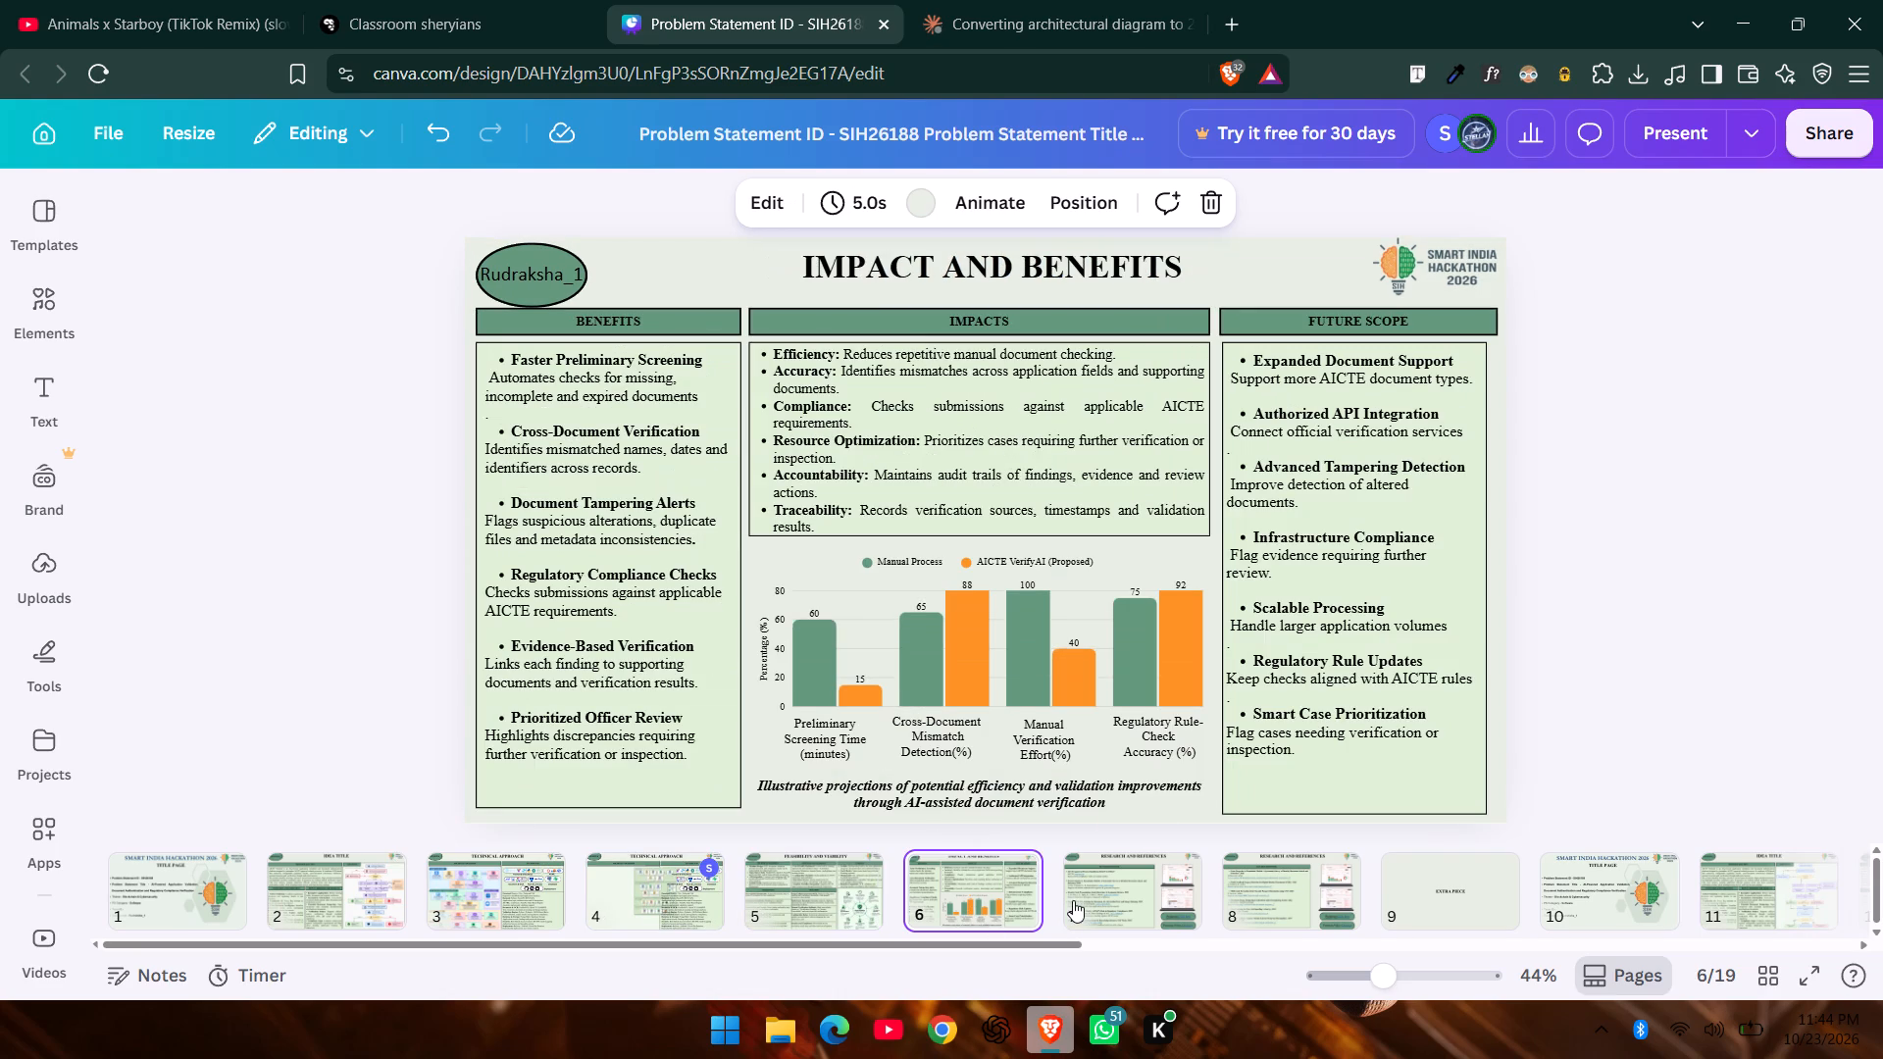
Compare the two Research and References slides, and view the Extra Piece slide after them.
{"action": "left_click", "coordinate": [1073, 900]}
{"action": "left_click", "coordinate": [1266, 922]}
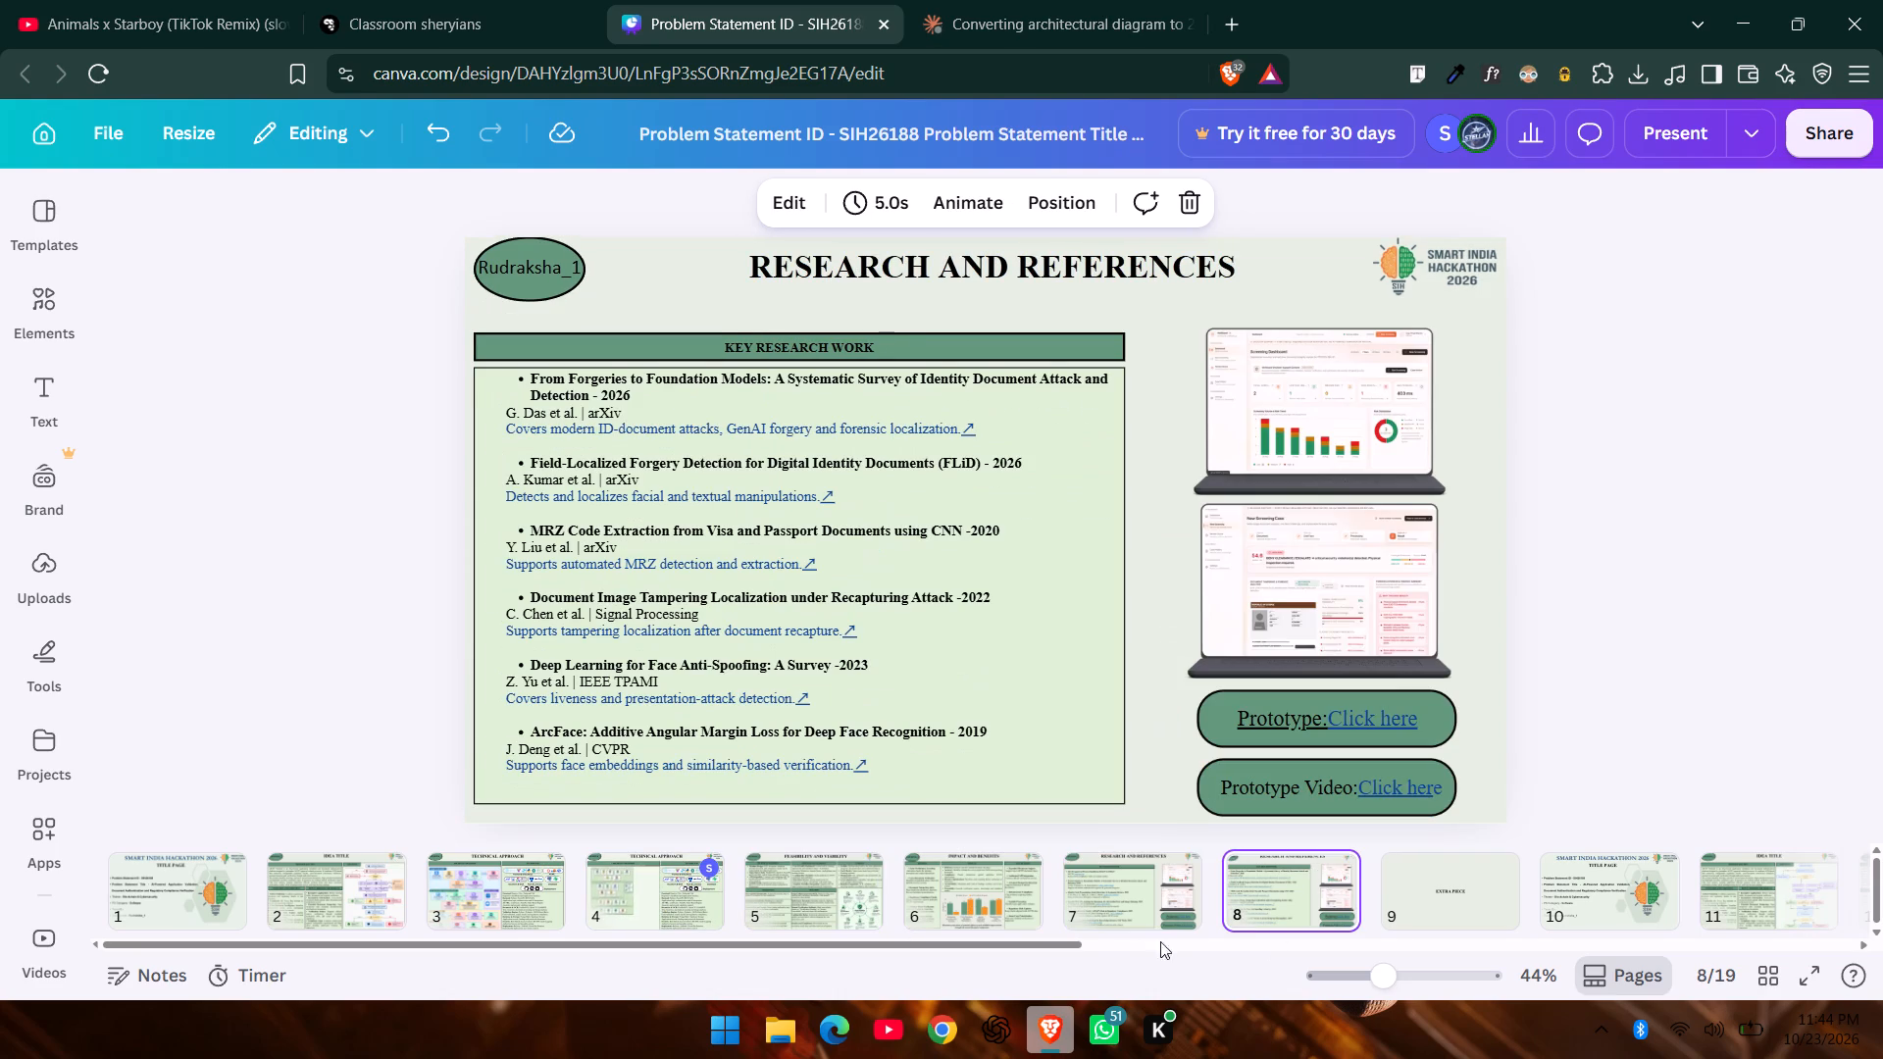
{"action": "left_click", "coordinate": [1113, 933]}
{"action": "left_click", "coordinate": [1127, 902]}
{"action": "left_click", "coordinate": [1303, 900]}
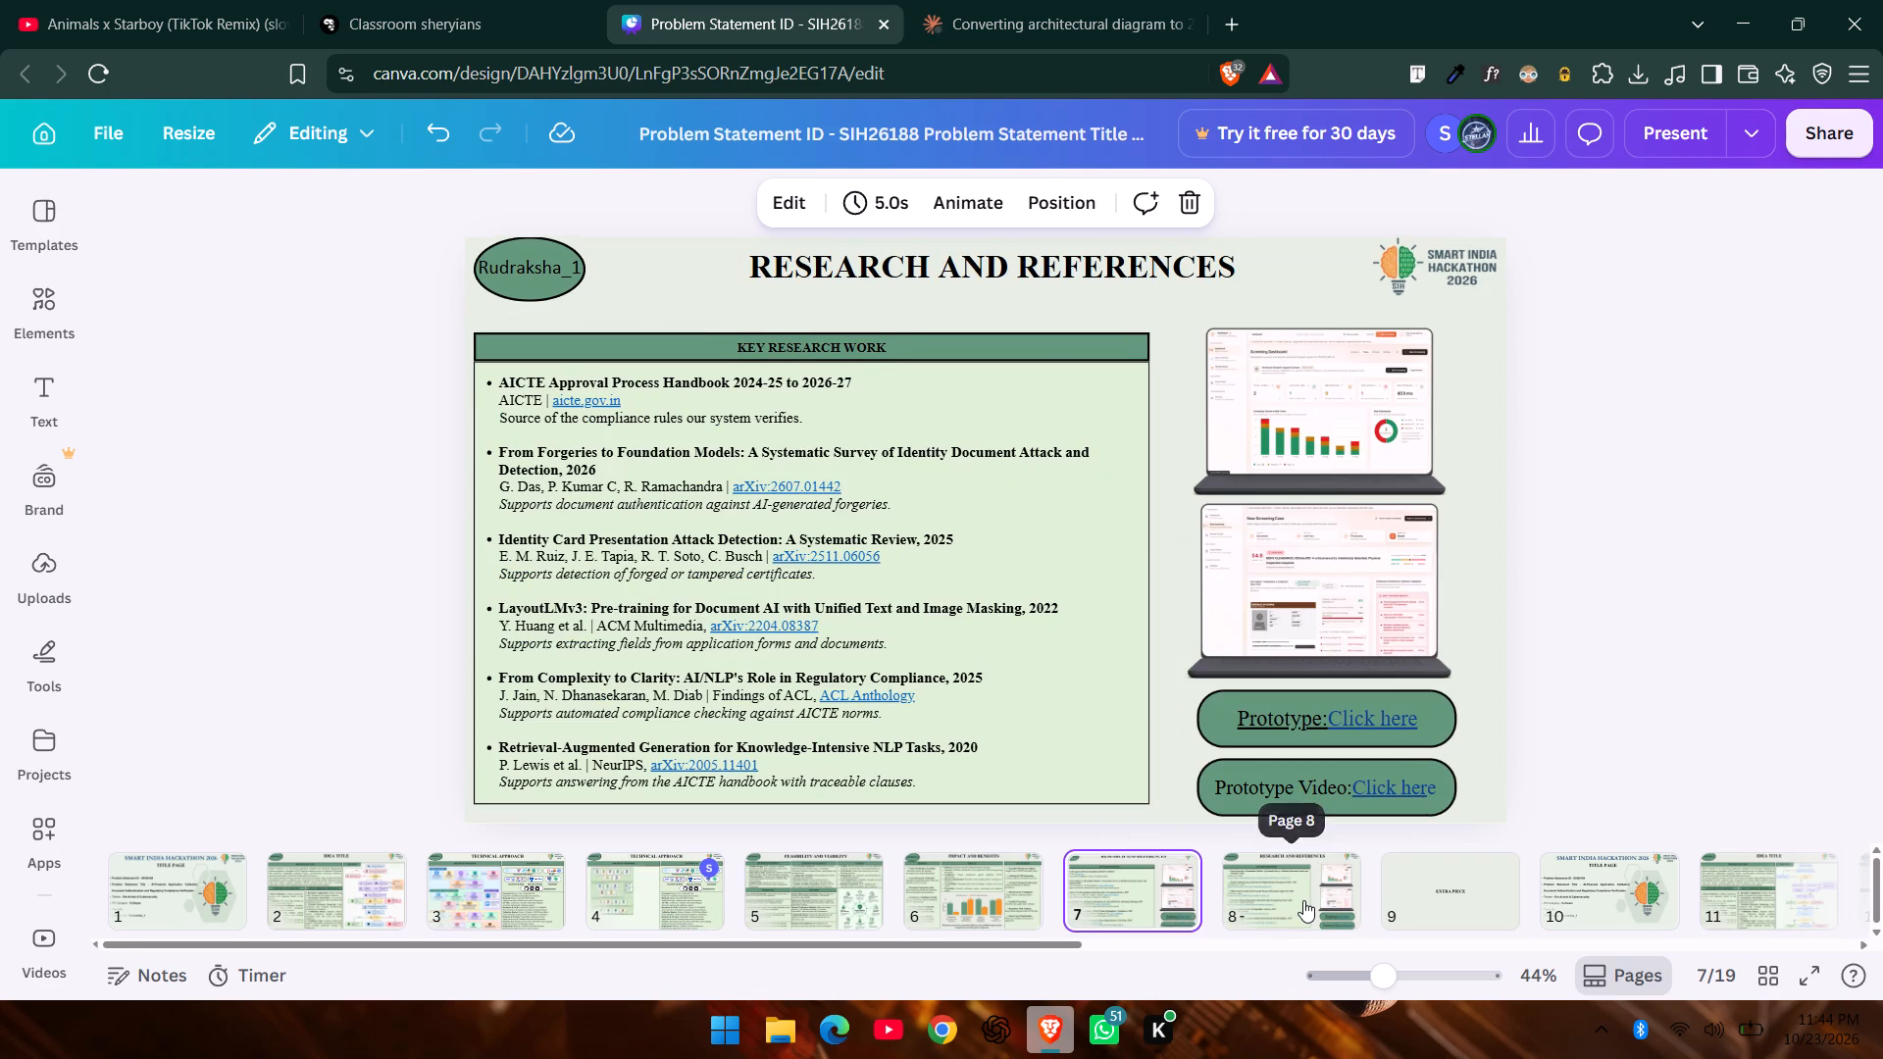
{"action": "left_click", "coordinate": [1170, 887]}
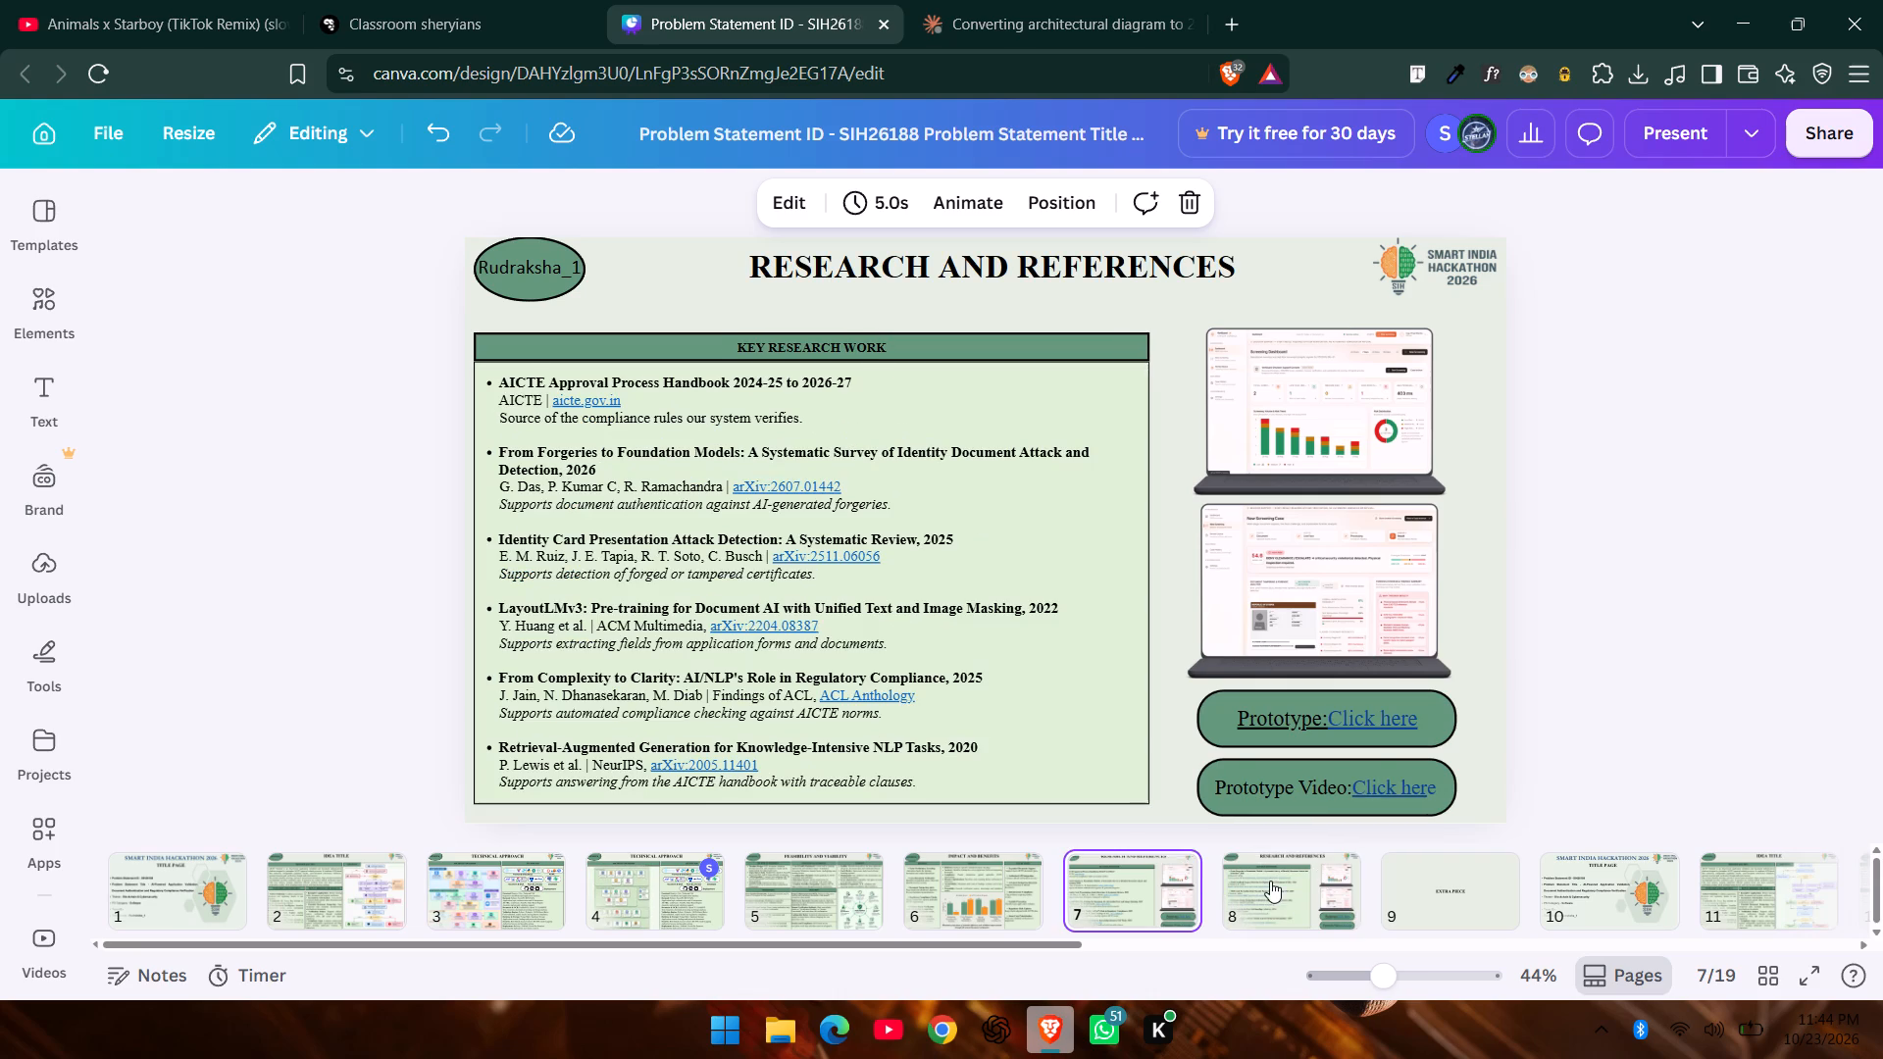
{"action": "left_click", "coordinate": [1270, 881]}
{"action": "left_click", "coordinate": [1416, 888]}
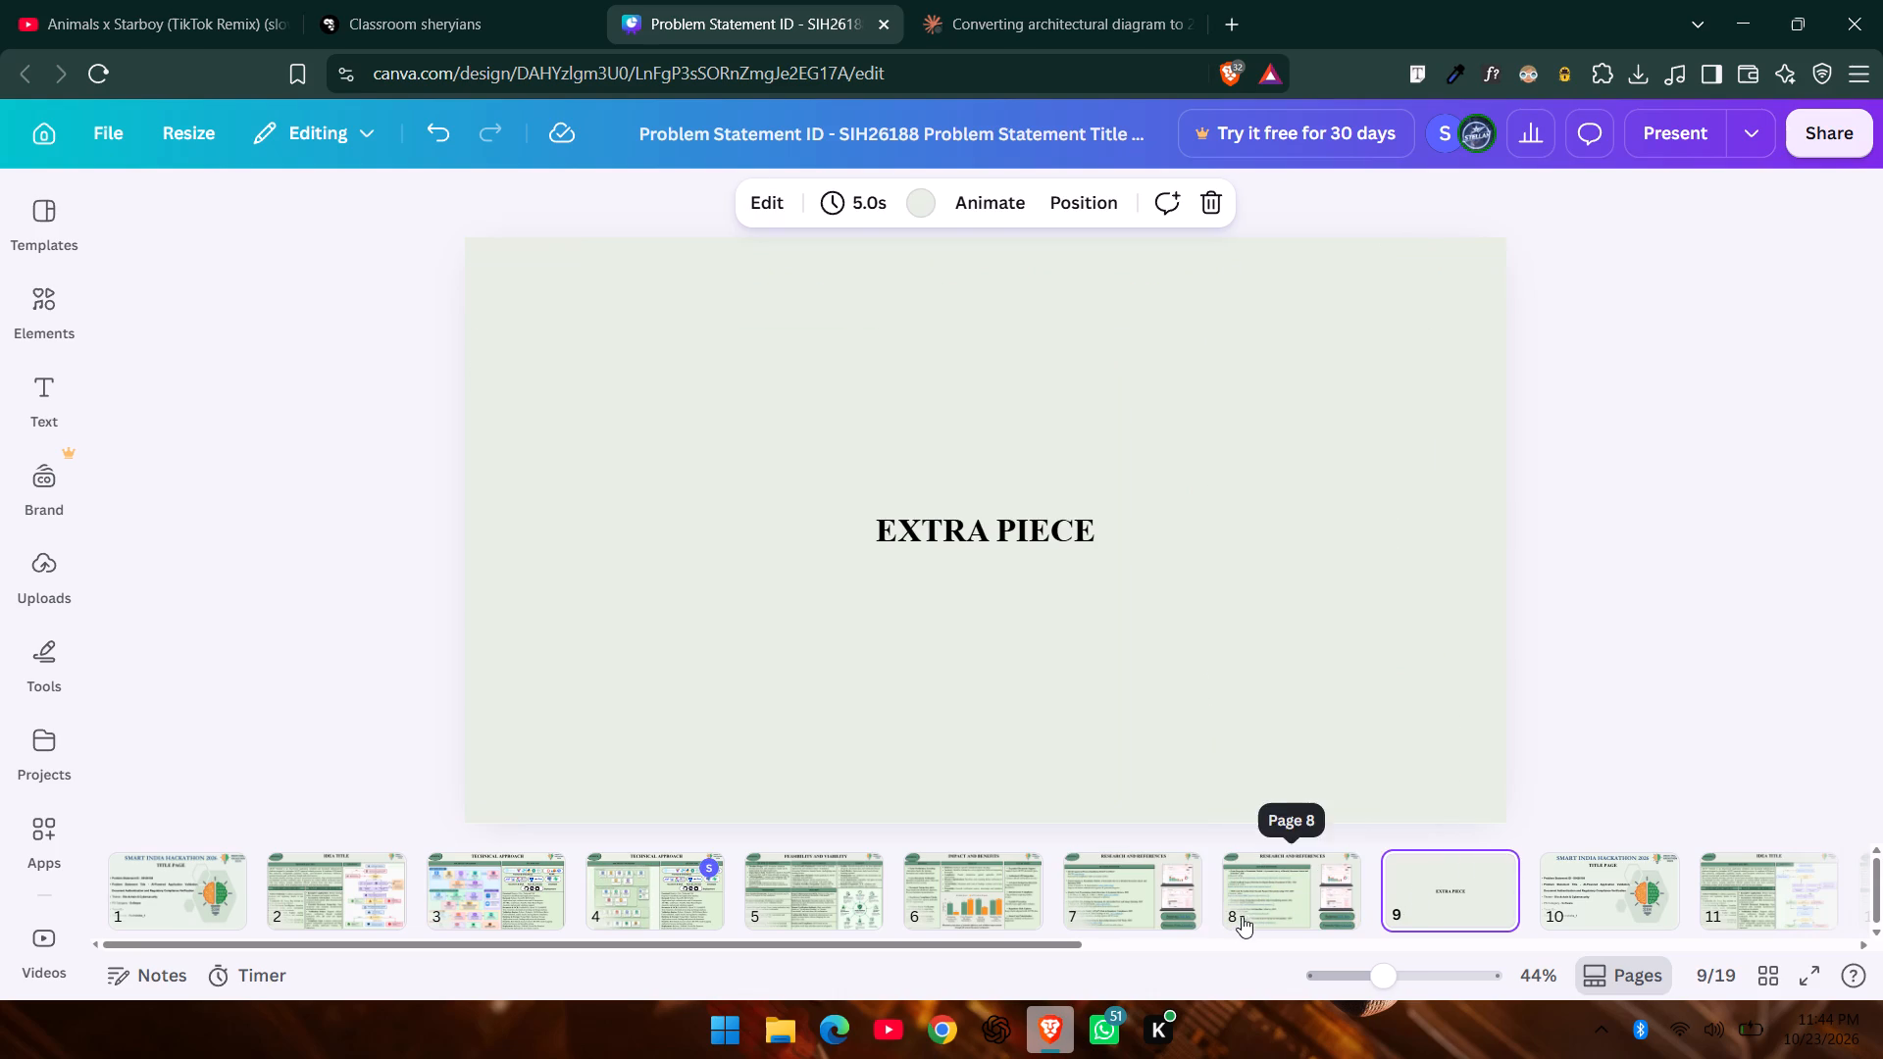
{"action": "left_click", "coordinate": [1237, 916]}
{"action": "left_click", "coordinate": [1121, 900]}
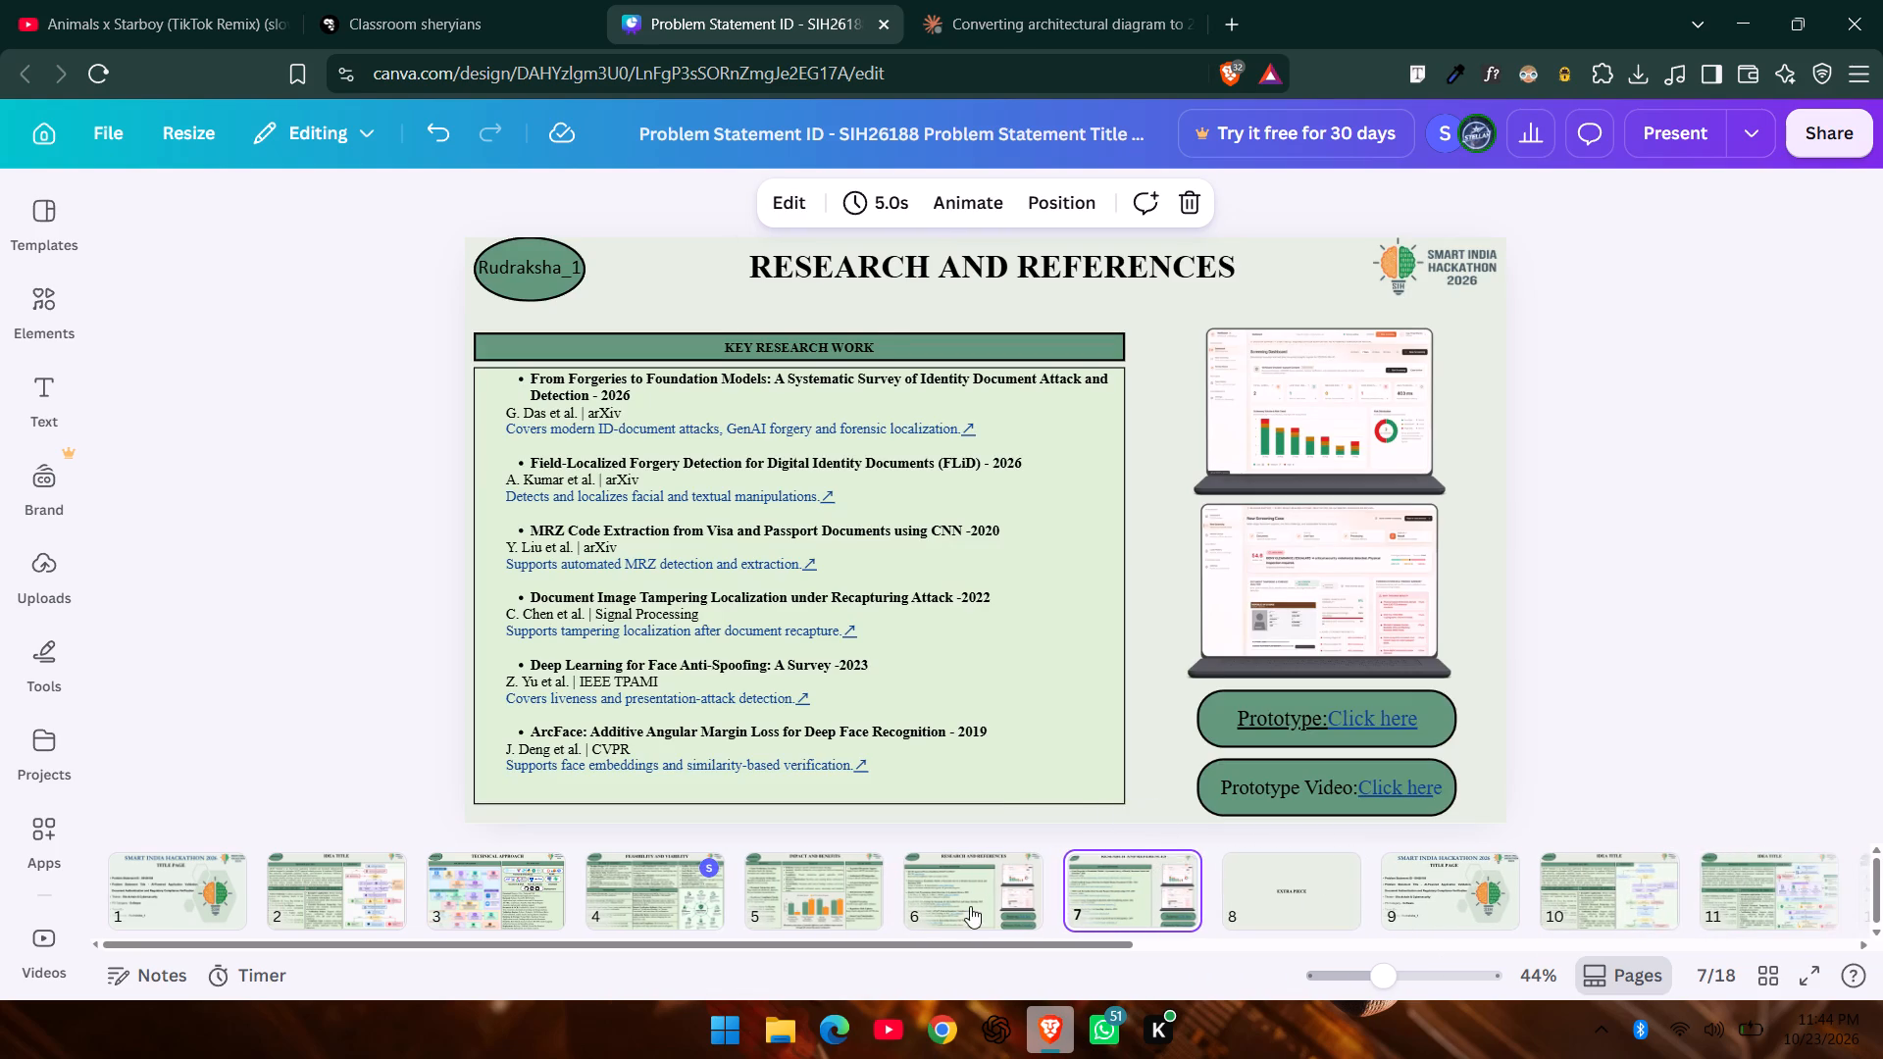
Review the slides in reverse order from slide 6 to slide 1.
{"action": "left_click", "coordinate": [941, 905]}
{"action": "left_click", "coordinate": [854, 885]}
{"action": "left_click", "coordinate": [604, 900]}
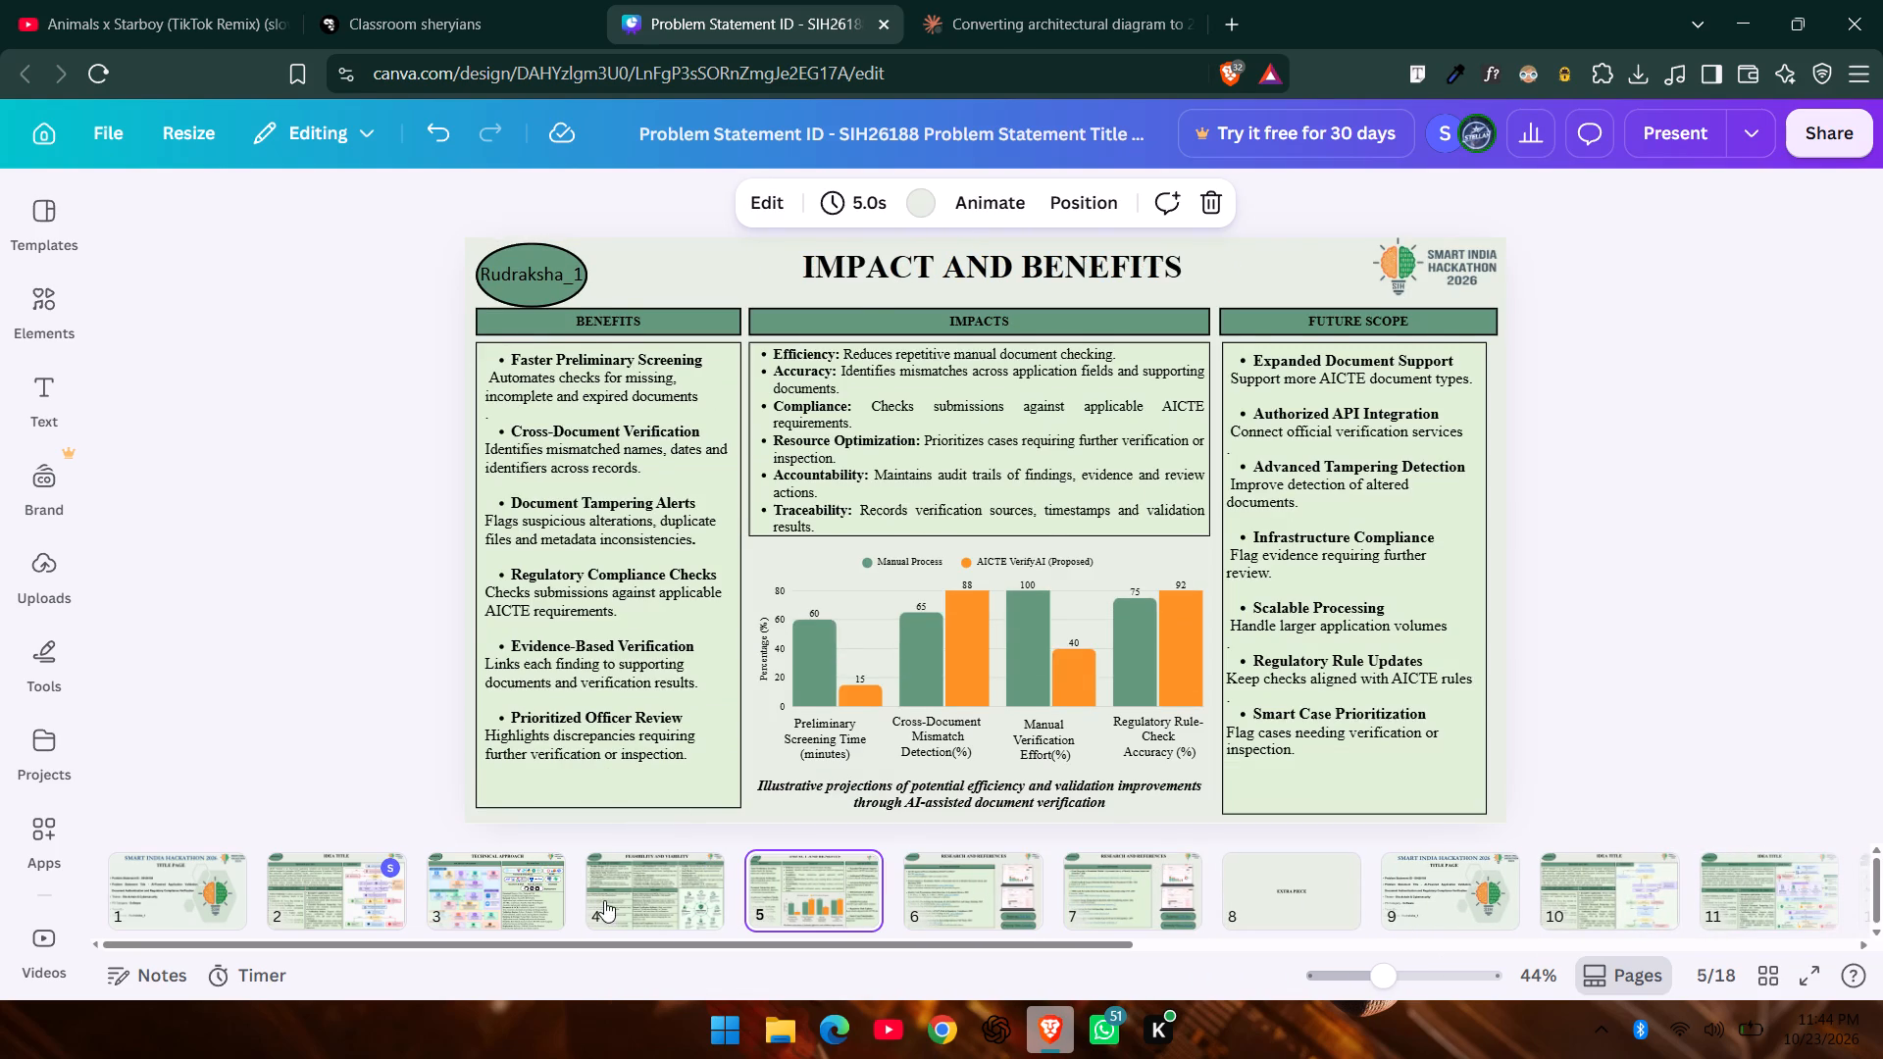
{"action": "left_click", "coordinate": [473, 899]}
{"action": "left_click", "coordinate": [361, 891]}
{"action": "left_click", "coordinate": [118, 879]}
Compare the key research work lists on the Research and References slides 6 and 7.
{"action": "left_click", "coordinate": [977, 892]}
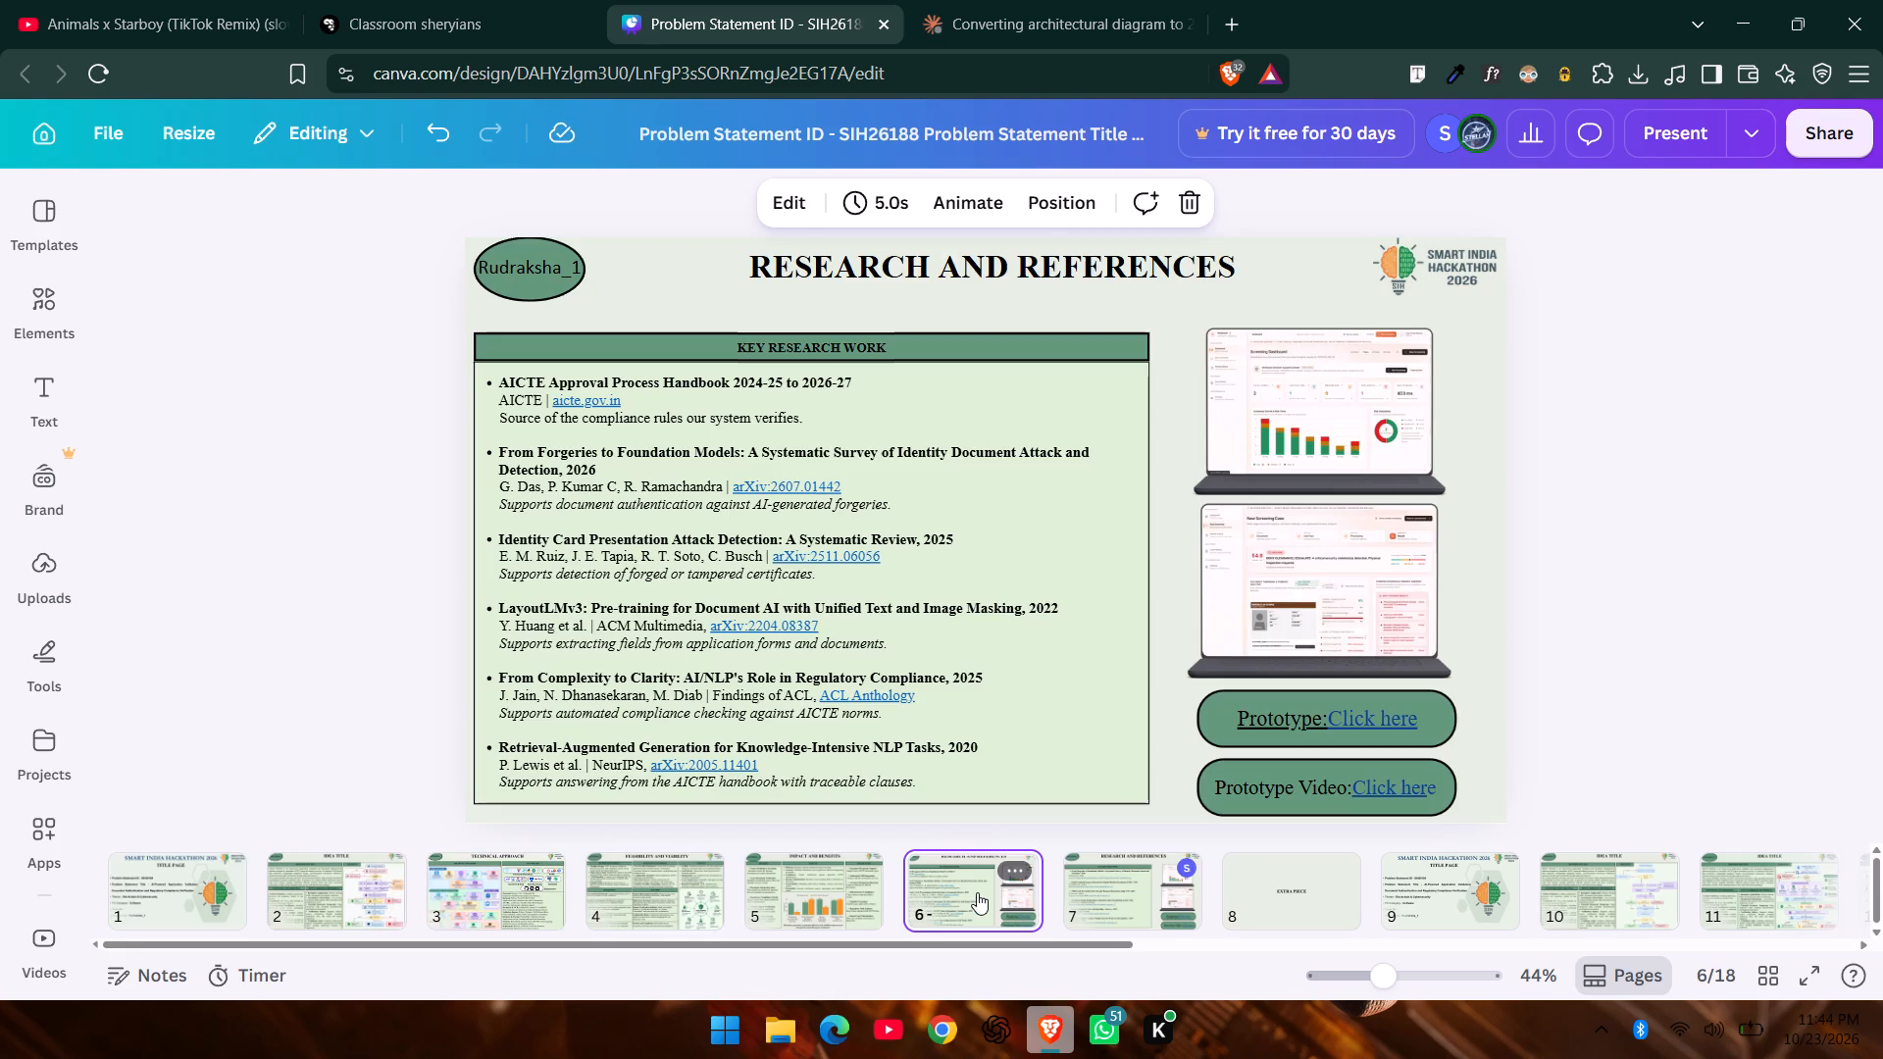
{"action": "left_click", "coordinate": [1135, 916]}
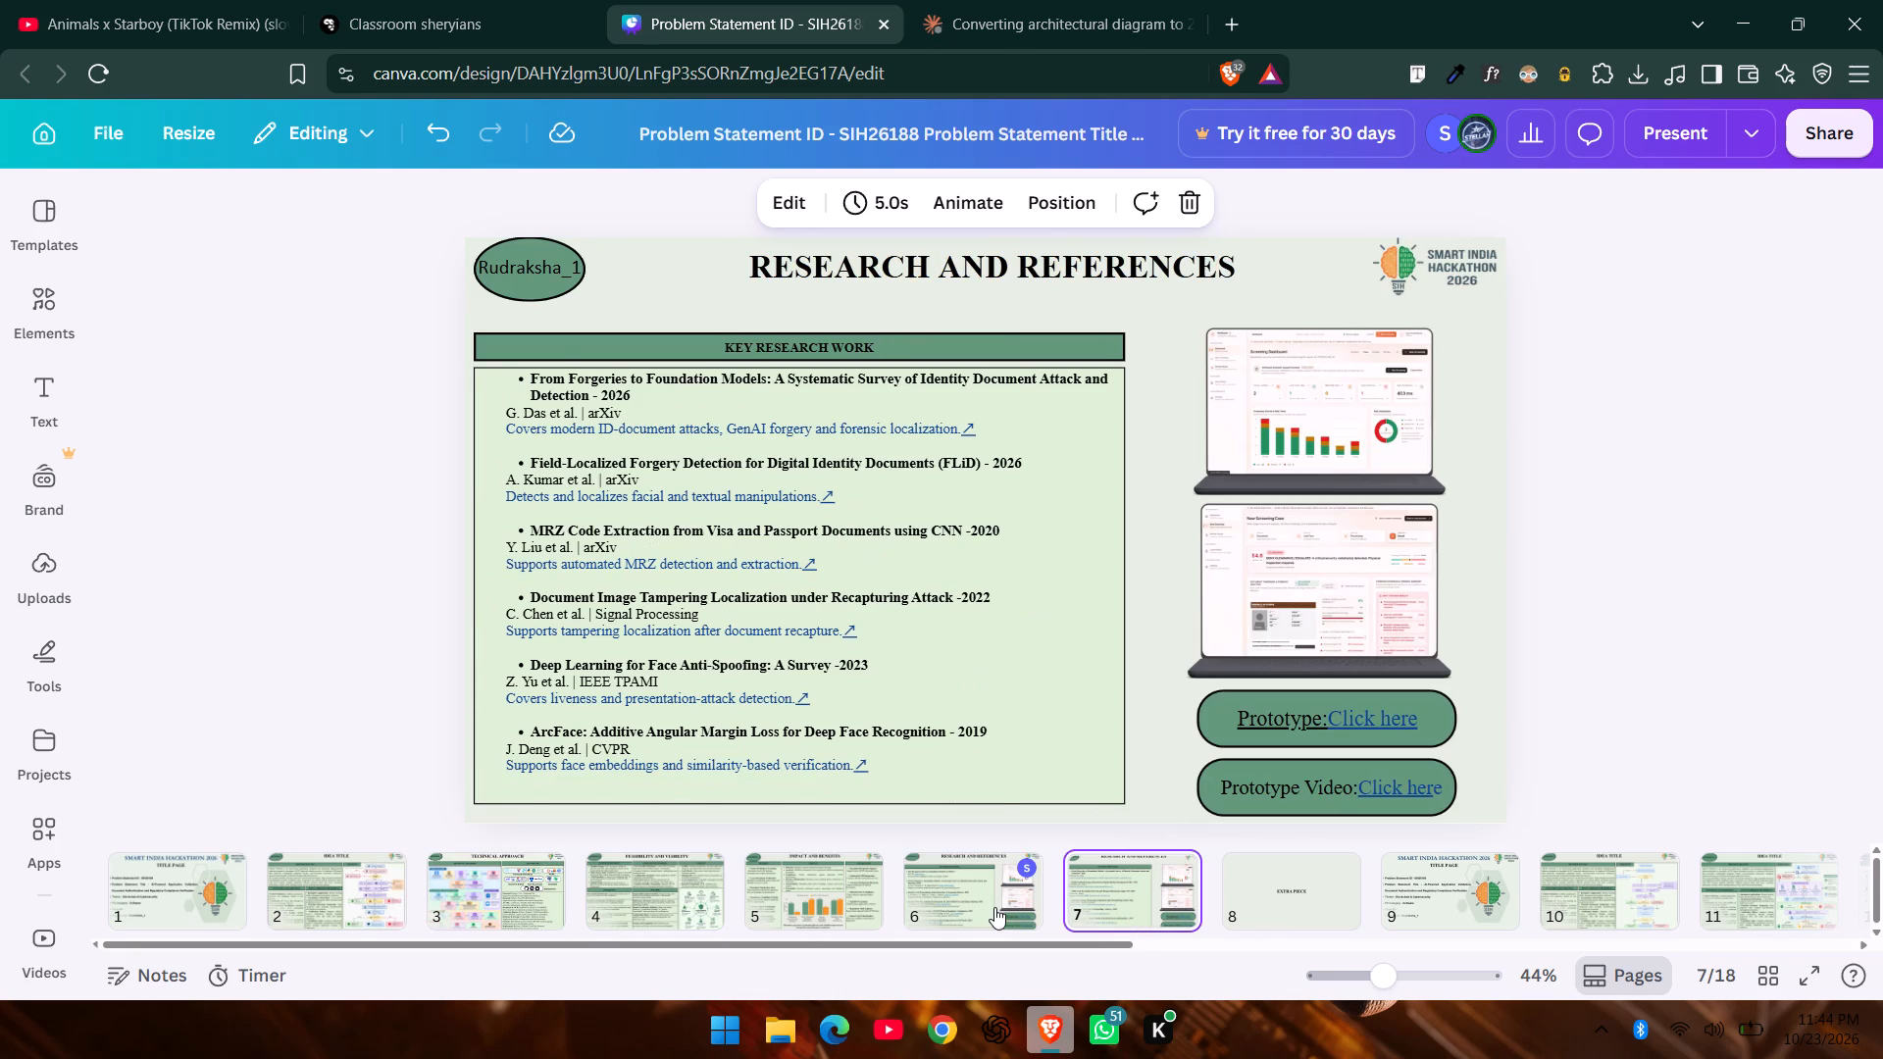
{"action": "left_click", "coordinate": [994, 907]}
{"action": "left_click", "coordinate": [1138, 901]}
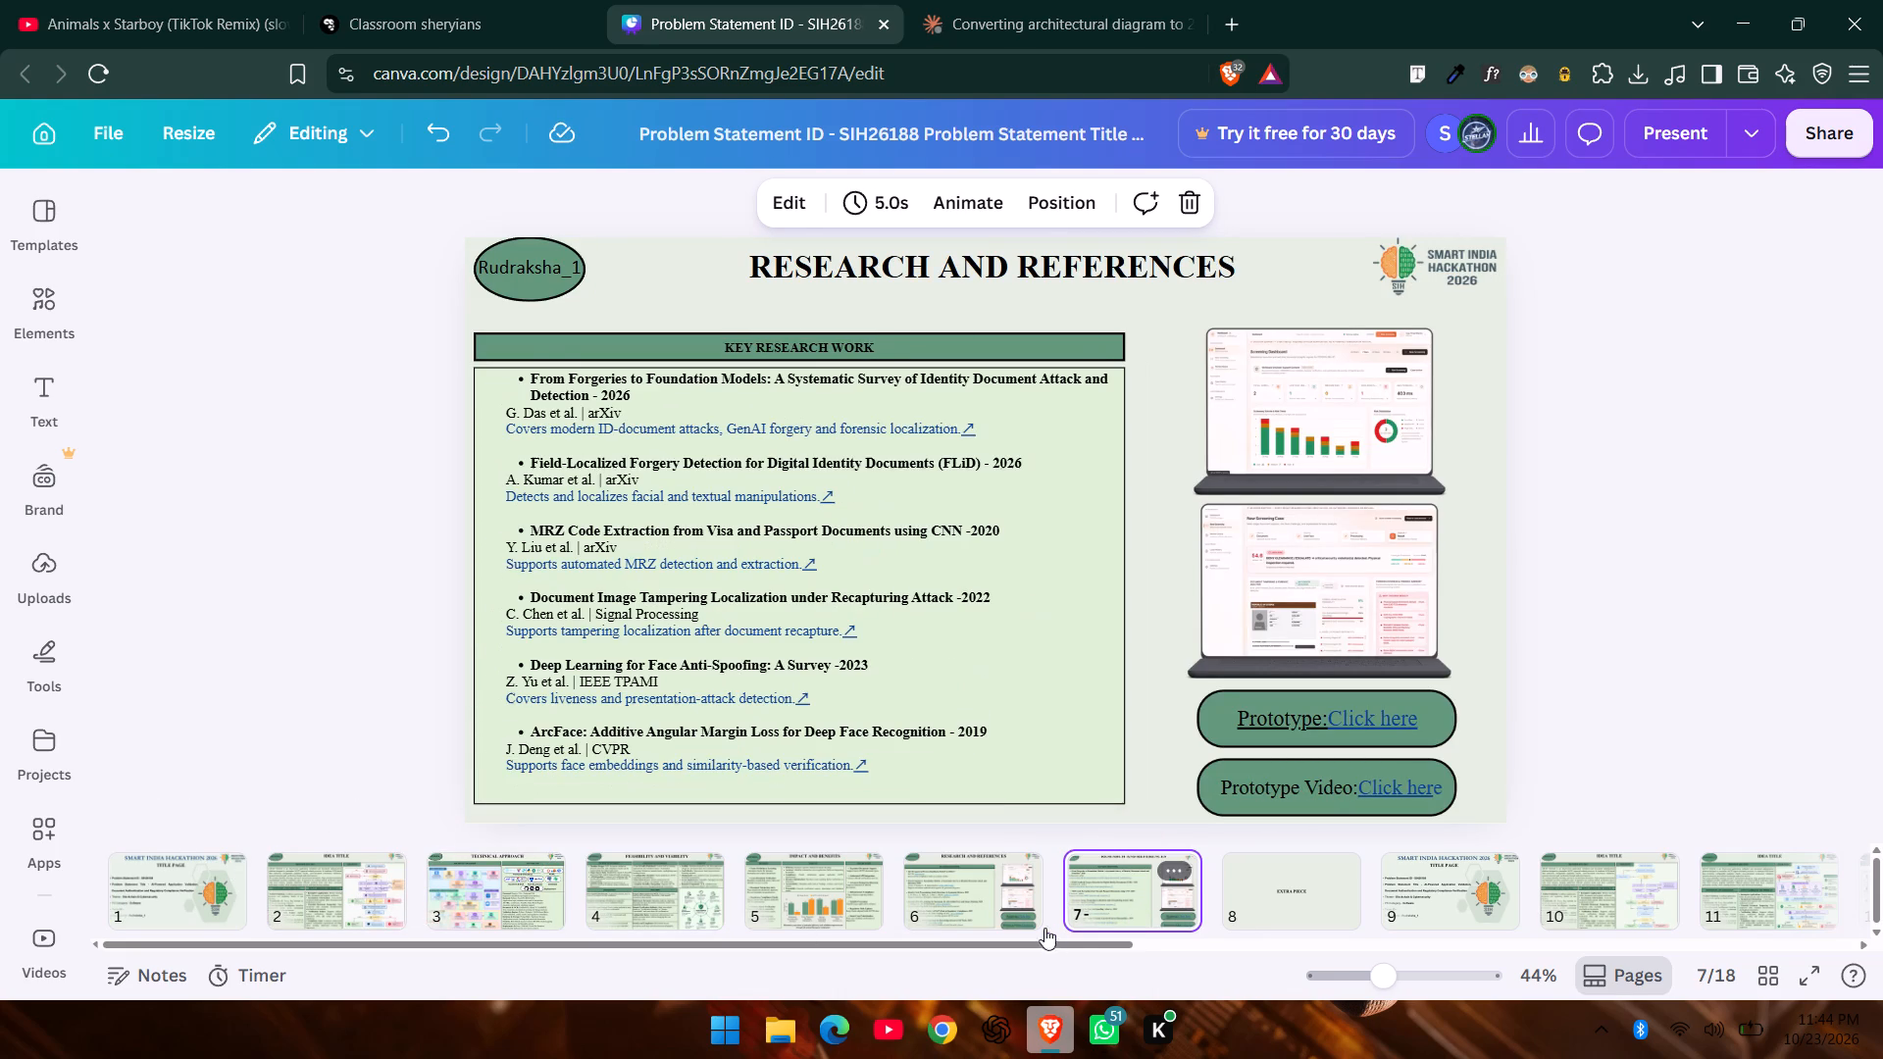
{"action": "left_click", "coordinate": [976, 904]}
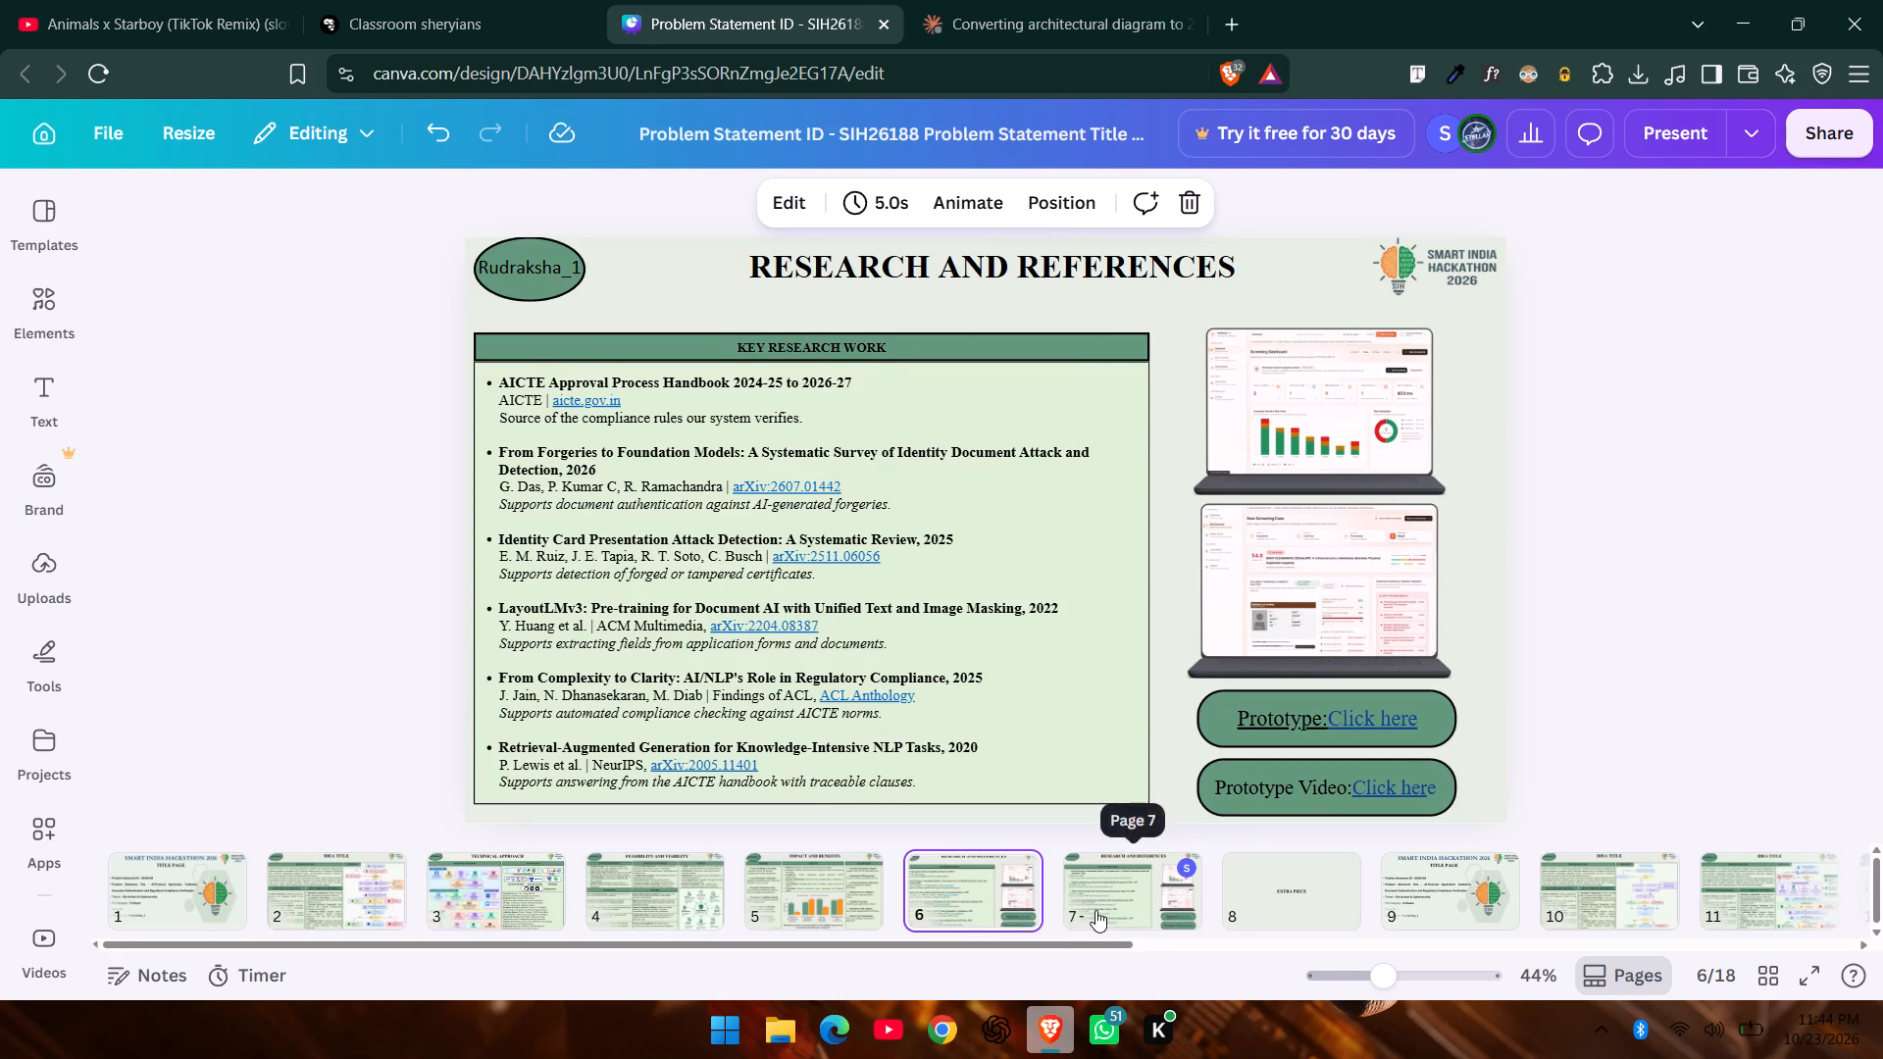
{"action": "left_click", "coordinate": [1095, 910]}
{"action": "left_click", "coordinate": [979, 913]}
{"action": "left_click", "coordinate": [1093, 909]}
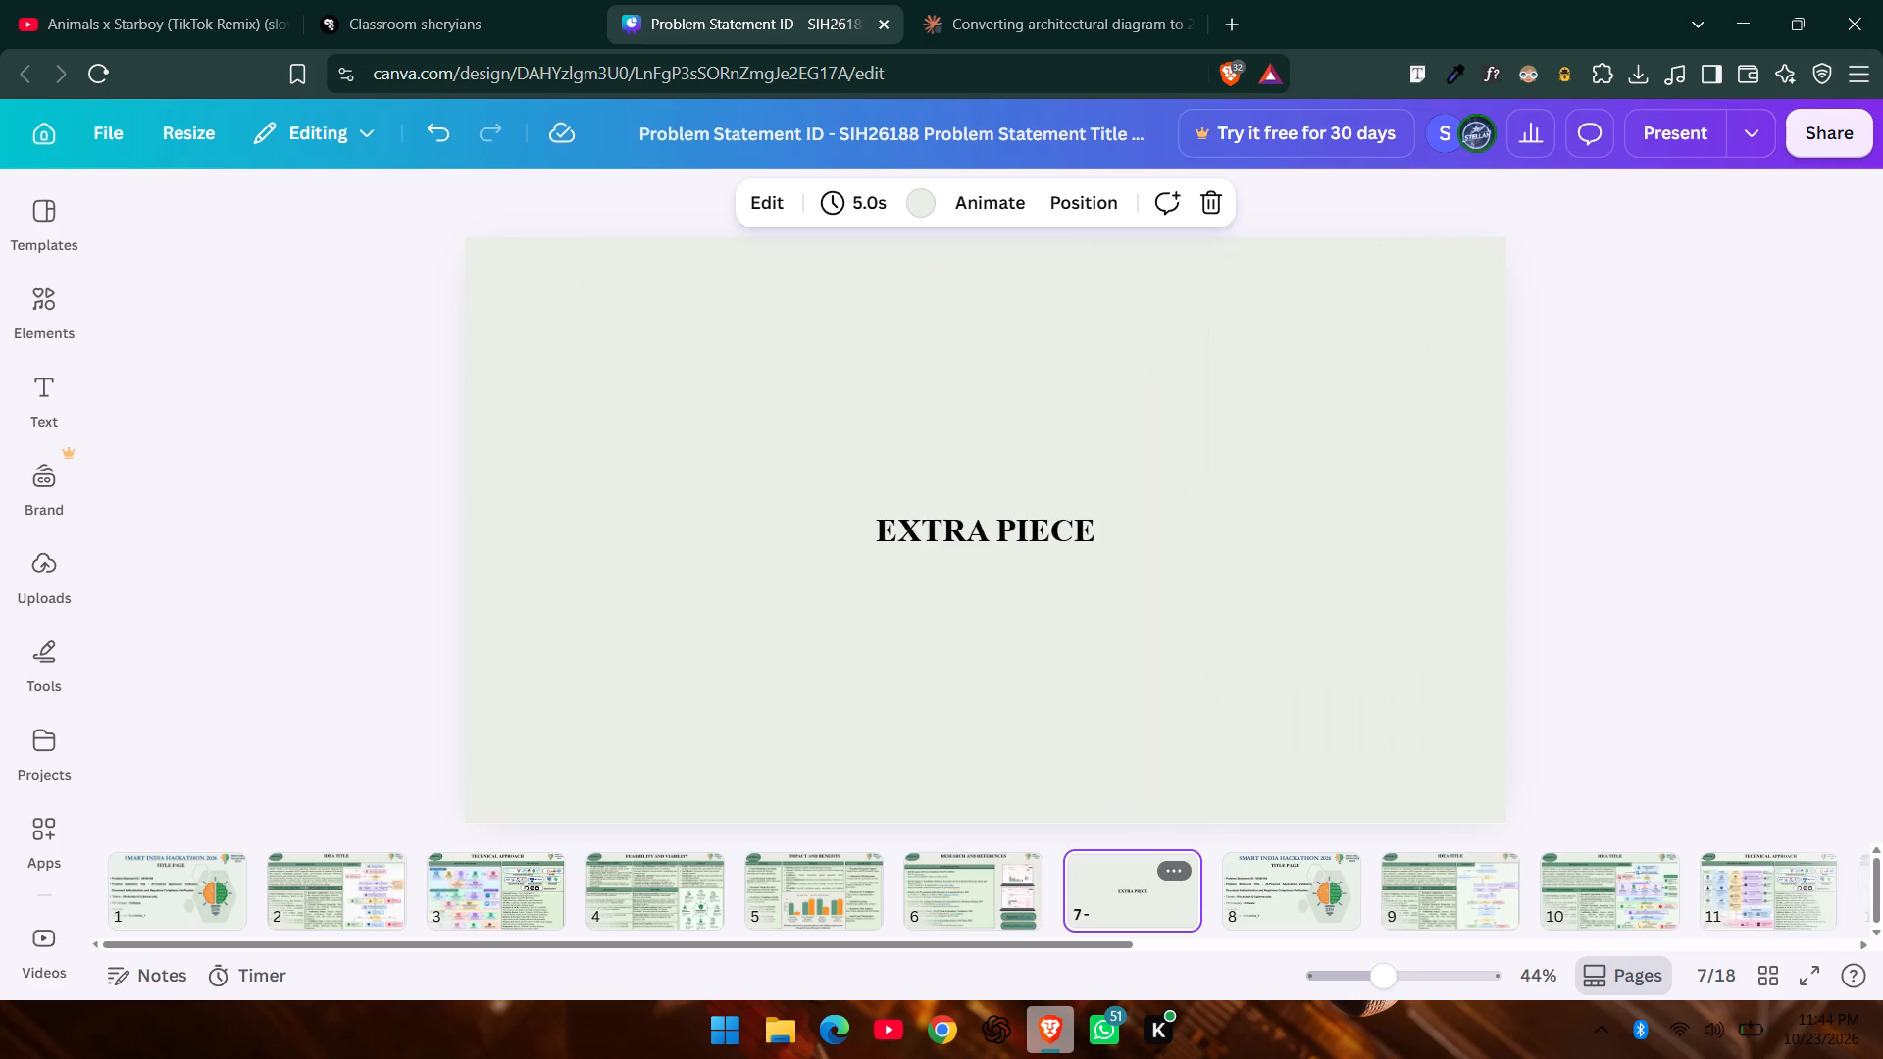
{"action": "left_click", "coordinate": [975, 903]}
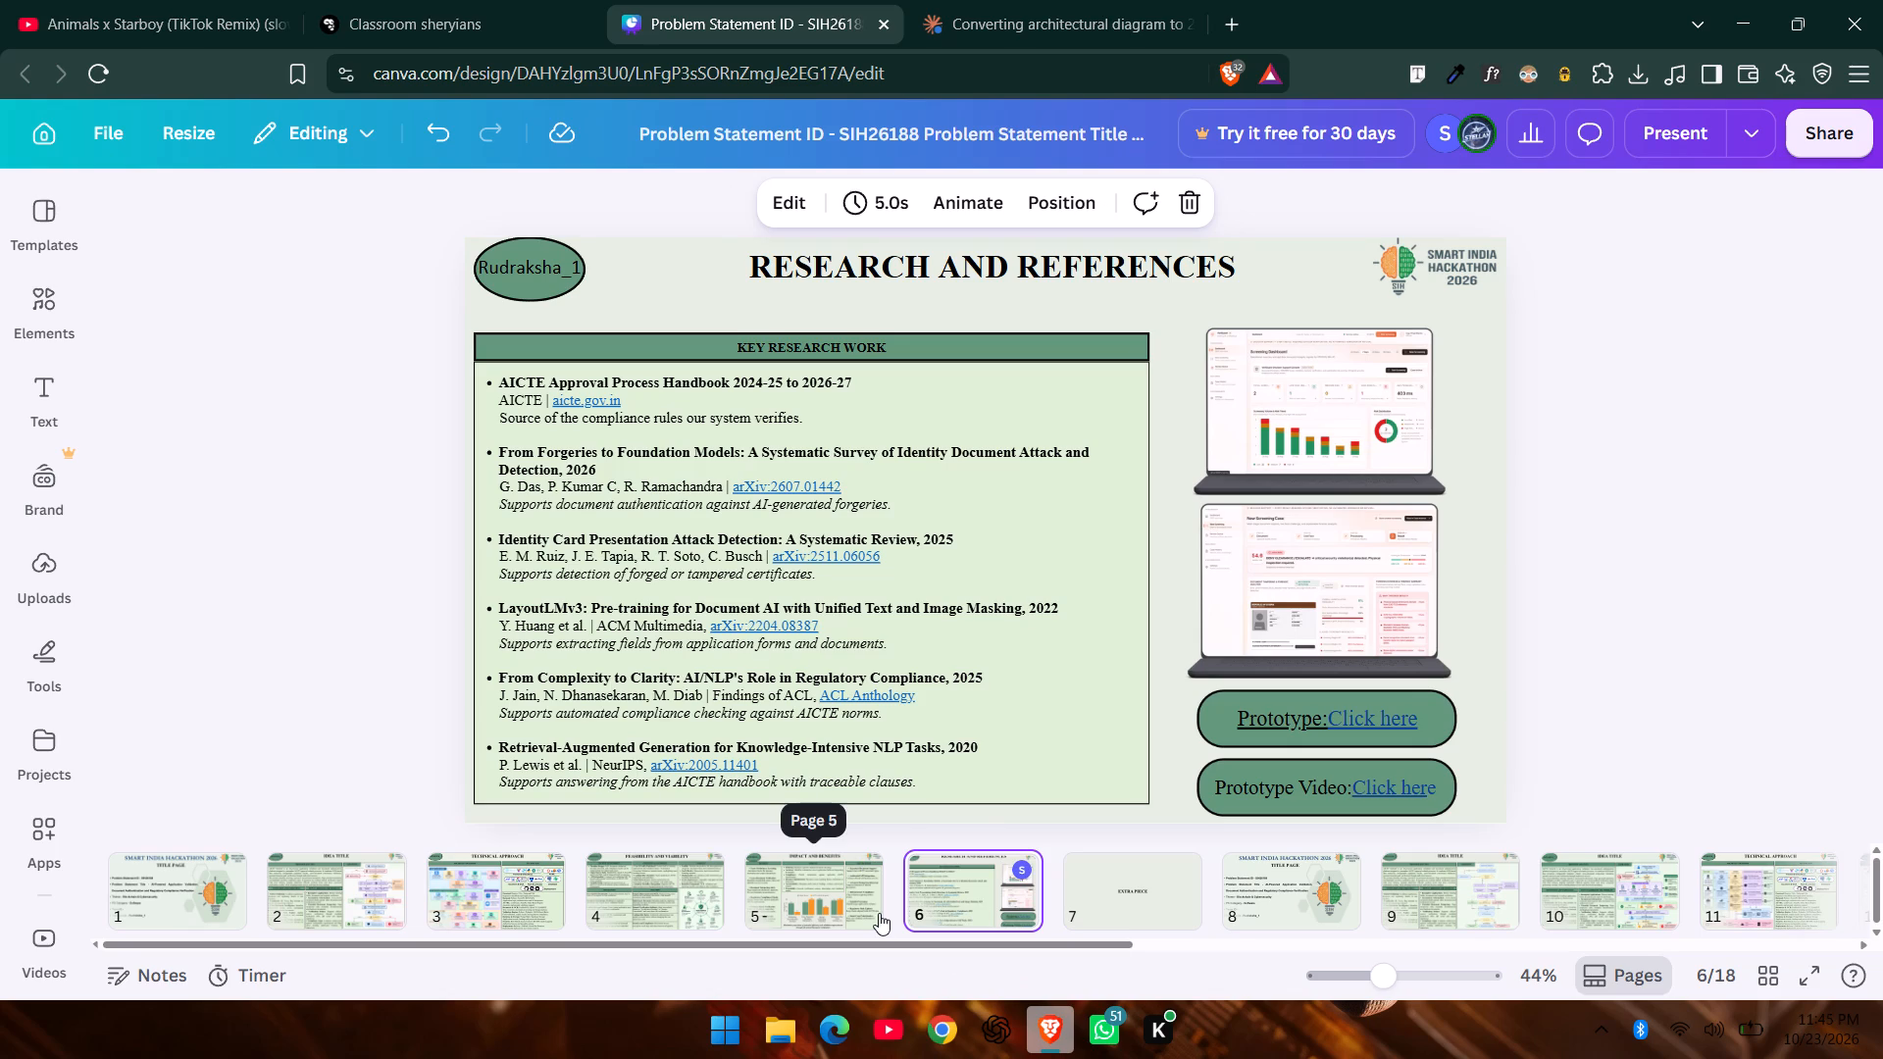
Review the Impact and Benefits, Feasibility and Viability, and Technical Approach slides.
{"action": "left_click", "coordinate": [852, 907]}
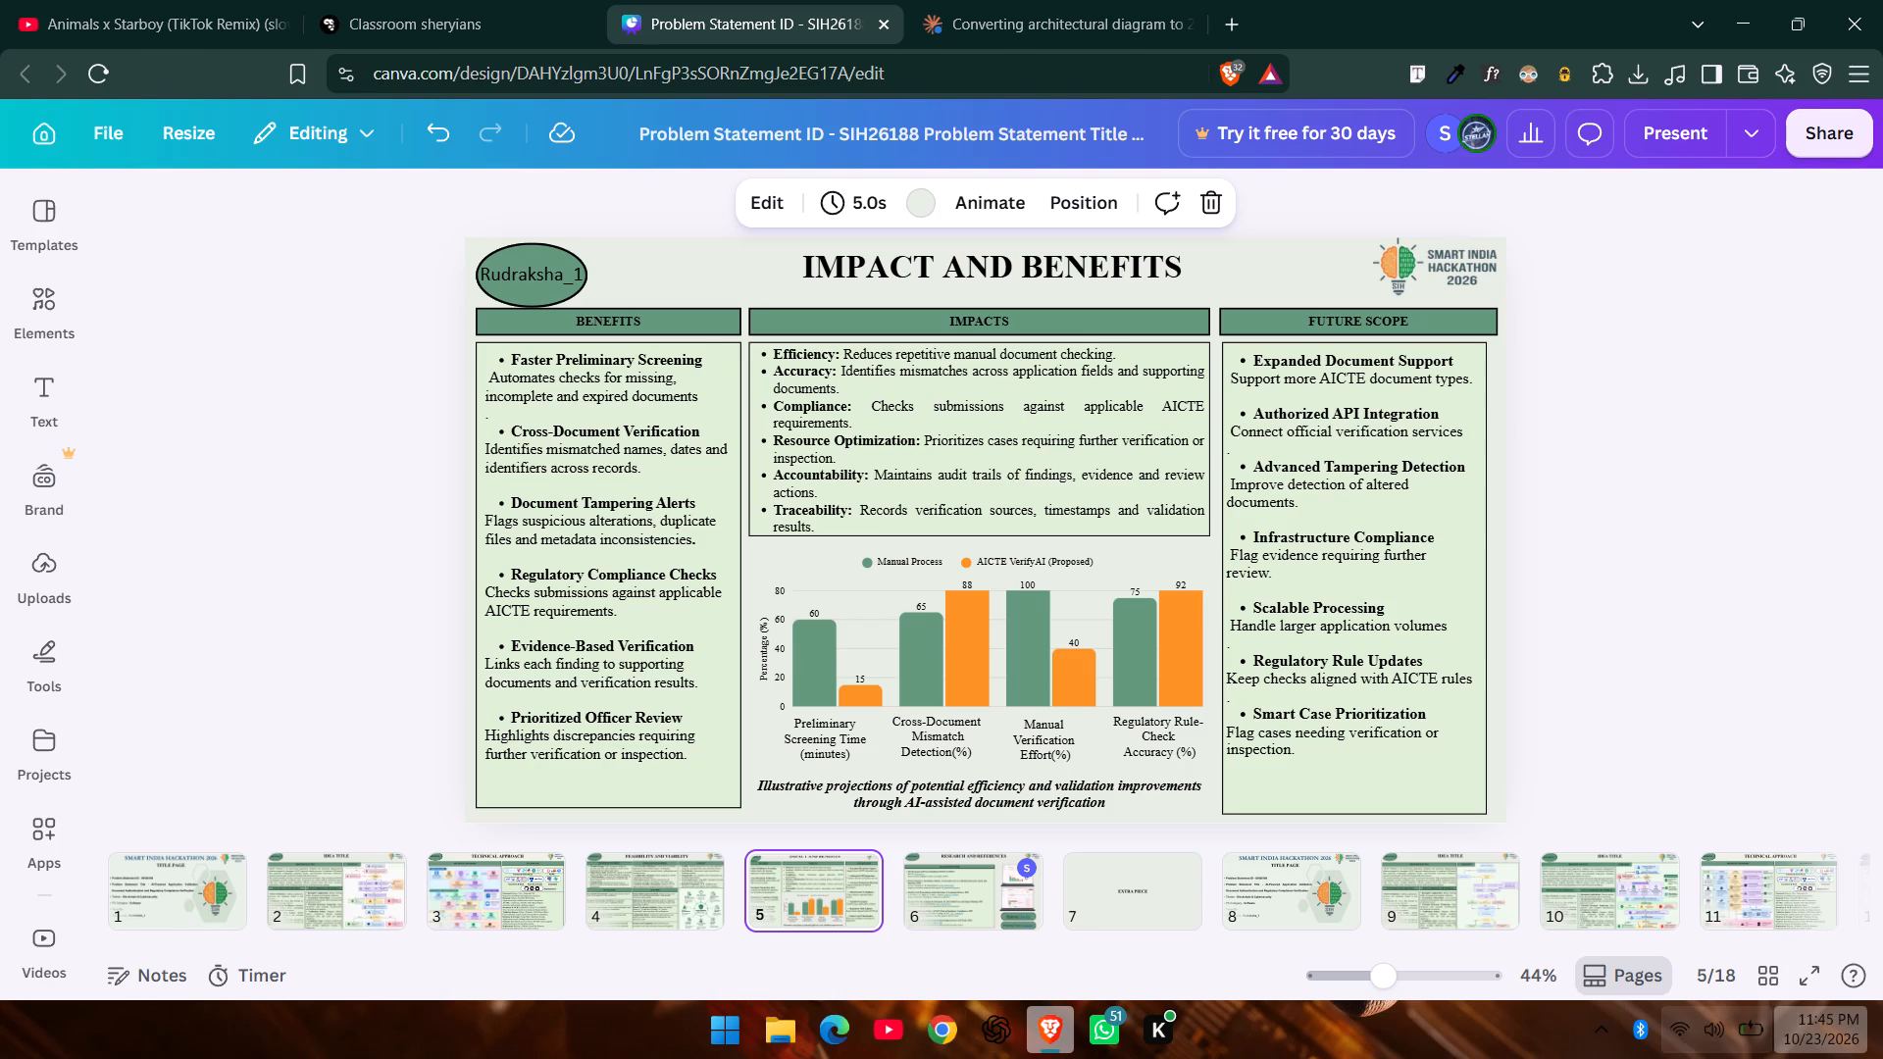
{"action": "left_click", "coordinate": [1009, 896]}
{"action": "left_click", "coordinate": [825, 914]}
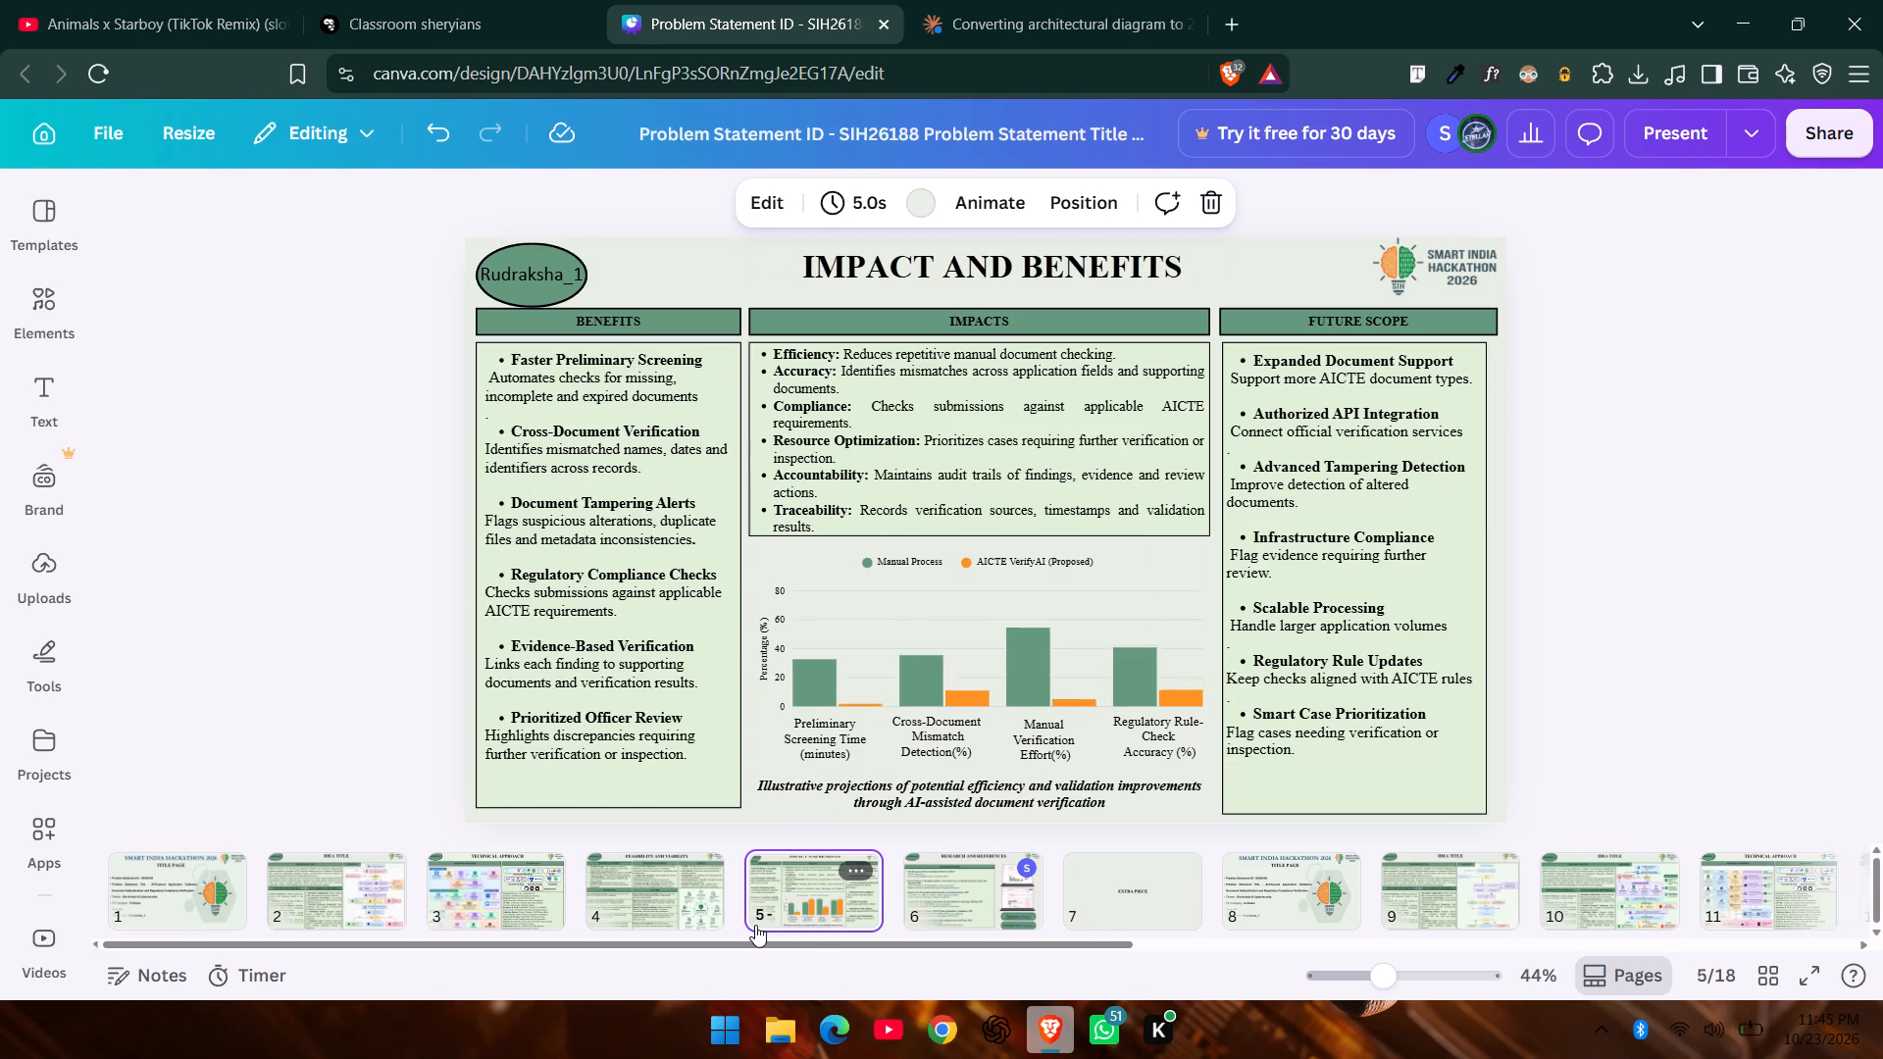
{"action": "left_click", "coordinate": [642, 893]}
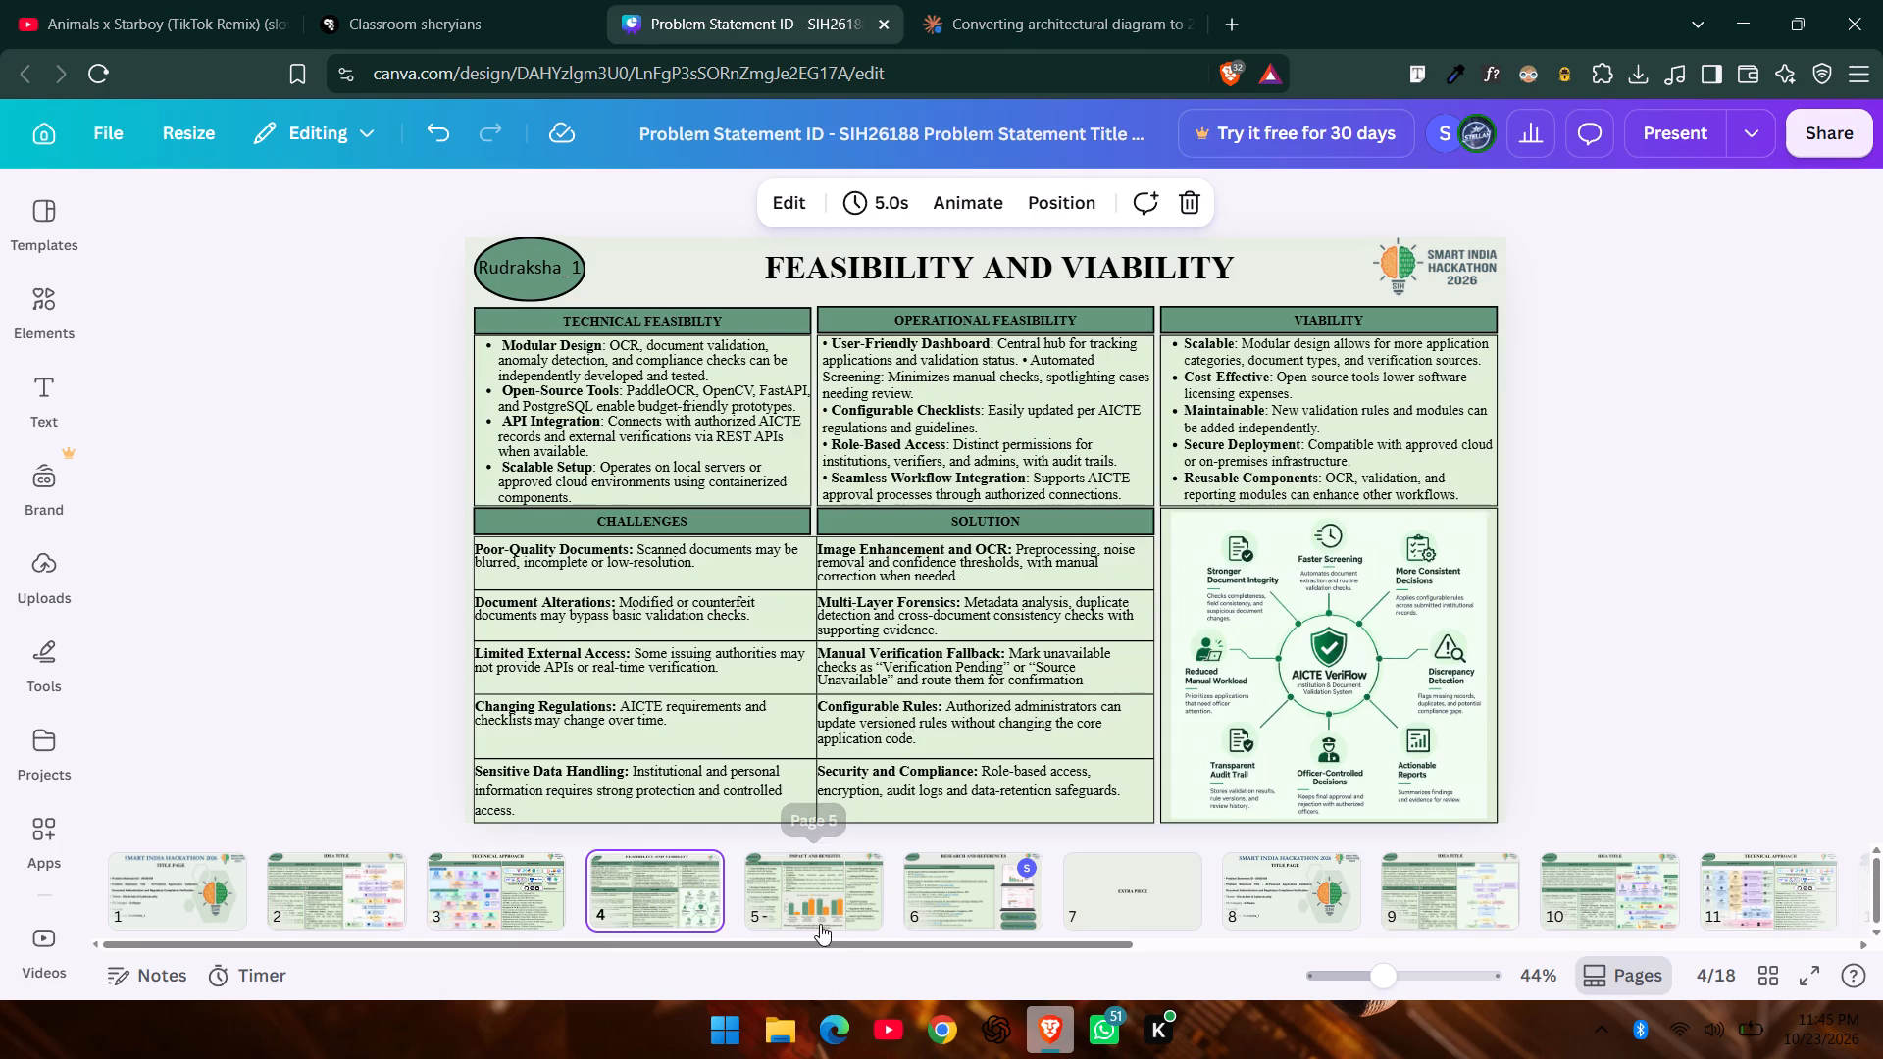
{"action": "left_click", "coordinate": [516, 884]}
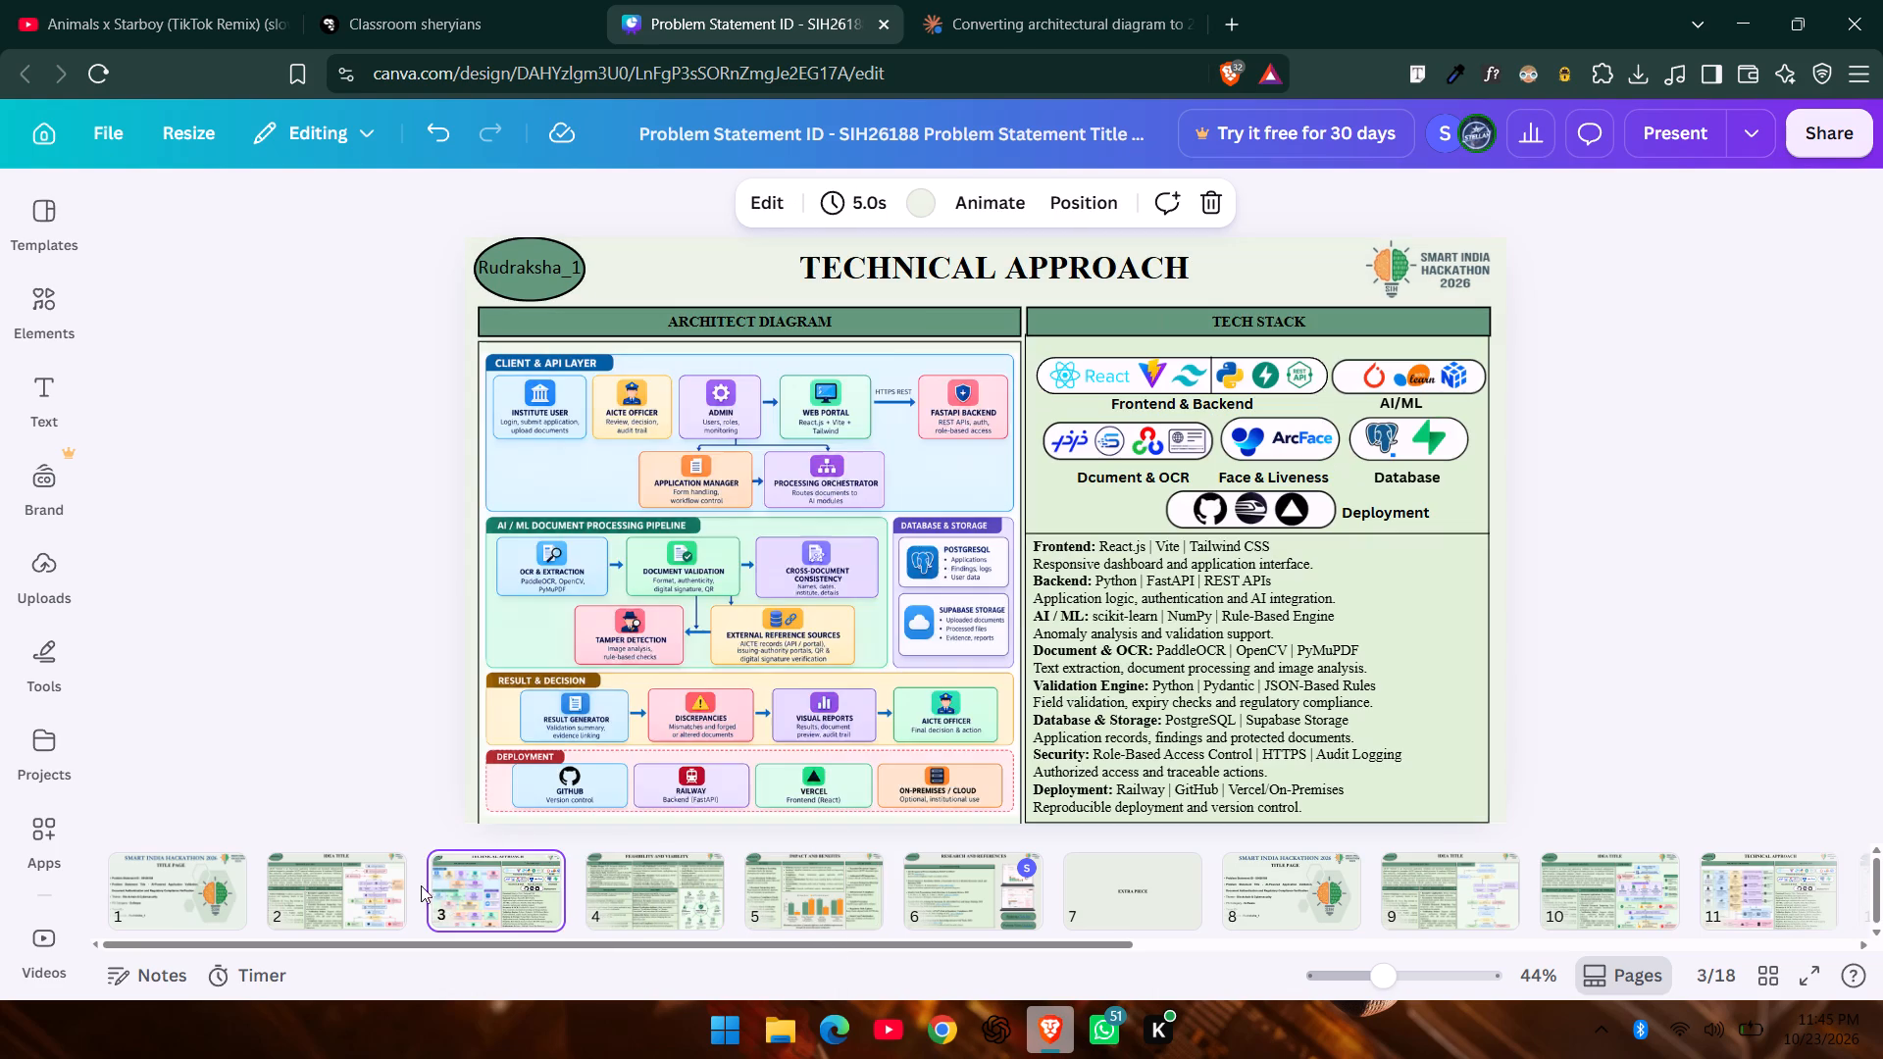
Review the Idea Title slide and the Title Page slide.
{"action": "left_click", "coordinate": [336, 892]}
{"action": "left_click", "coordinate": [206, 893]}
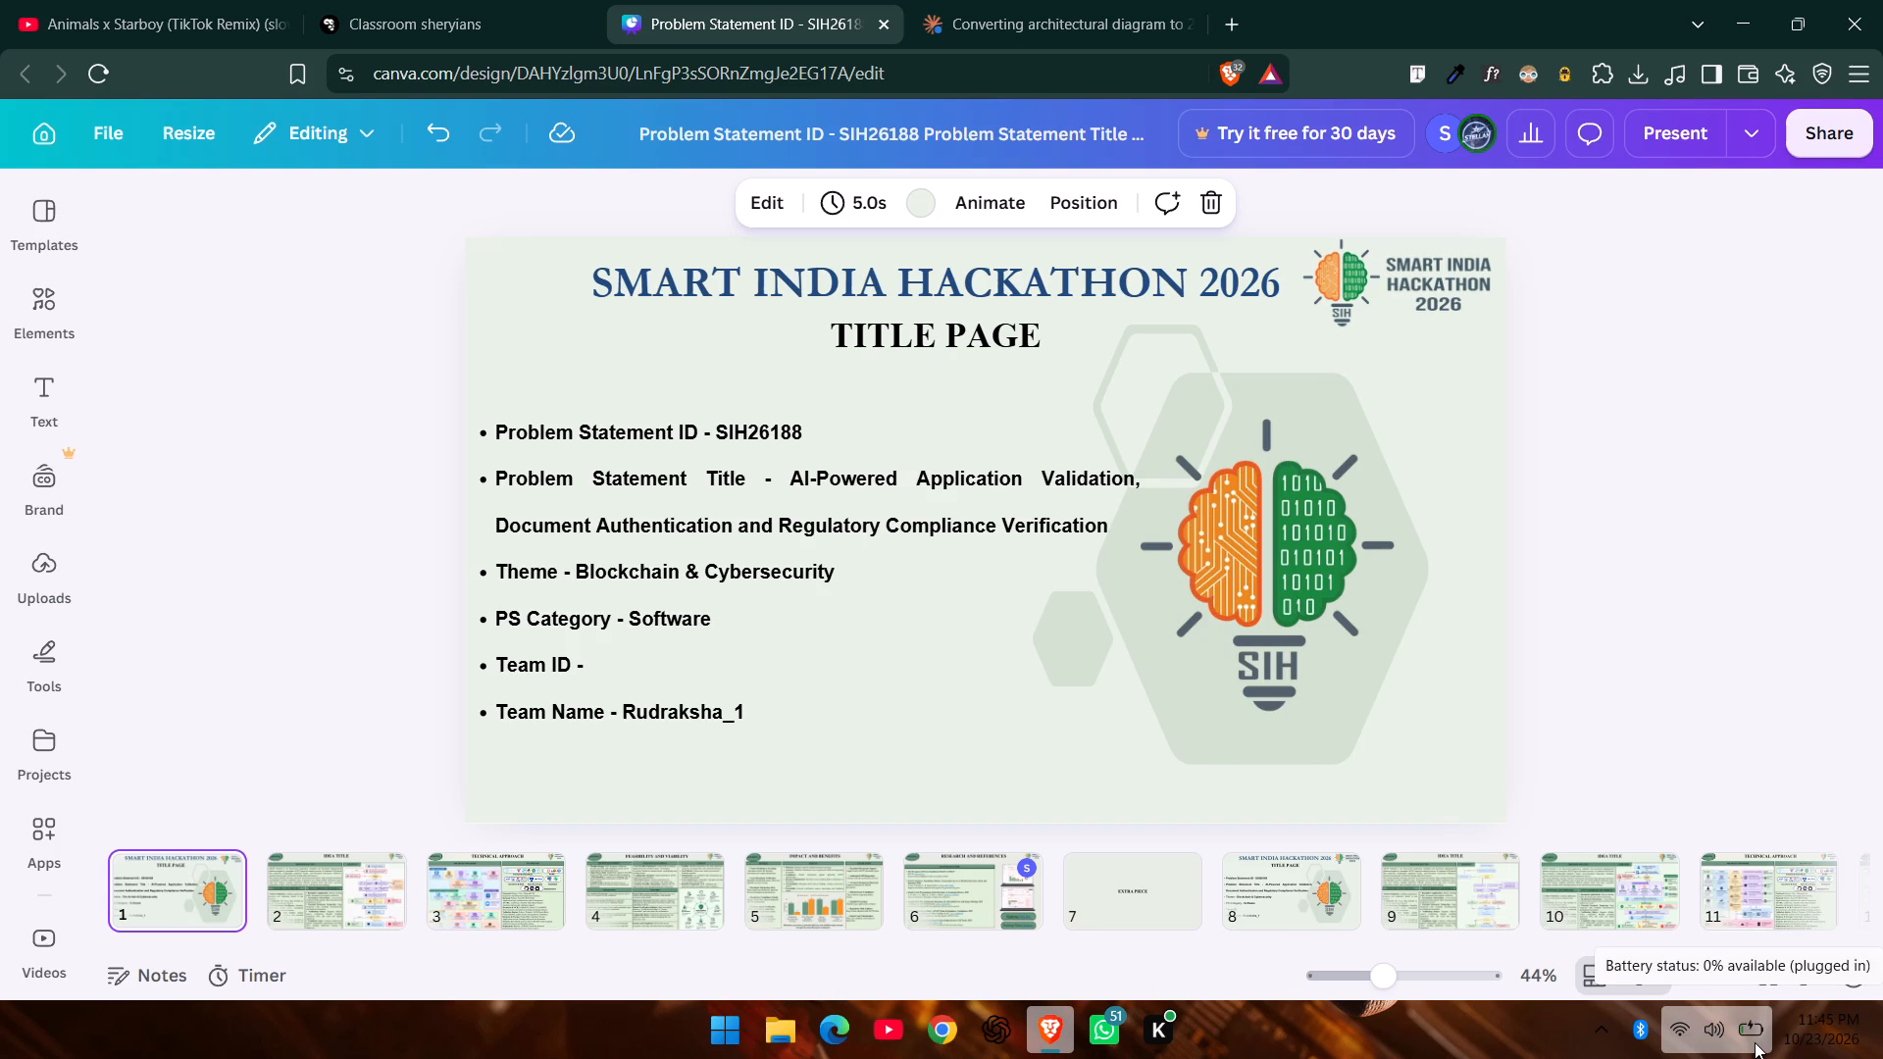
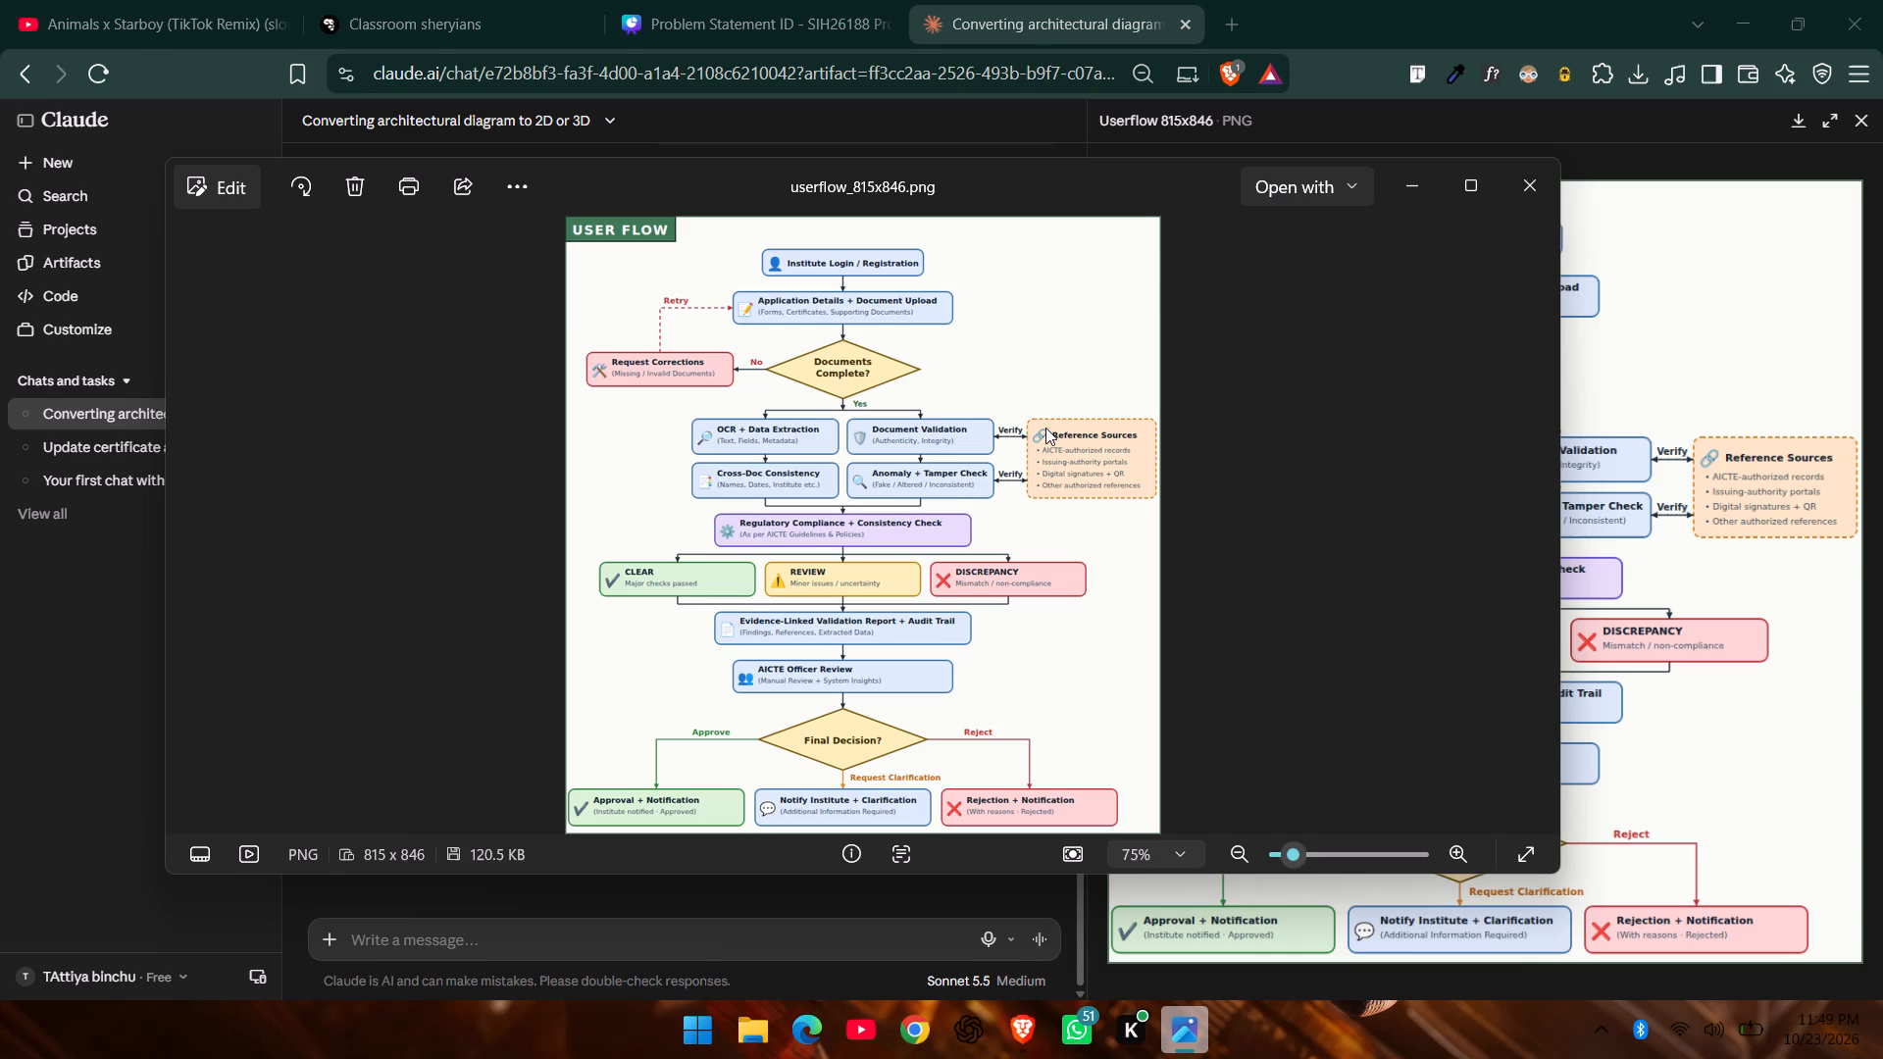
Return to the Canva presentation and delete slide 3, the duplicated Idea Title slide with the architecture diagram.
{"action": "left_click", "coordinate": [767, 0]}
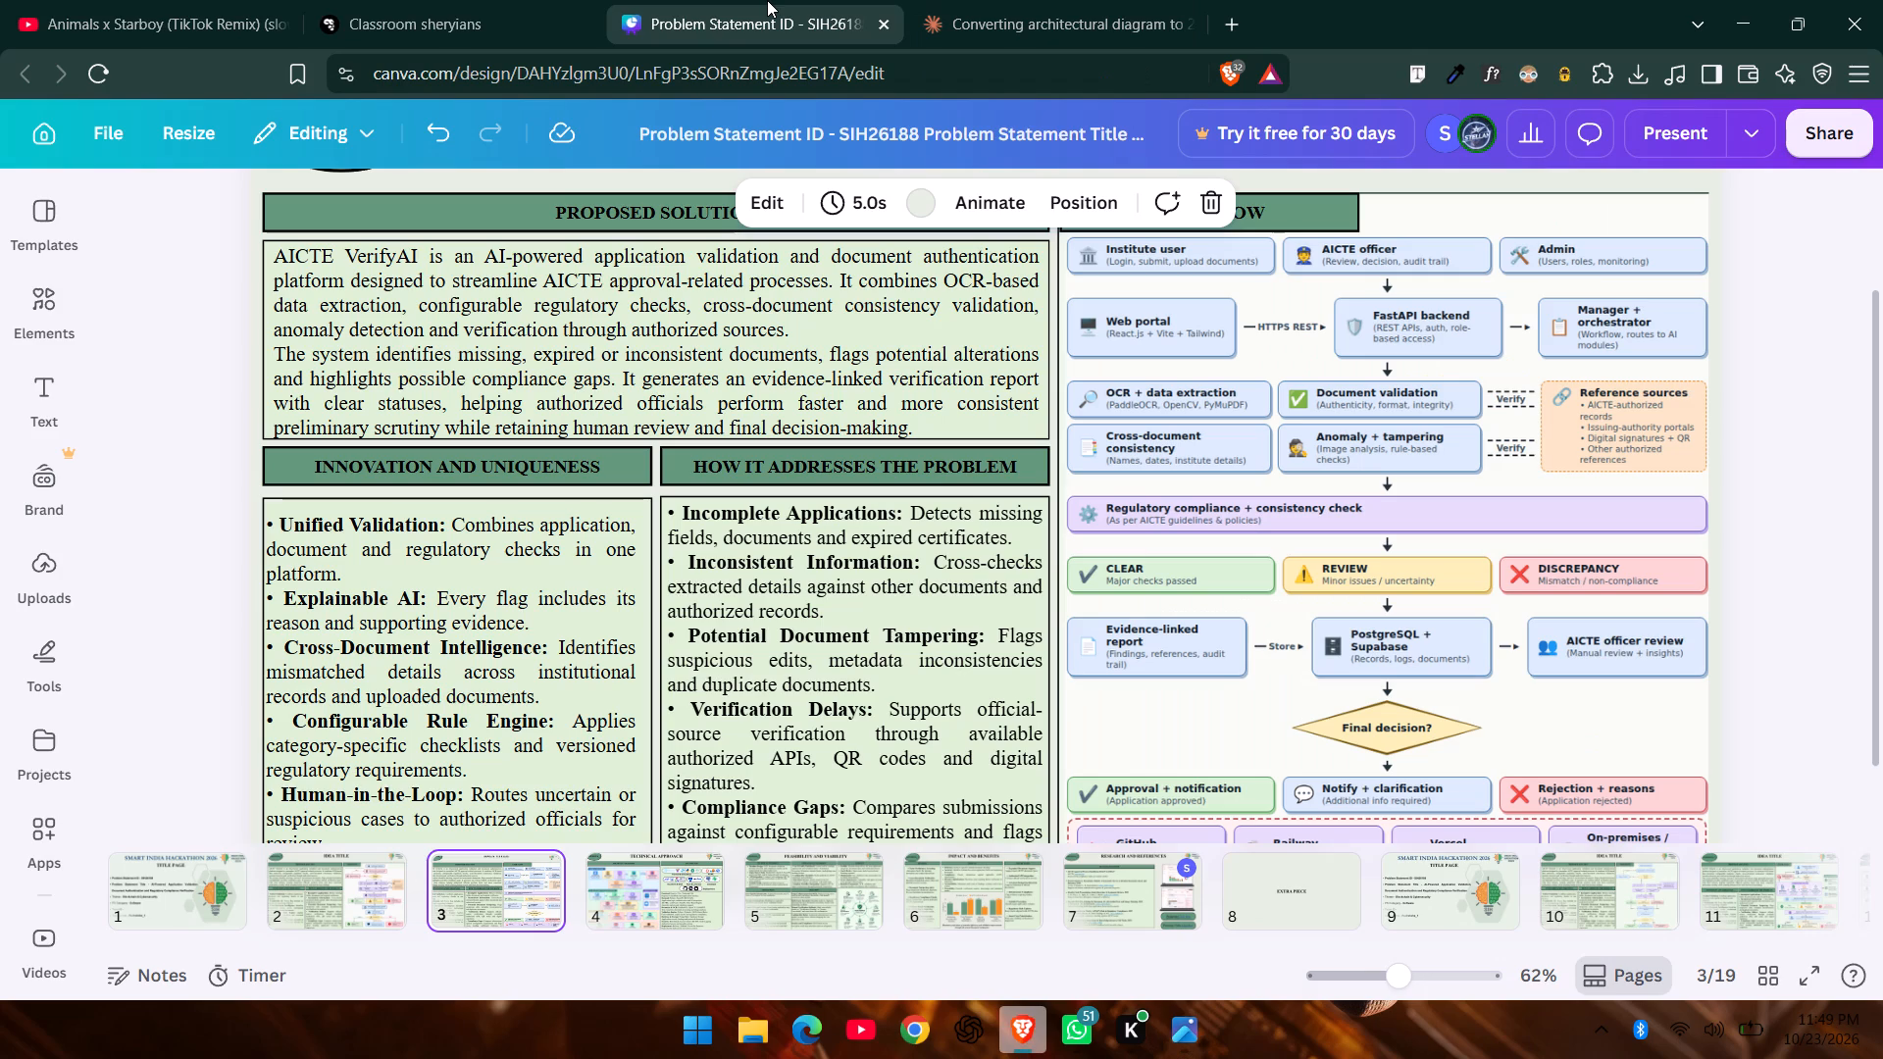
{"action": "left_click", "coordinate": [348, 879]}
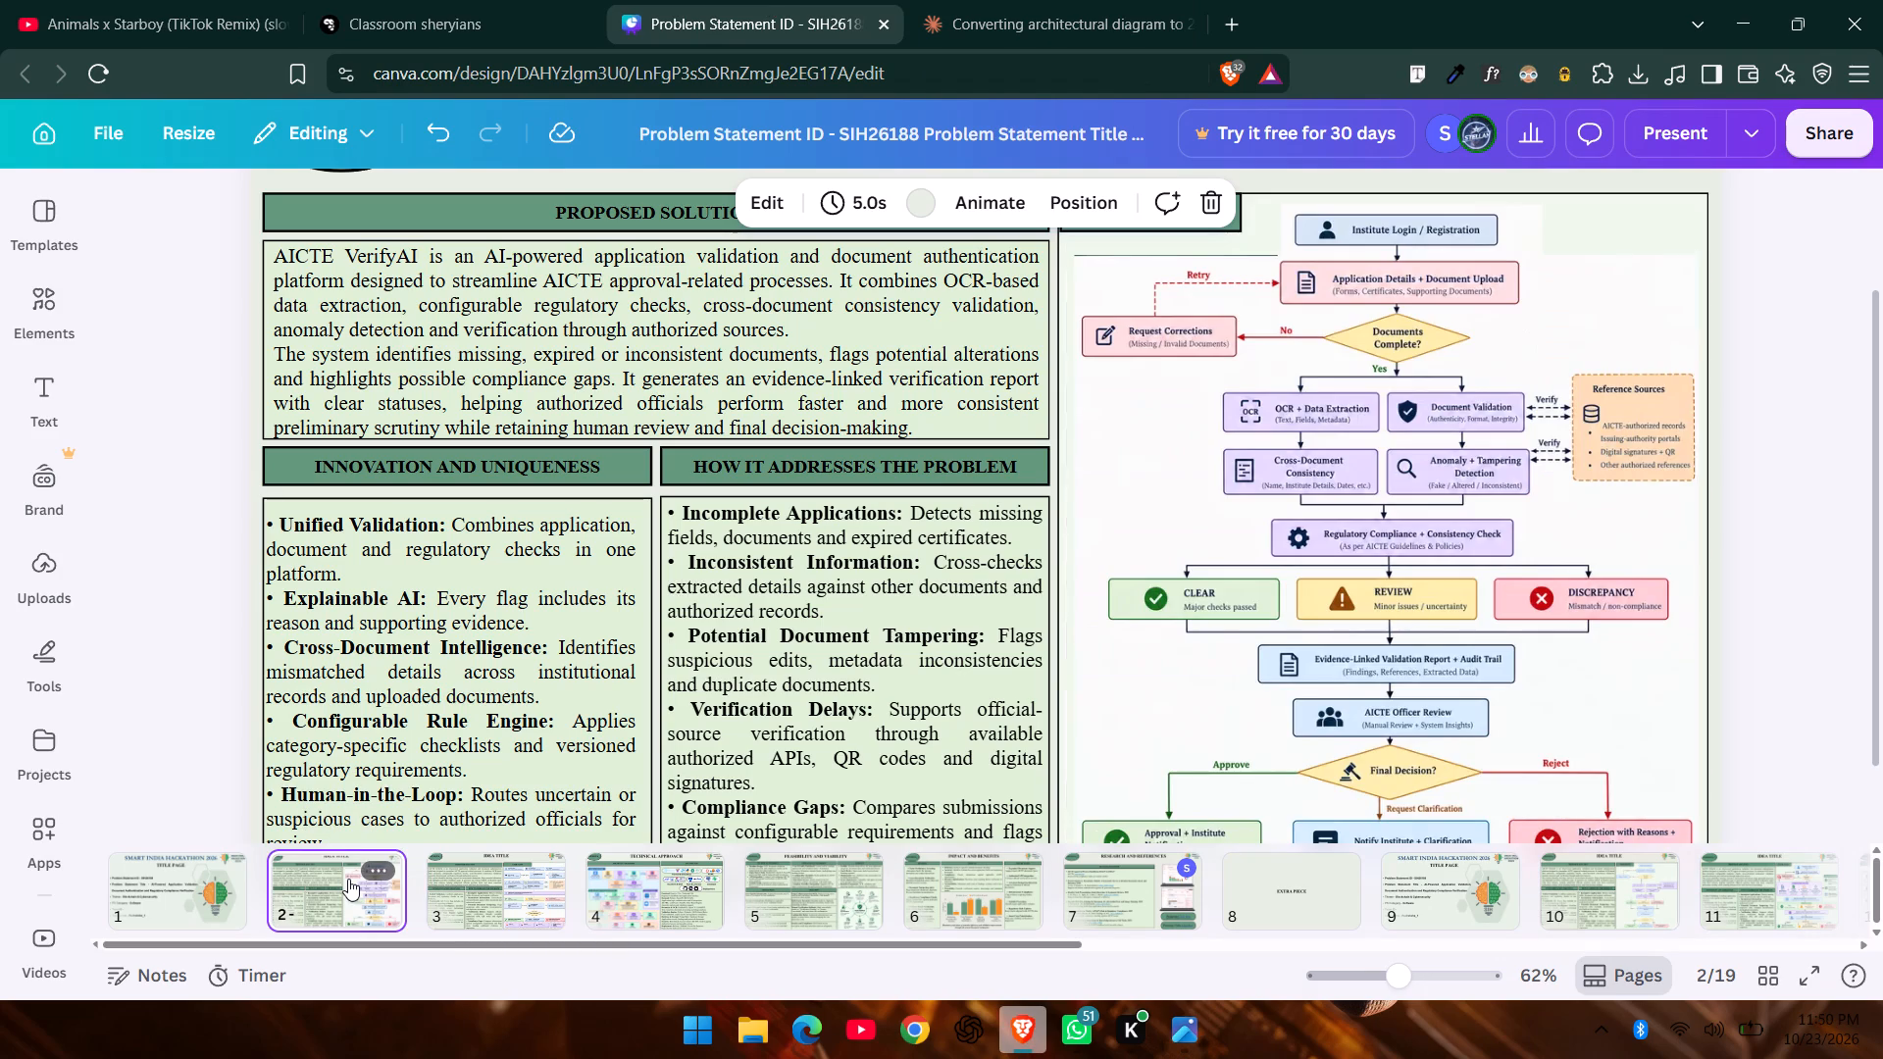
{"action": "left_click", "coordinate": [472, 909]}
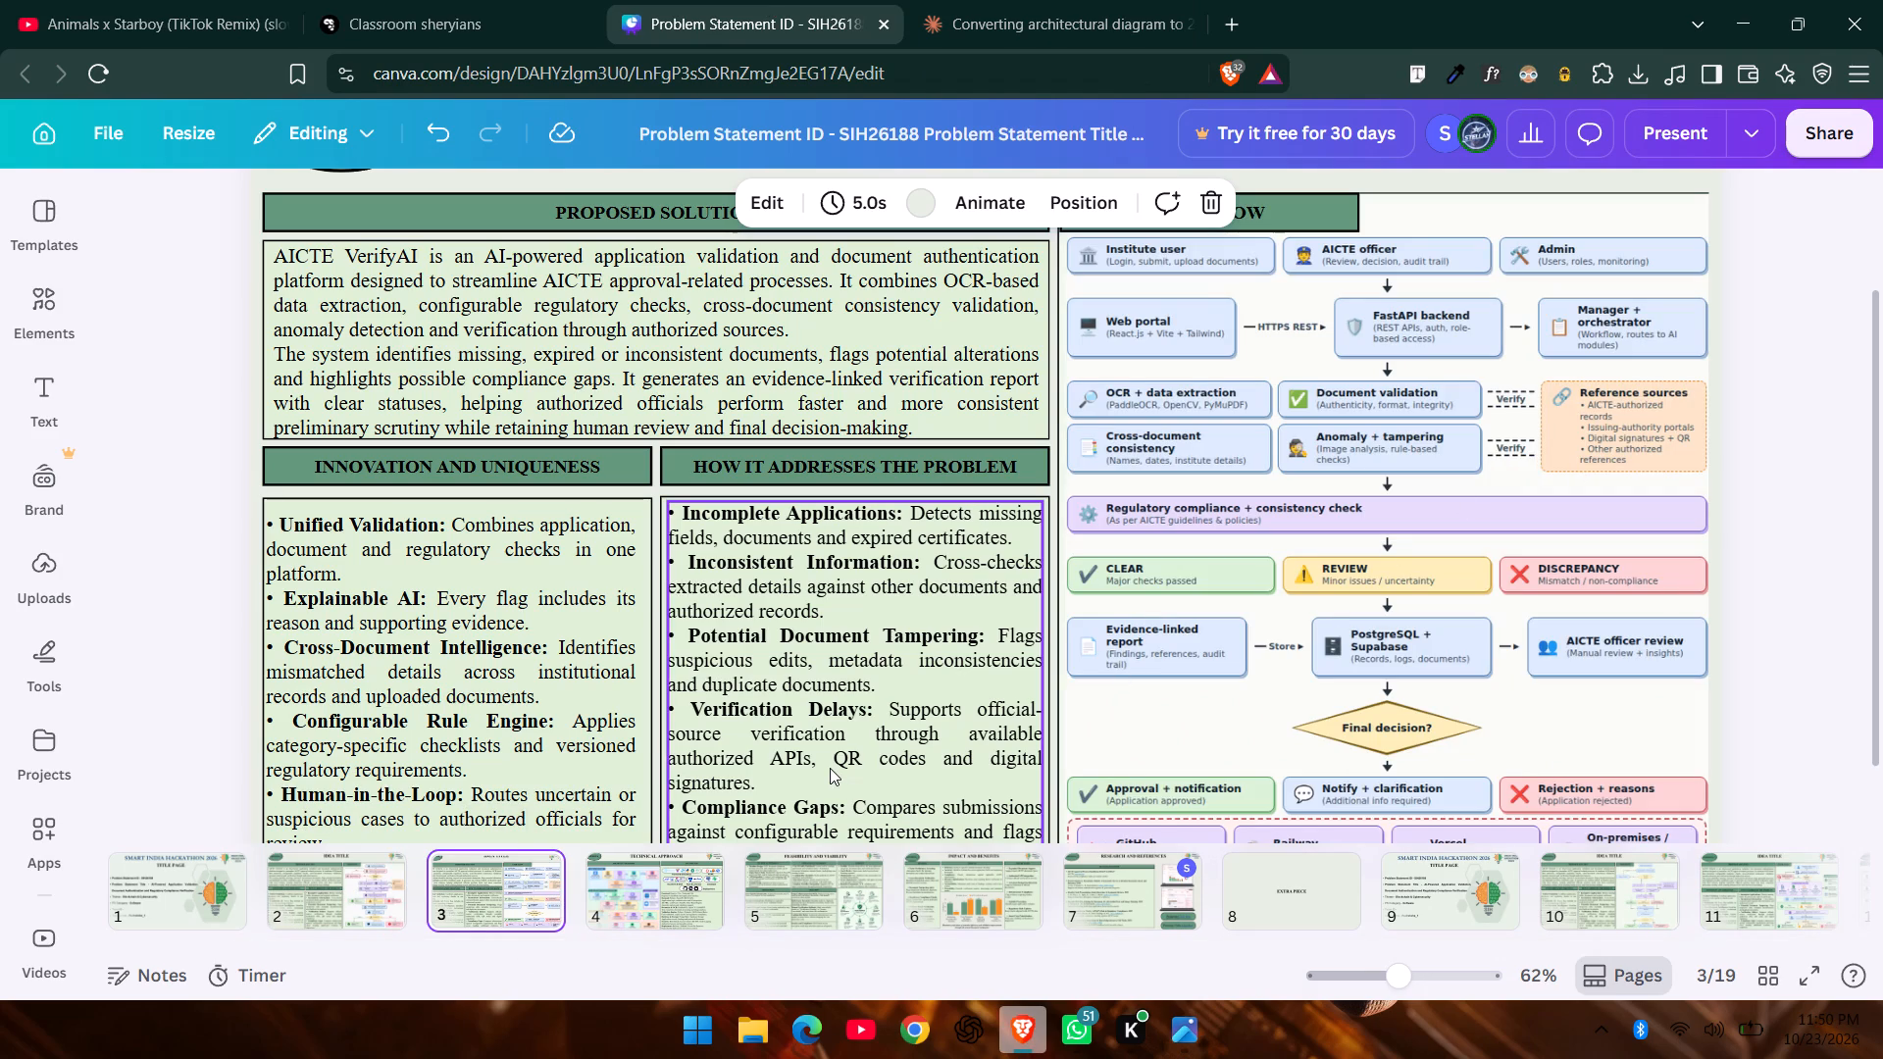
{"action": "key", "text": "Delete"}
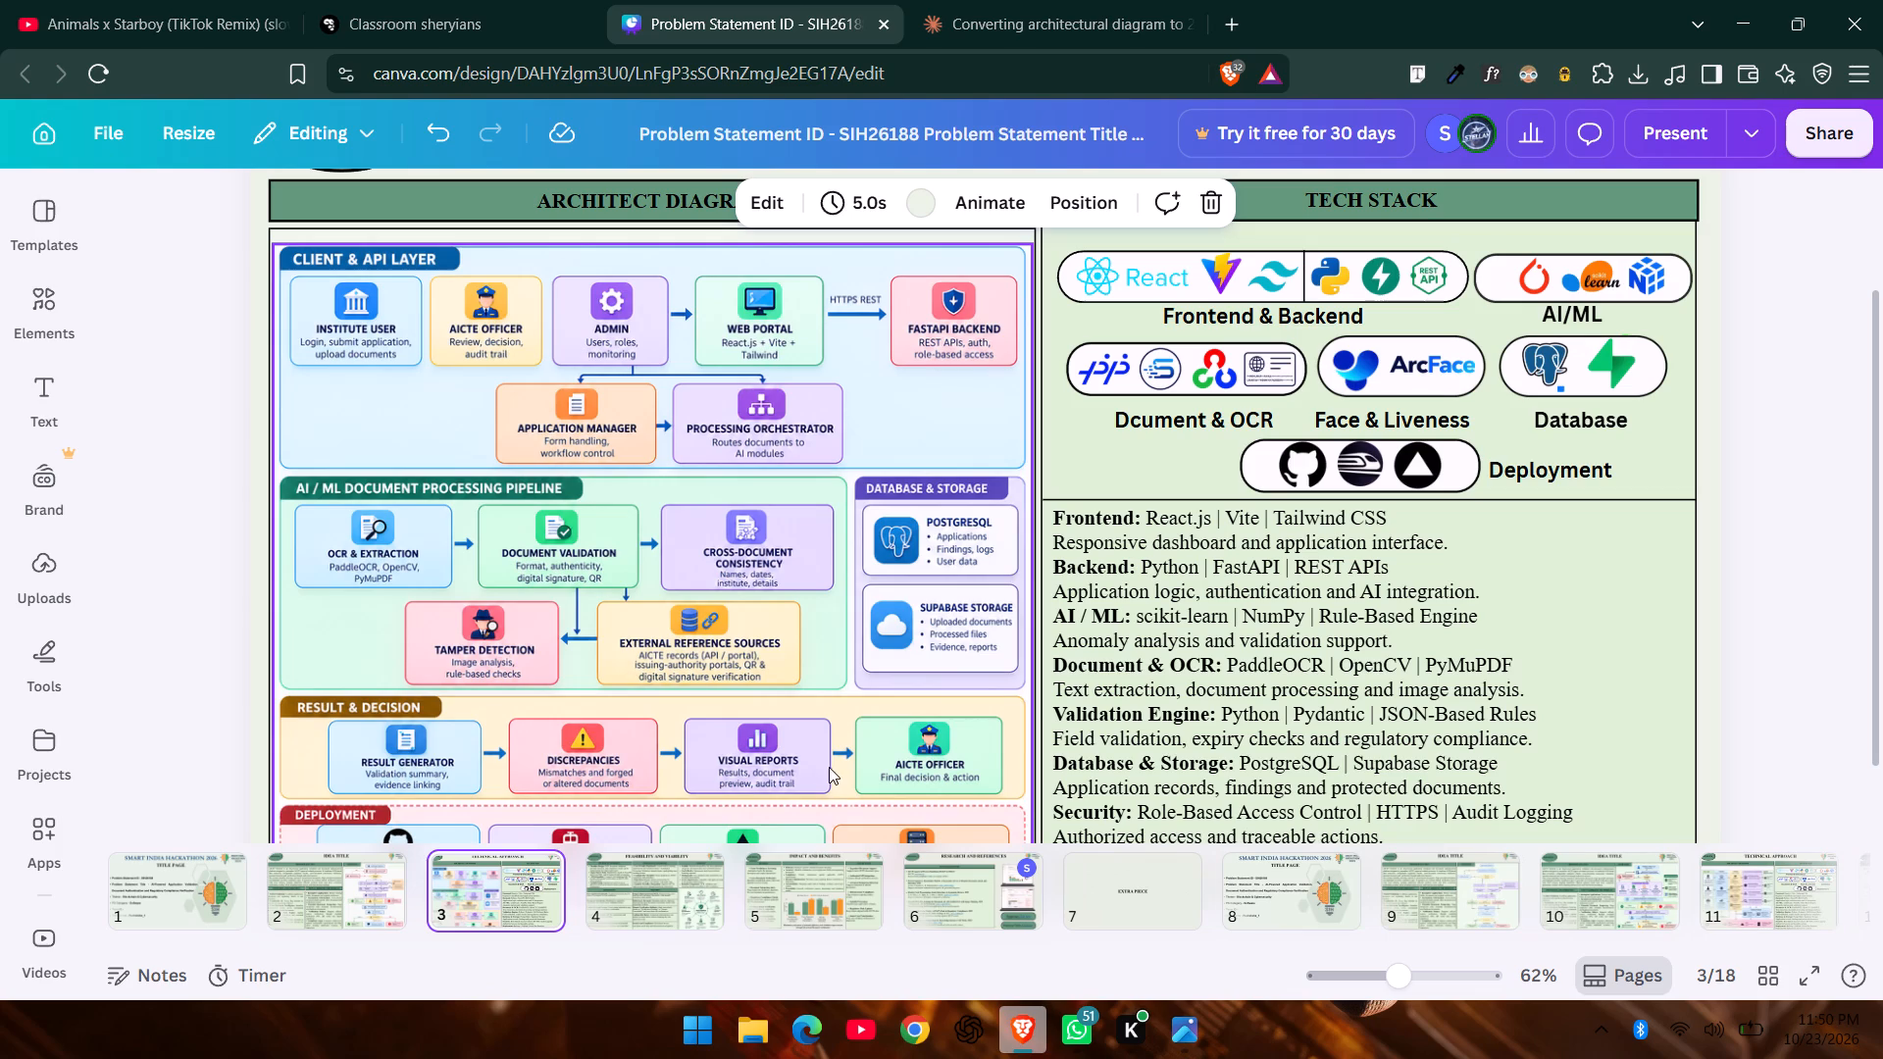
Review slides 1 to 4, from the title page to Feasibility and Viability.
{"action": "left_click", "coordinate": [168, 880]}
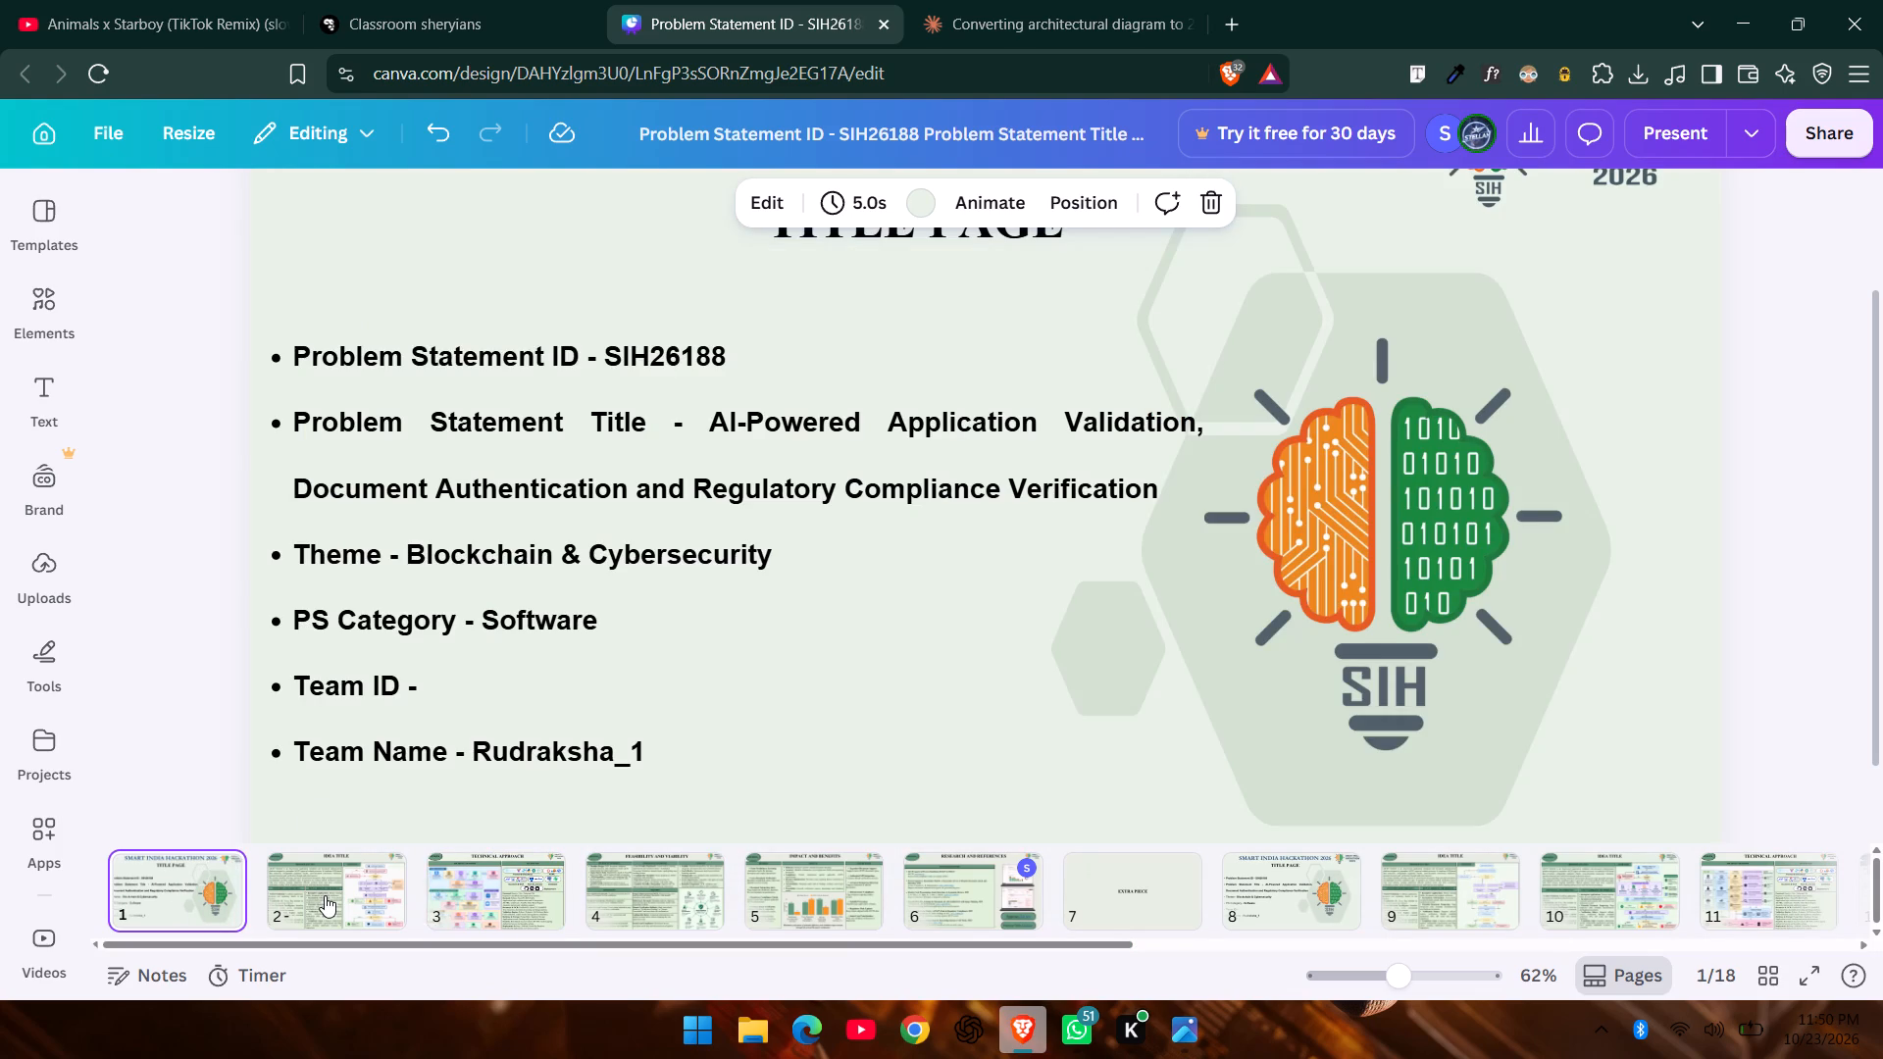
{"action": "left_click", "coordinate": [325, 895]}
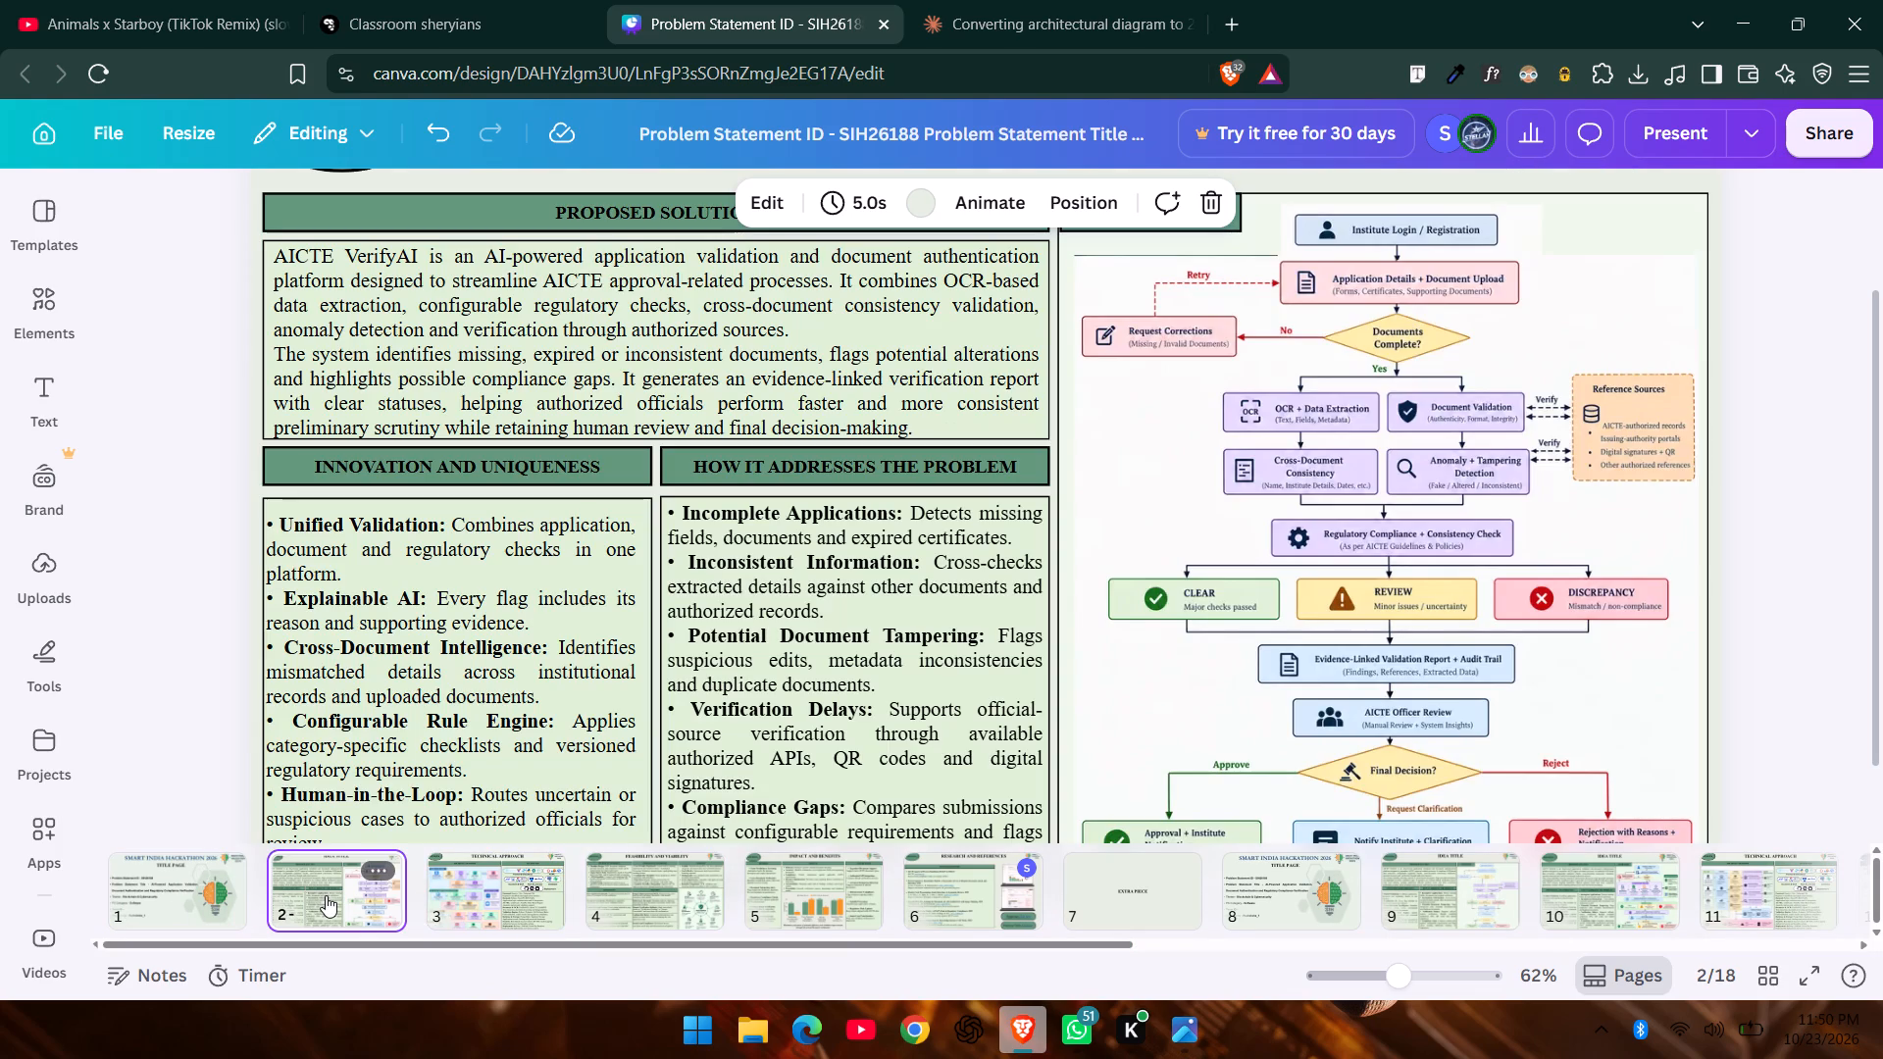
{"action": "scroll", "coordinate": [181, 696], "scroll_direction": "down", "scroll_amount": 2, "text": "ctrl"}
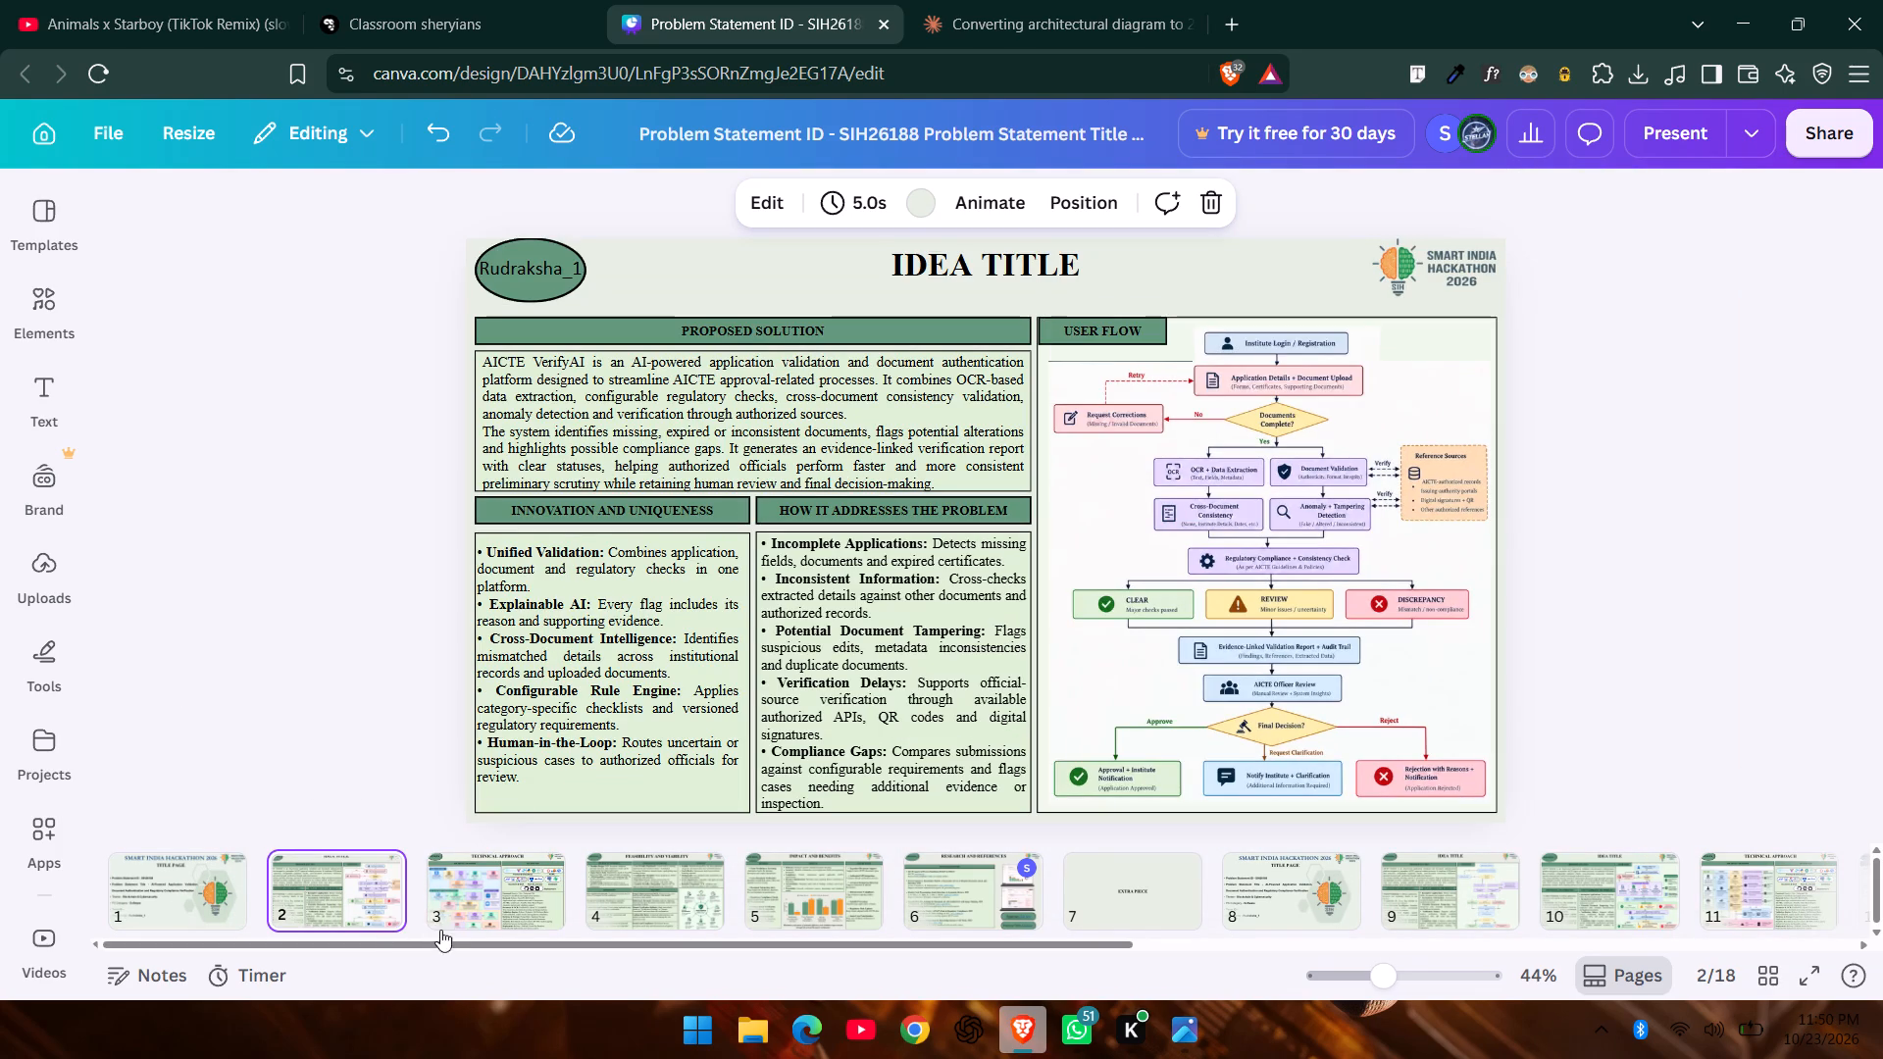
{"action": "left_click", "coordinate": [468, 906]}
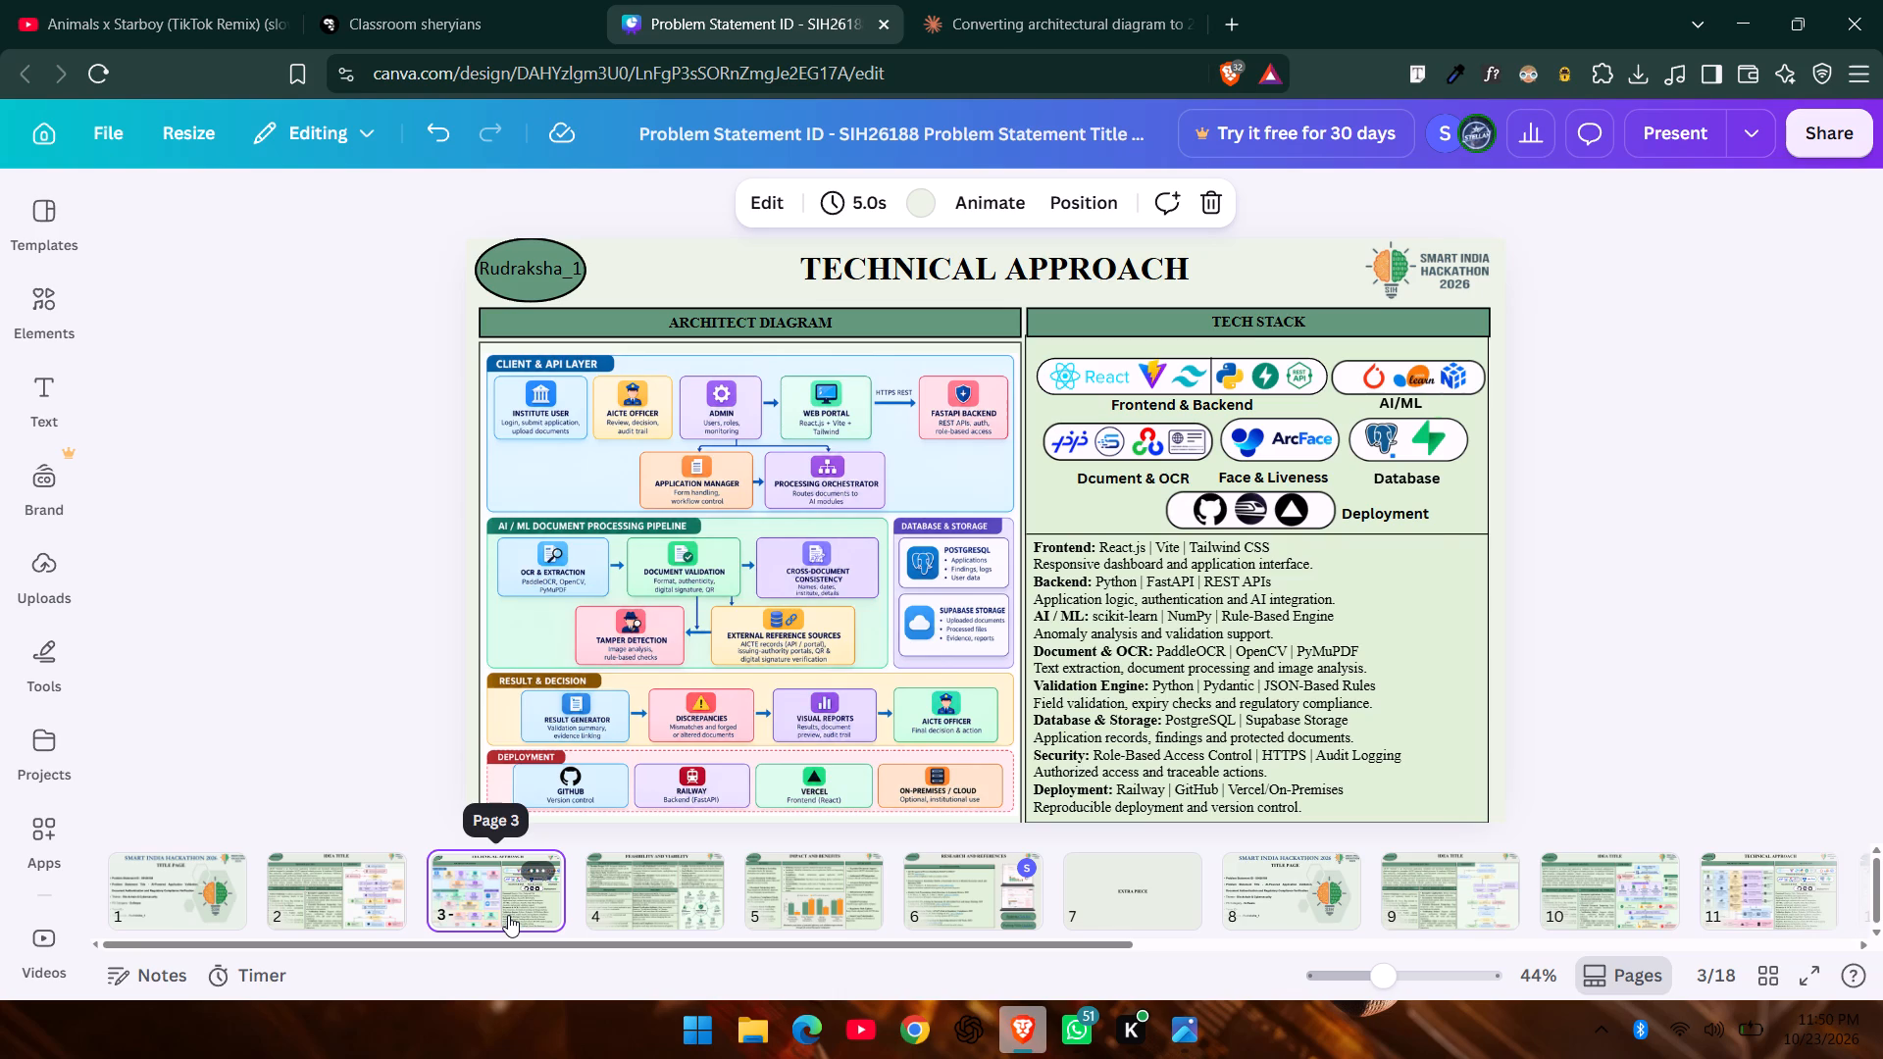
{"action": "left_click", "coordinate": [679, 891]}
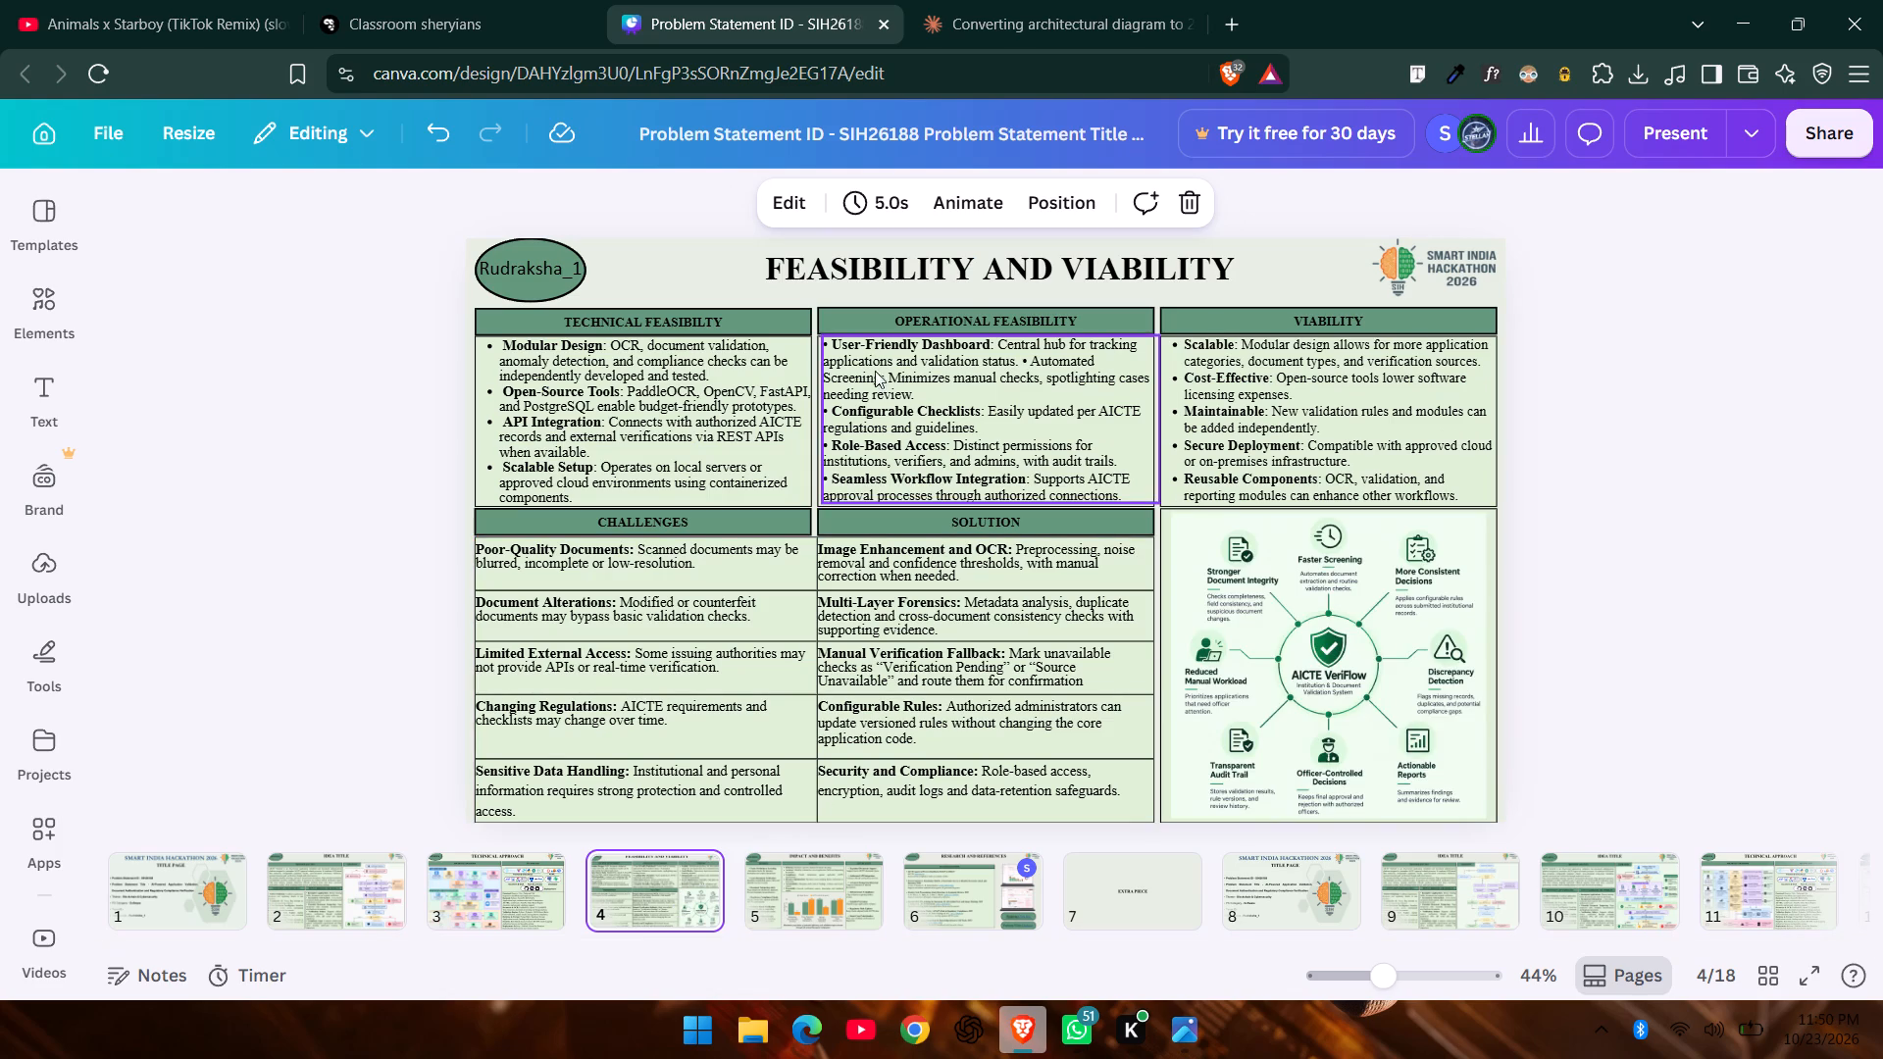
Review the Technical Feasibility text on slide 4 and the Impact and Benefits and Research and References slides.
{"action": "left_click", "coordinate": [585, 376]}
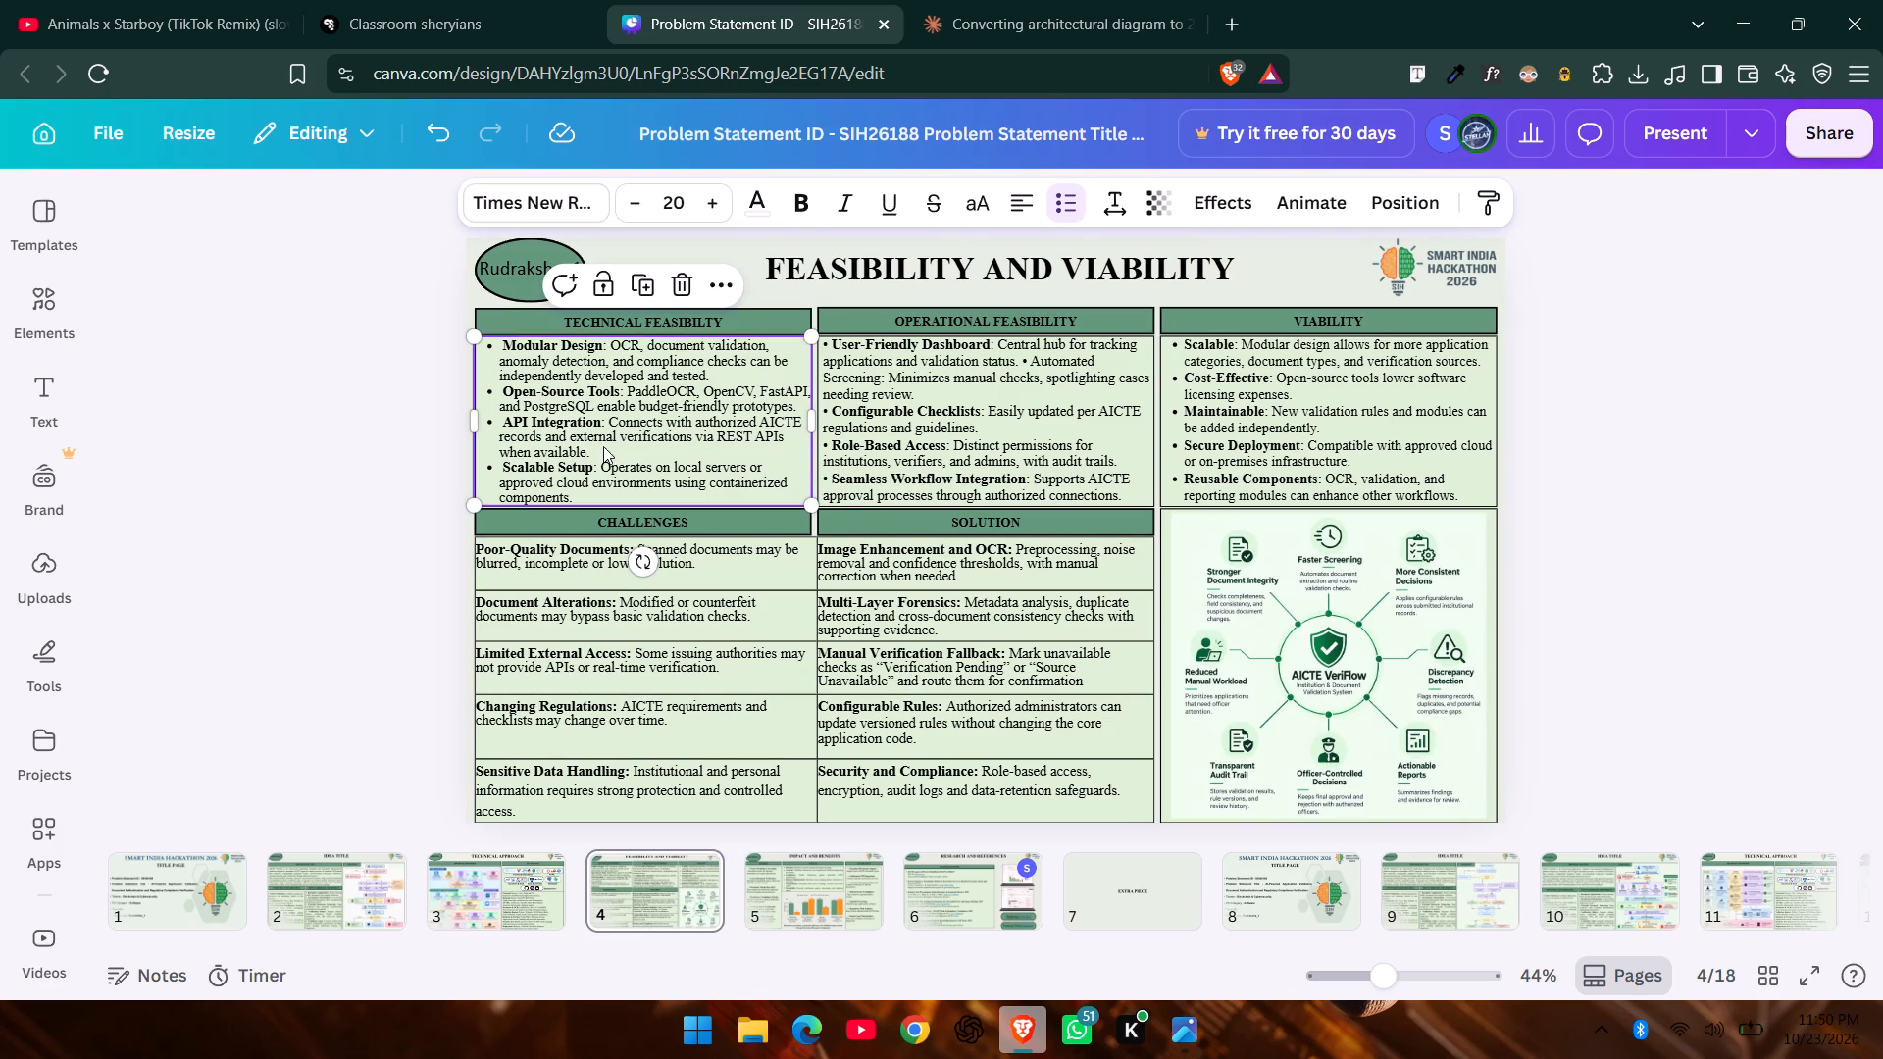
{"action": "left_click", "coordinate": [499, 348]}
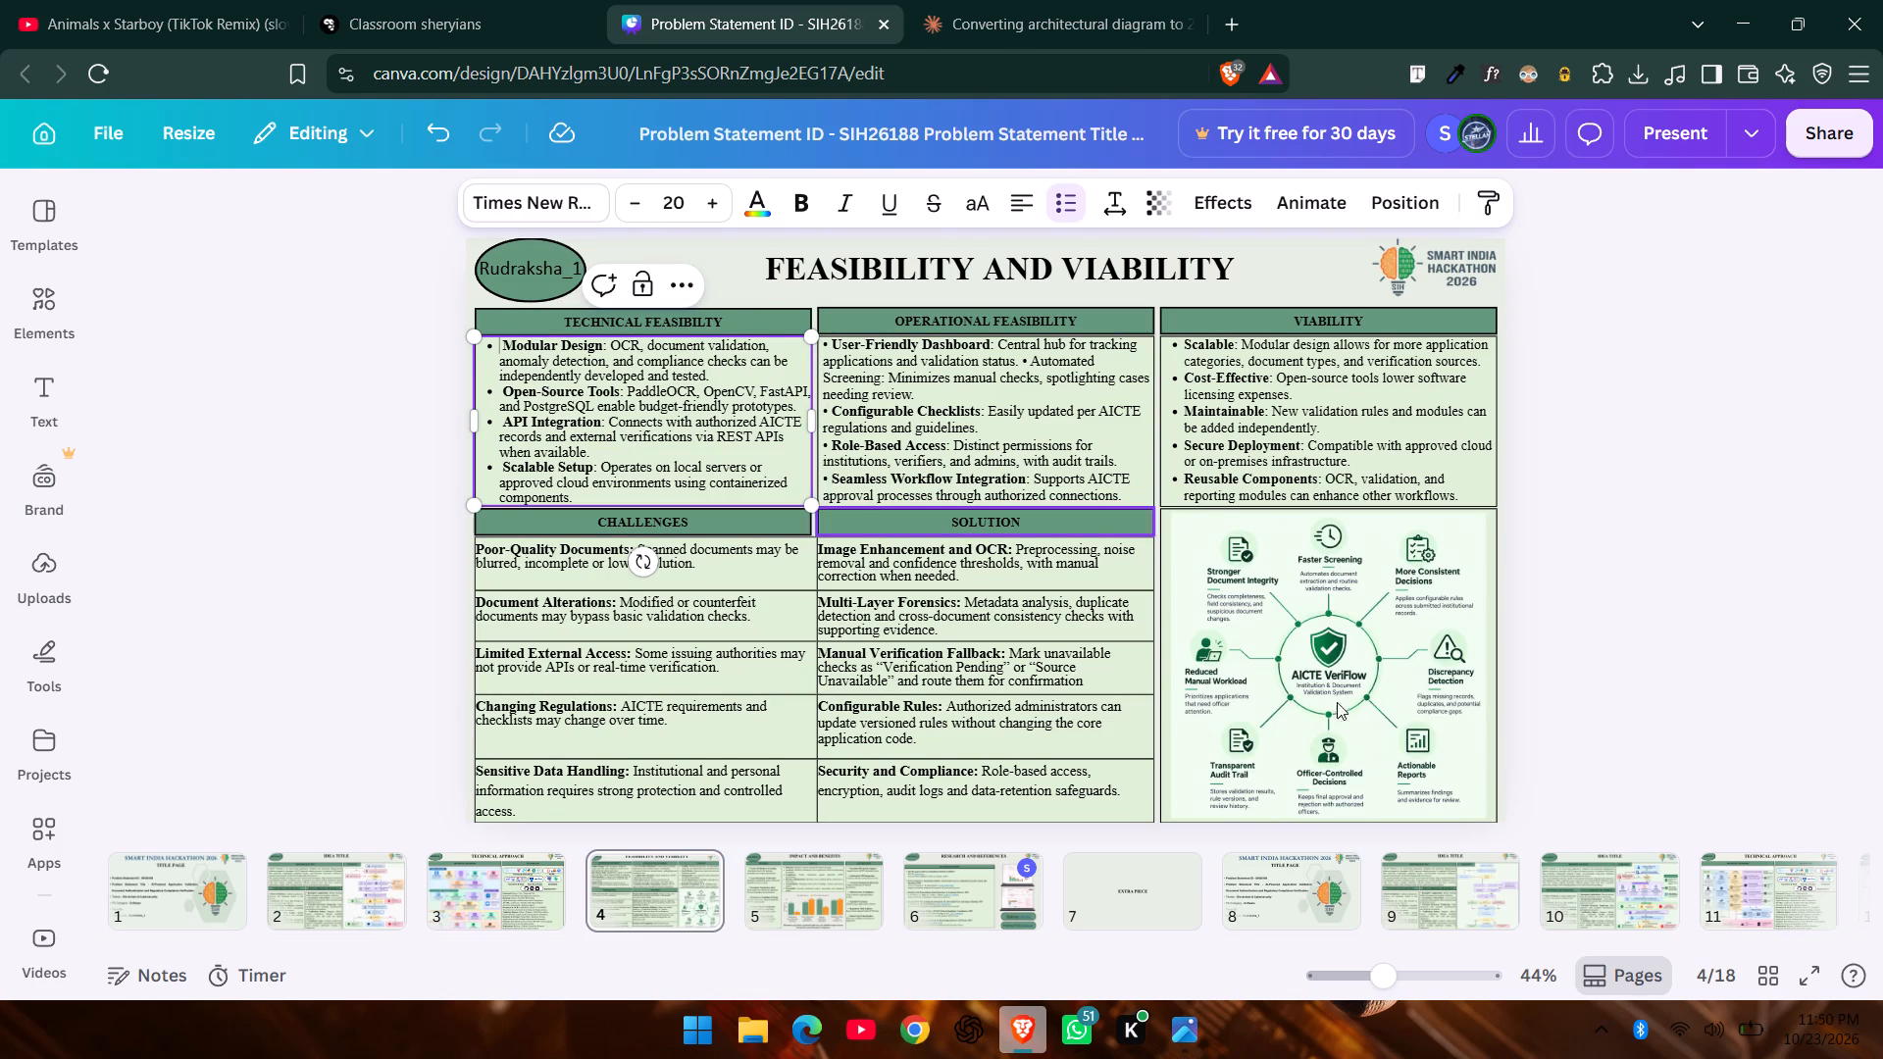
{"action": "left_click", "coordinate": [827, 878]}
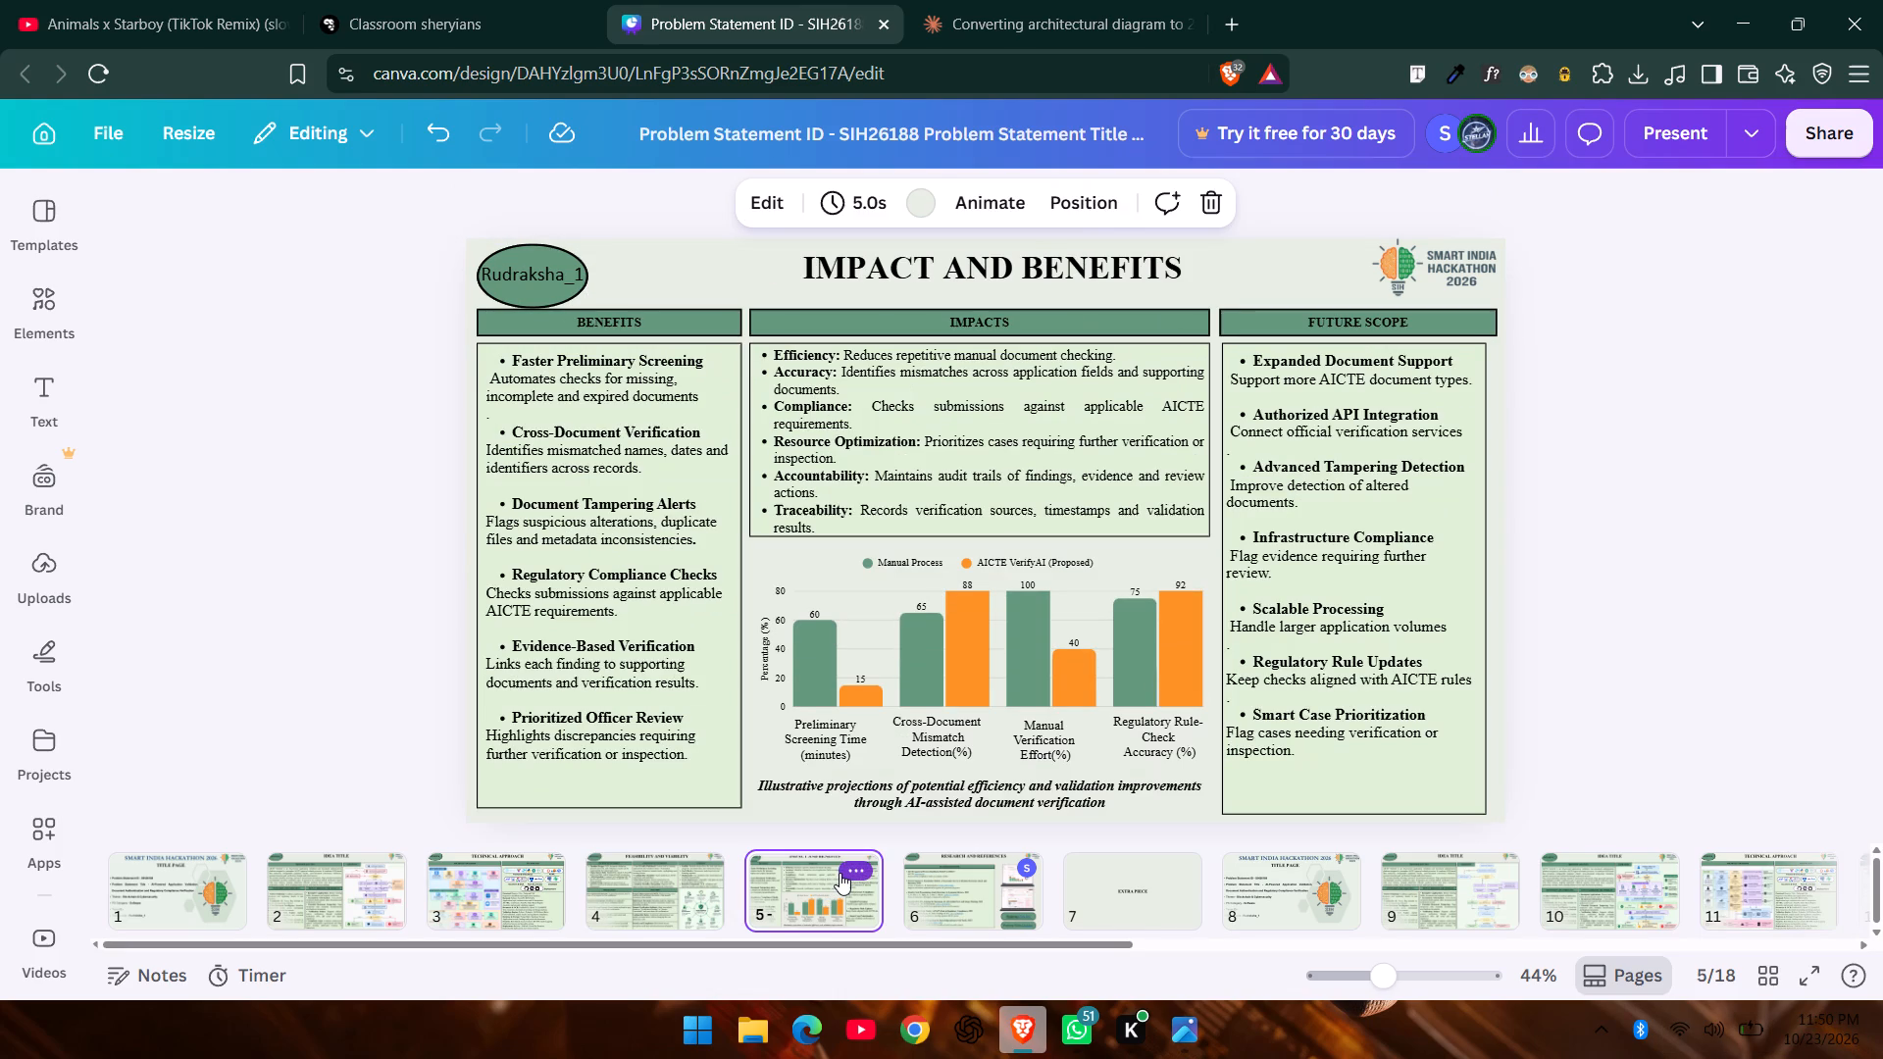
{"action": "left_click", "coordinate": [967, 883]}
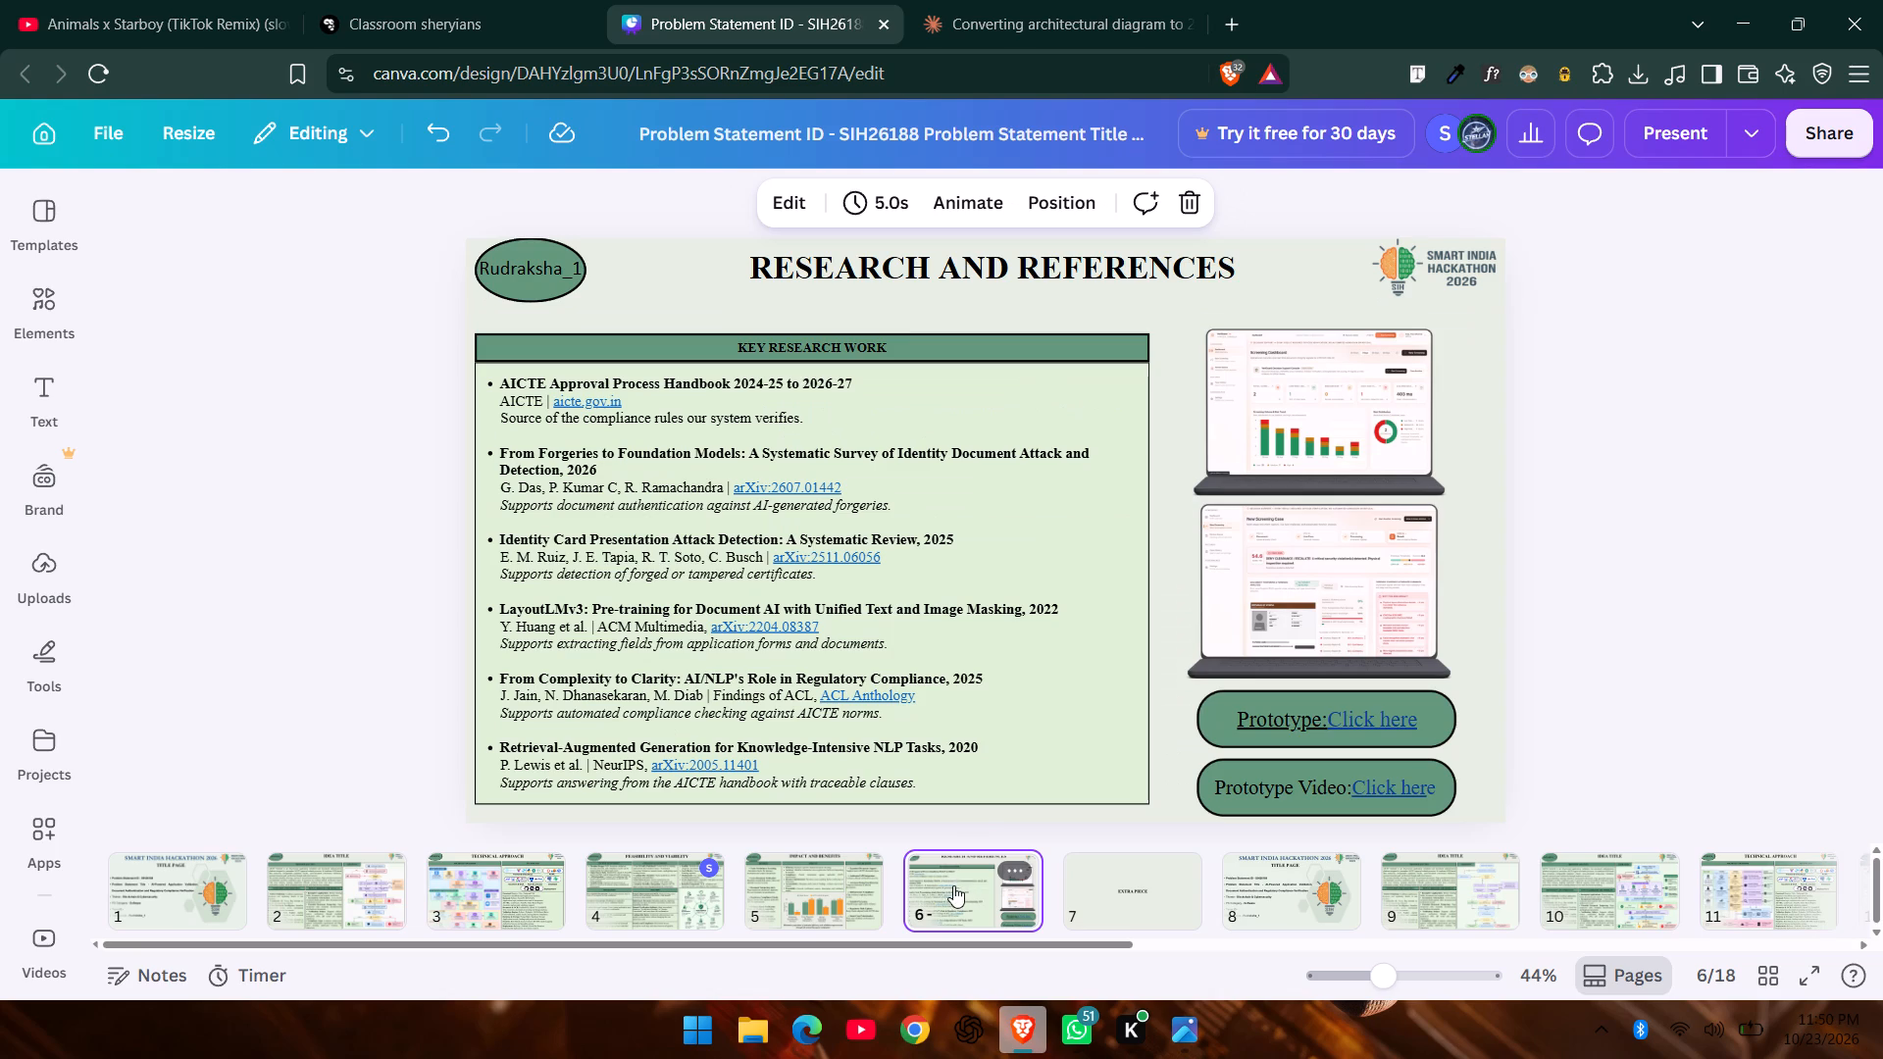
On slide 4, Feasibility and Viability, set the body text of the Operational Feasibility and Viability boxes to Calibri (MS).
{"action": "left_click", "coordinate": [594, 906]}
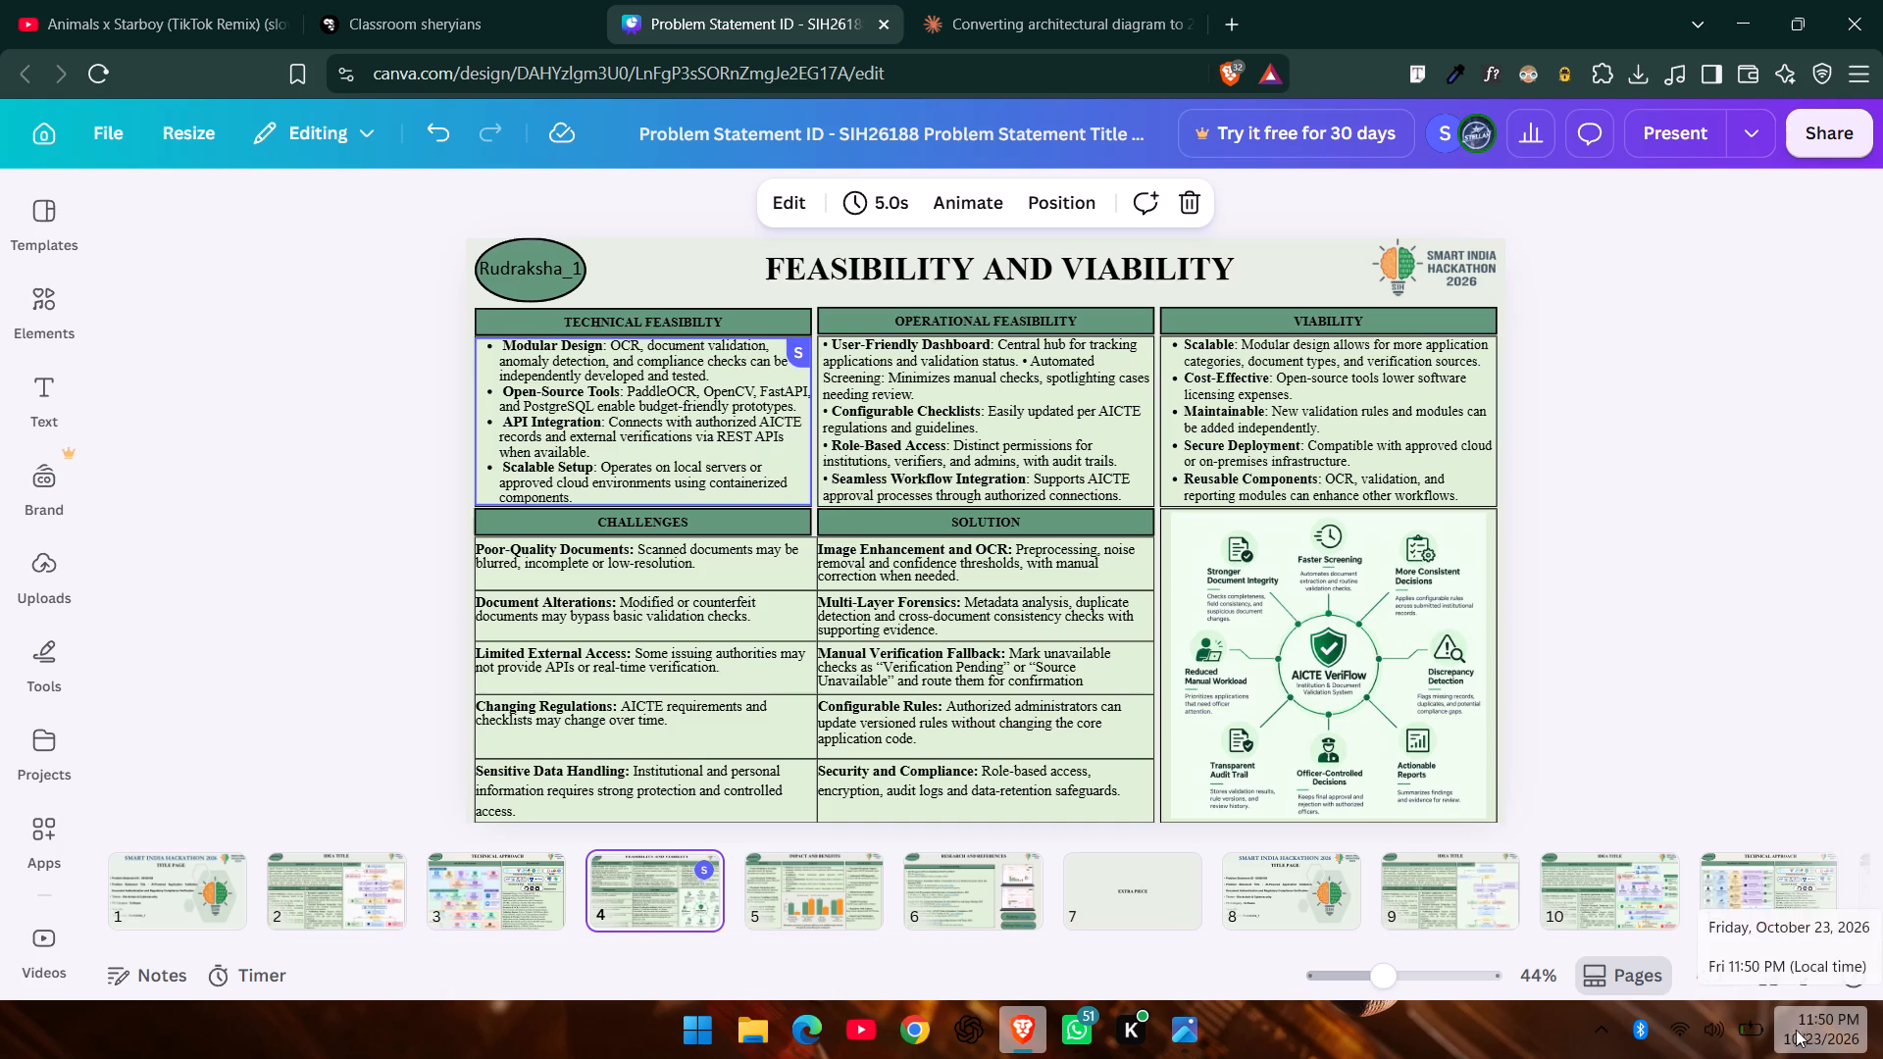
{"action": "left_click", "coordinate": [955, 416]}
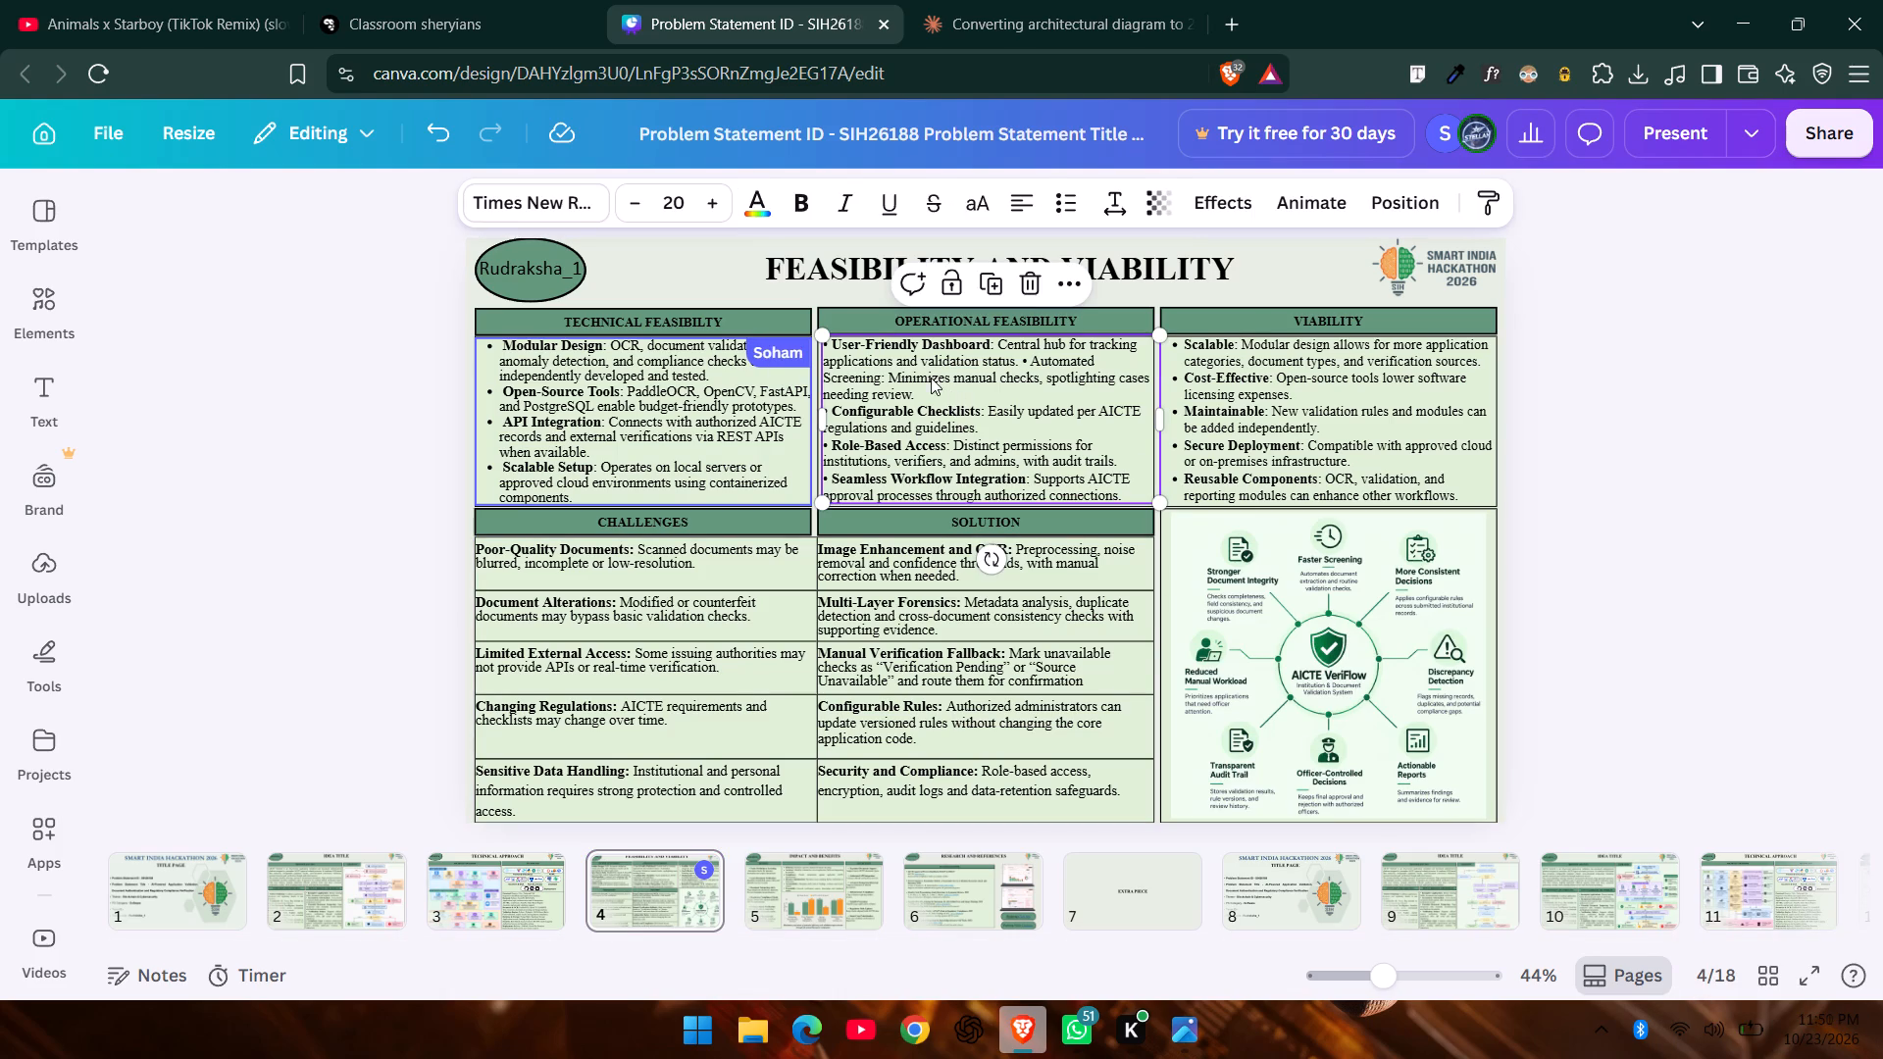
{"action": "left_click", "coordinate": [582, 193]}
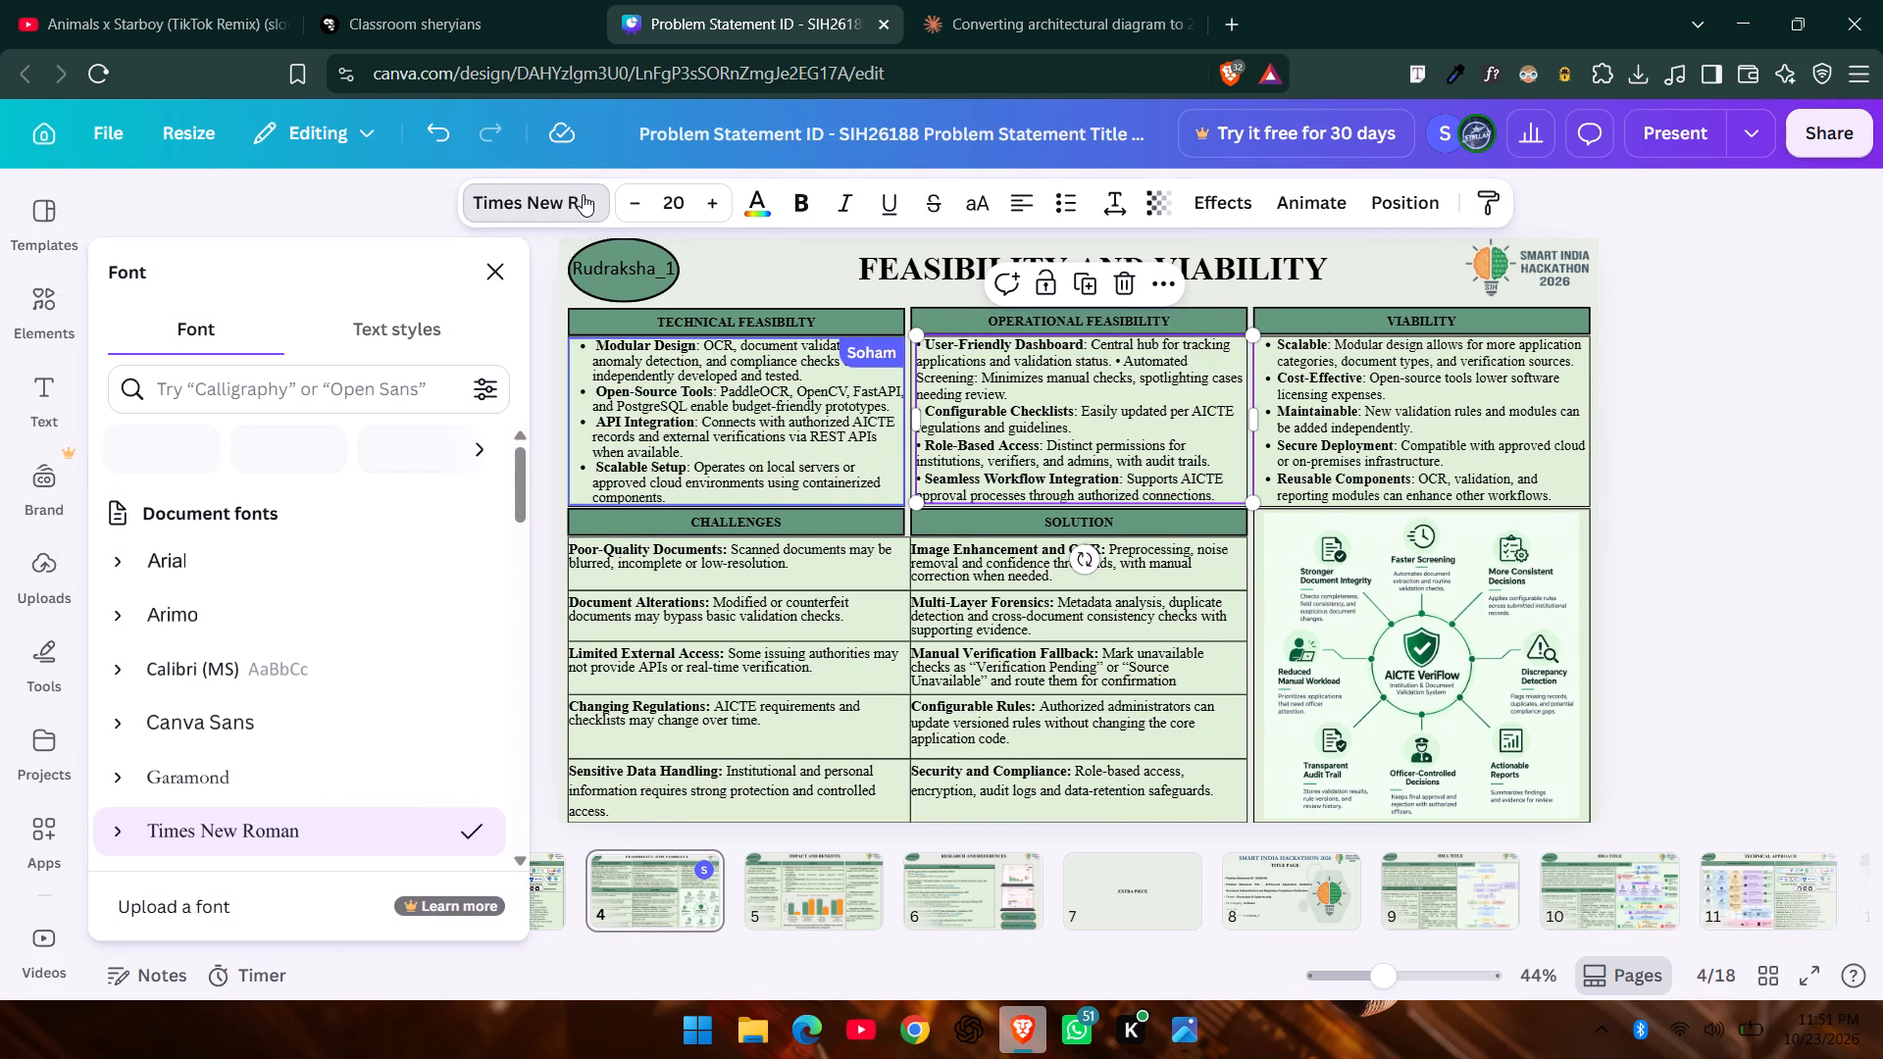
{"action": "left_click", "coordinate": [393, 372]}
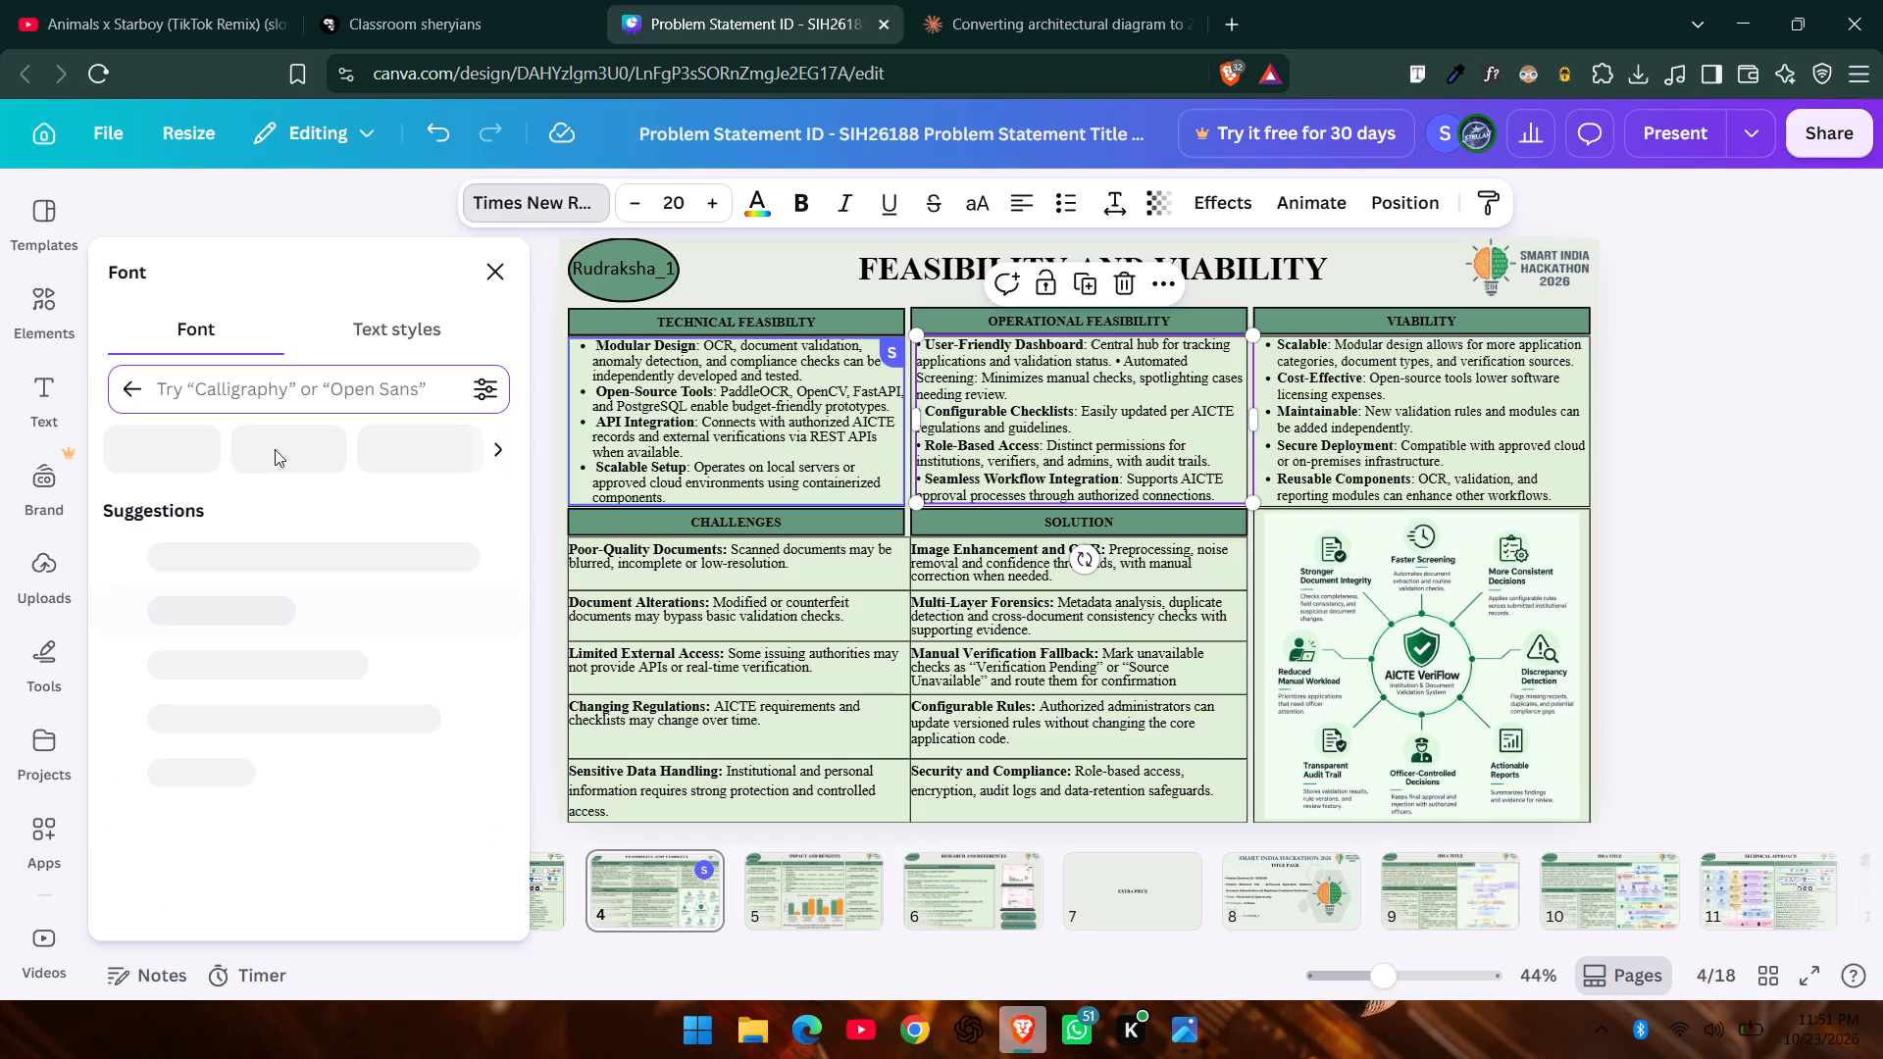
{"action": "left_click", "coordinate": [415, 339]}
{"action": "left_click", "coordinate": [248, 334]}
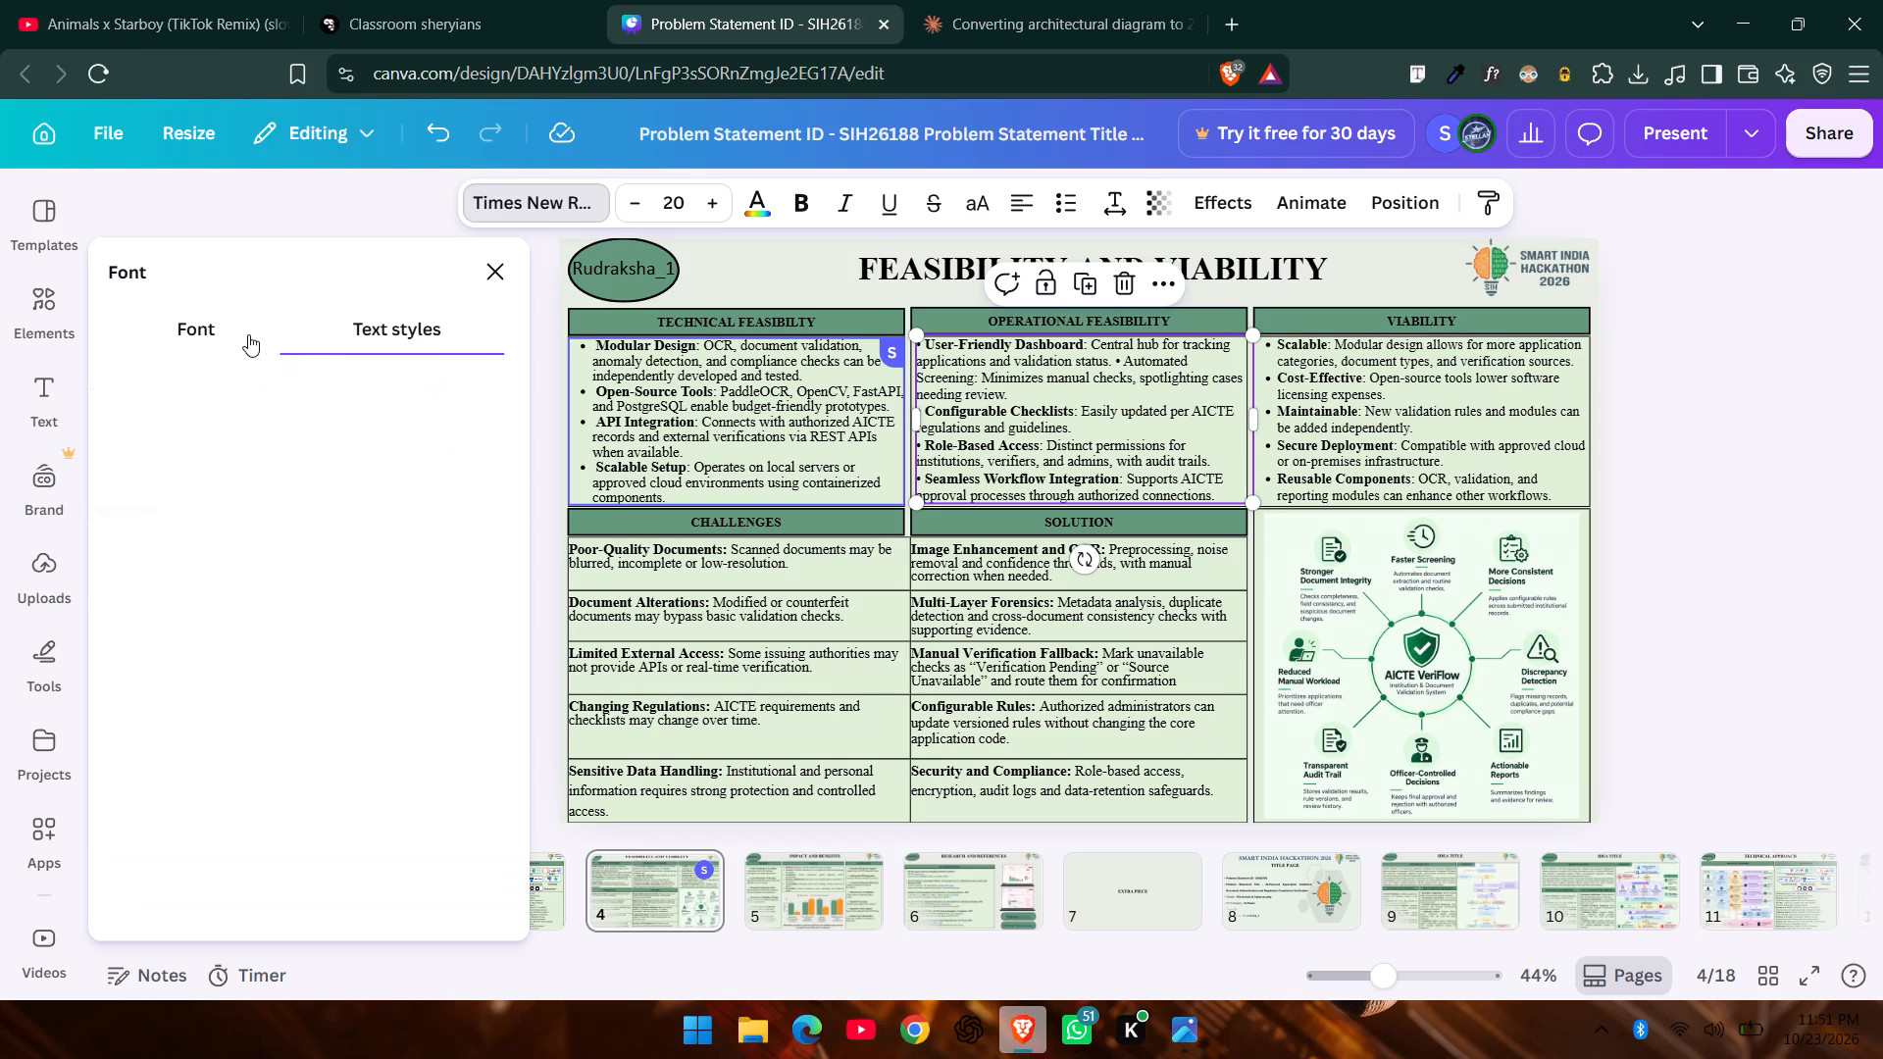
{"action": "left_click", "coordinate": [131, 394]}
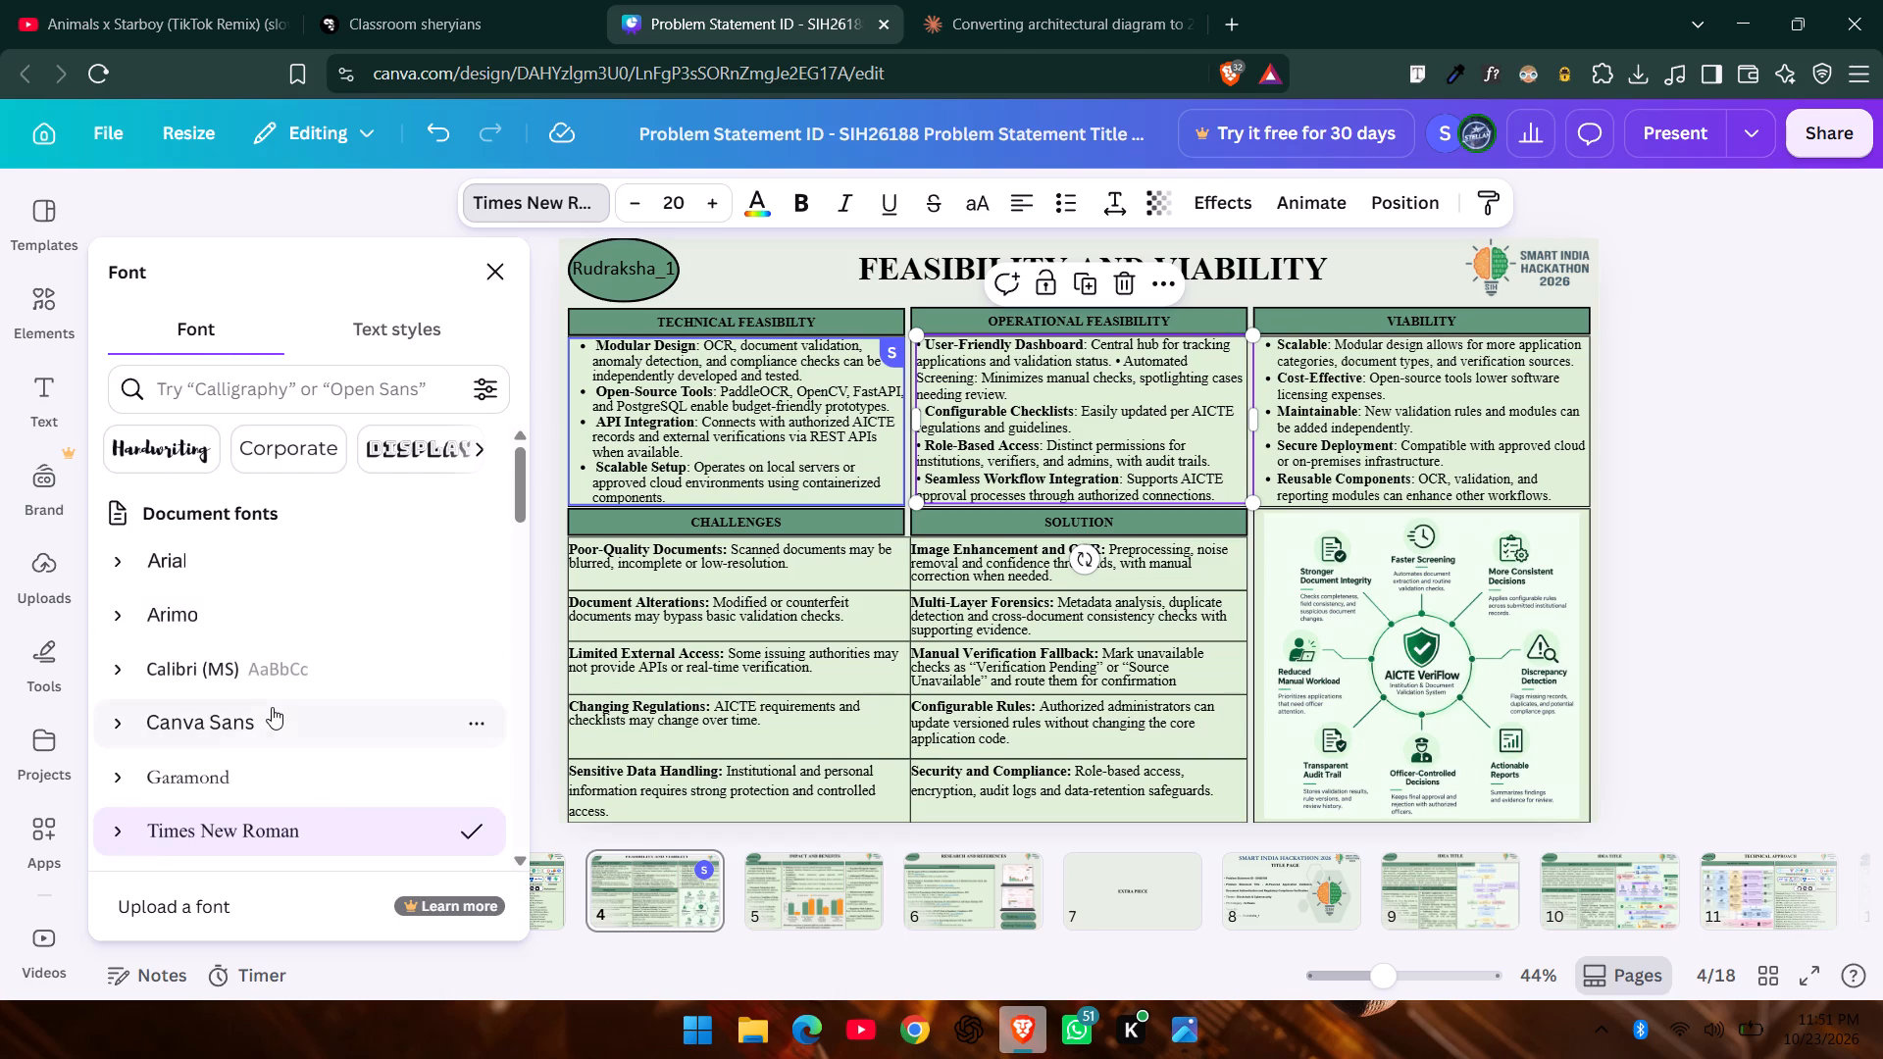
{"action": "left_click", "coordinate": [243, 669]}
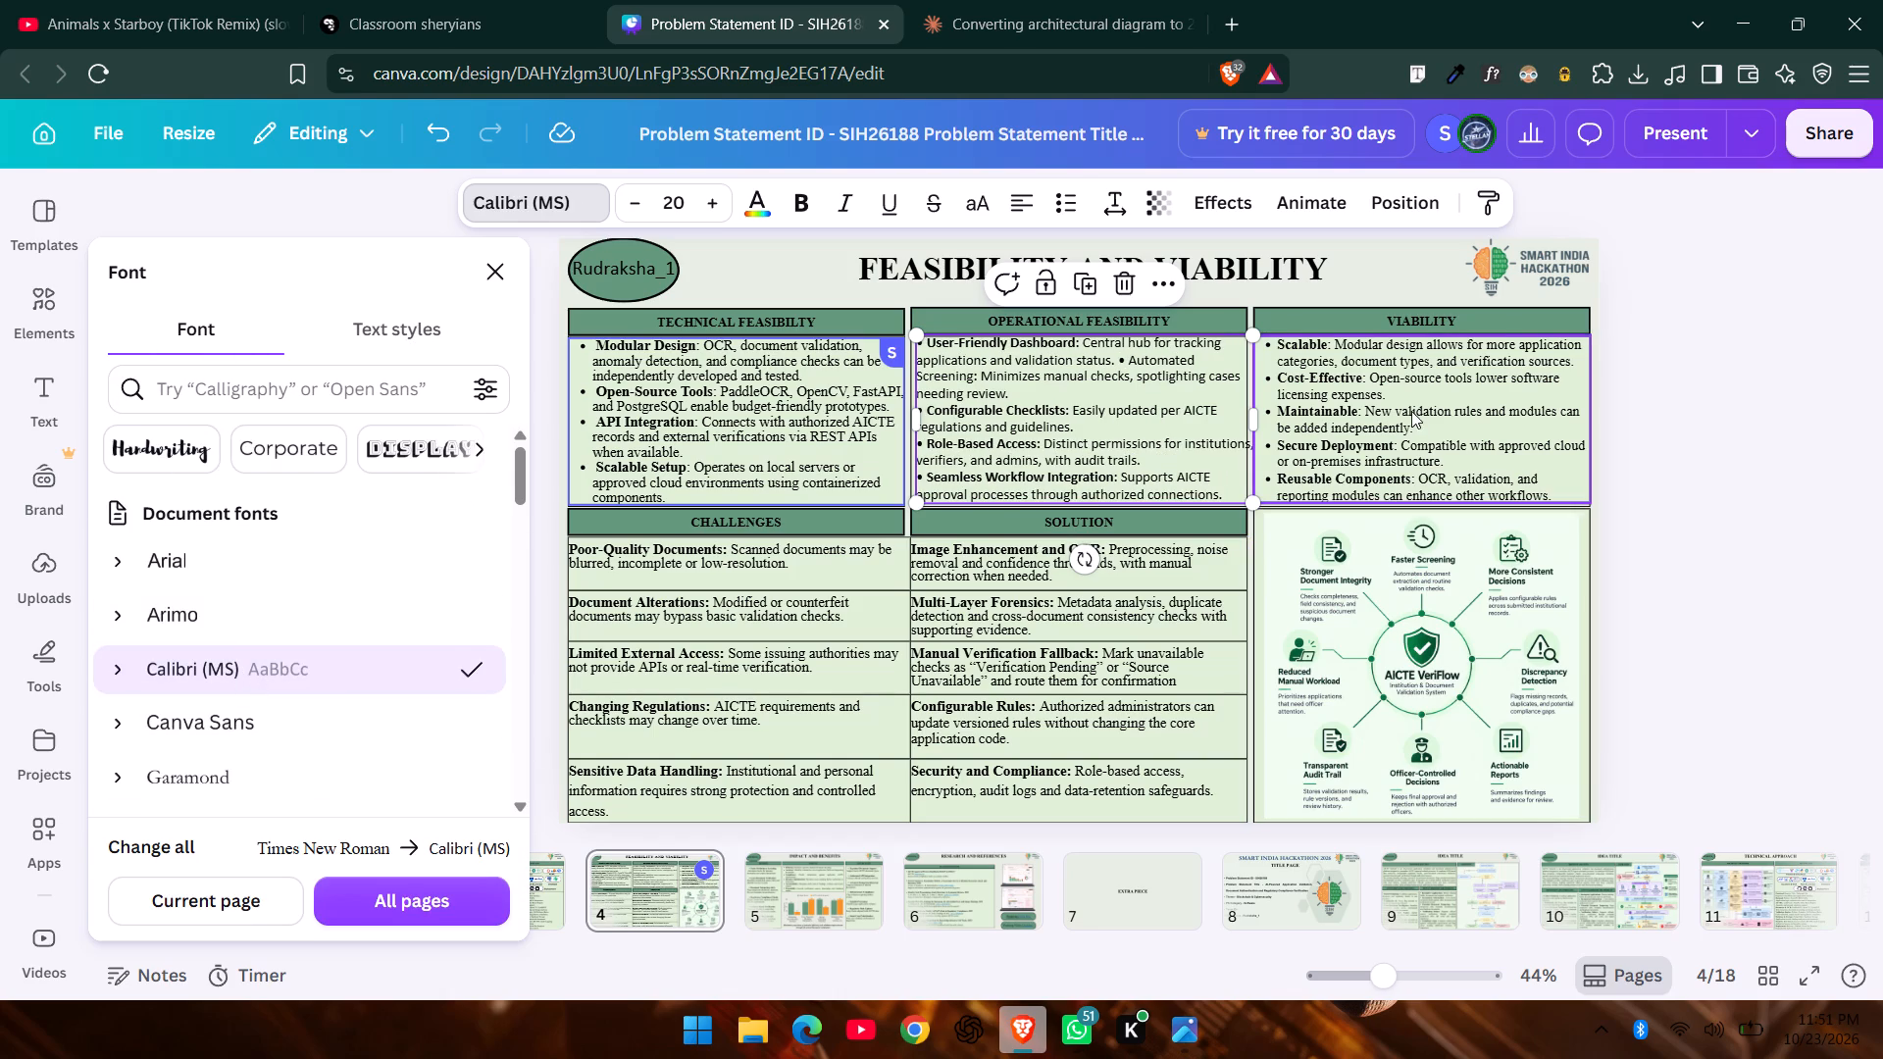
{"action": "left_click", "coordinate": [1411, 411]}
{"action": "left_click", "coordinate": [248, 661]}
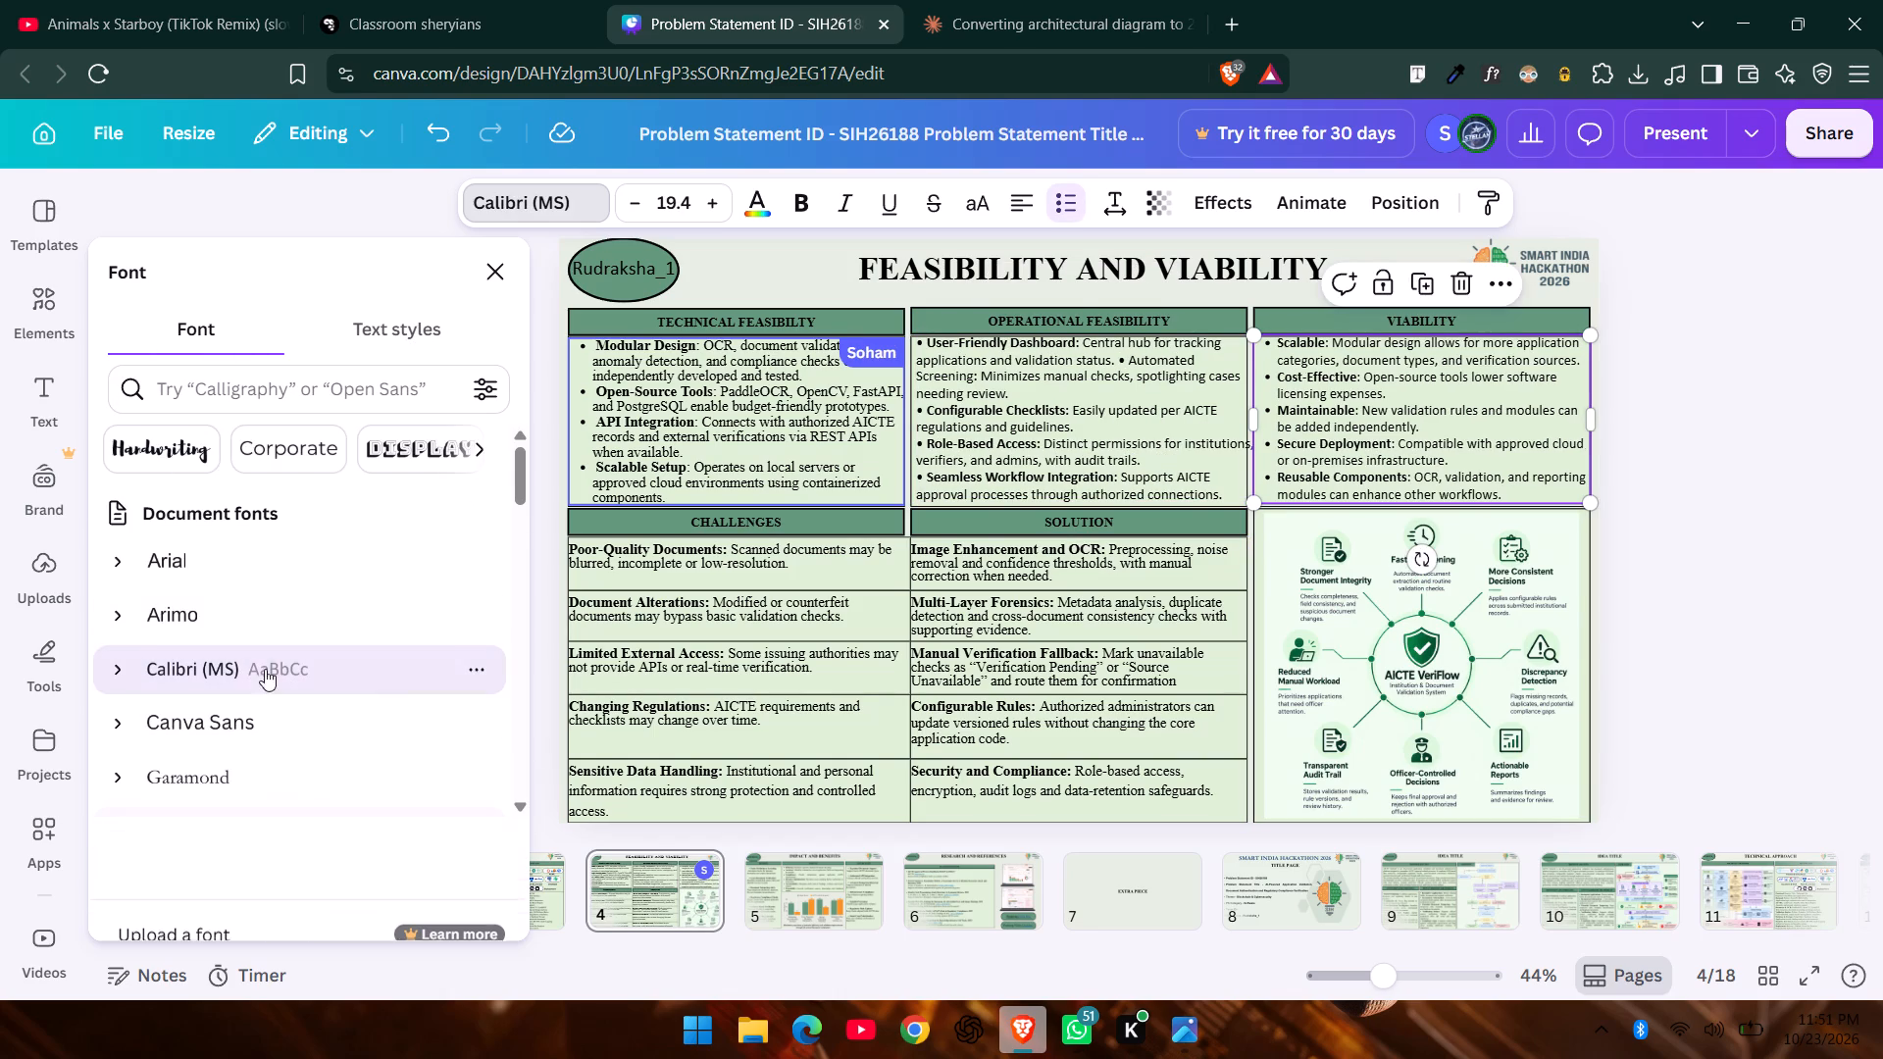
Set all five Challenges cells of the slide 4 table, from Poor-Quality Documents to Sensitive Data Handling, to Calibri (MS).
{"action": "left_click", "coordinate": [738, 611]}
{"action": "left_click", "coordinate": [670, 569]}
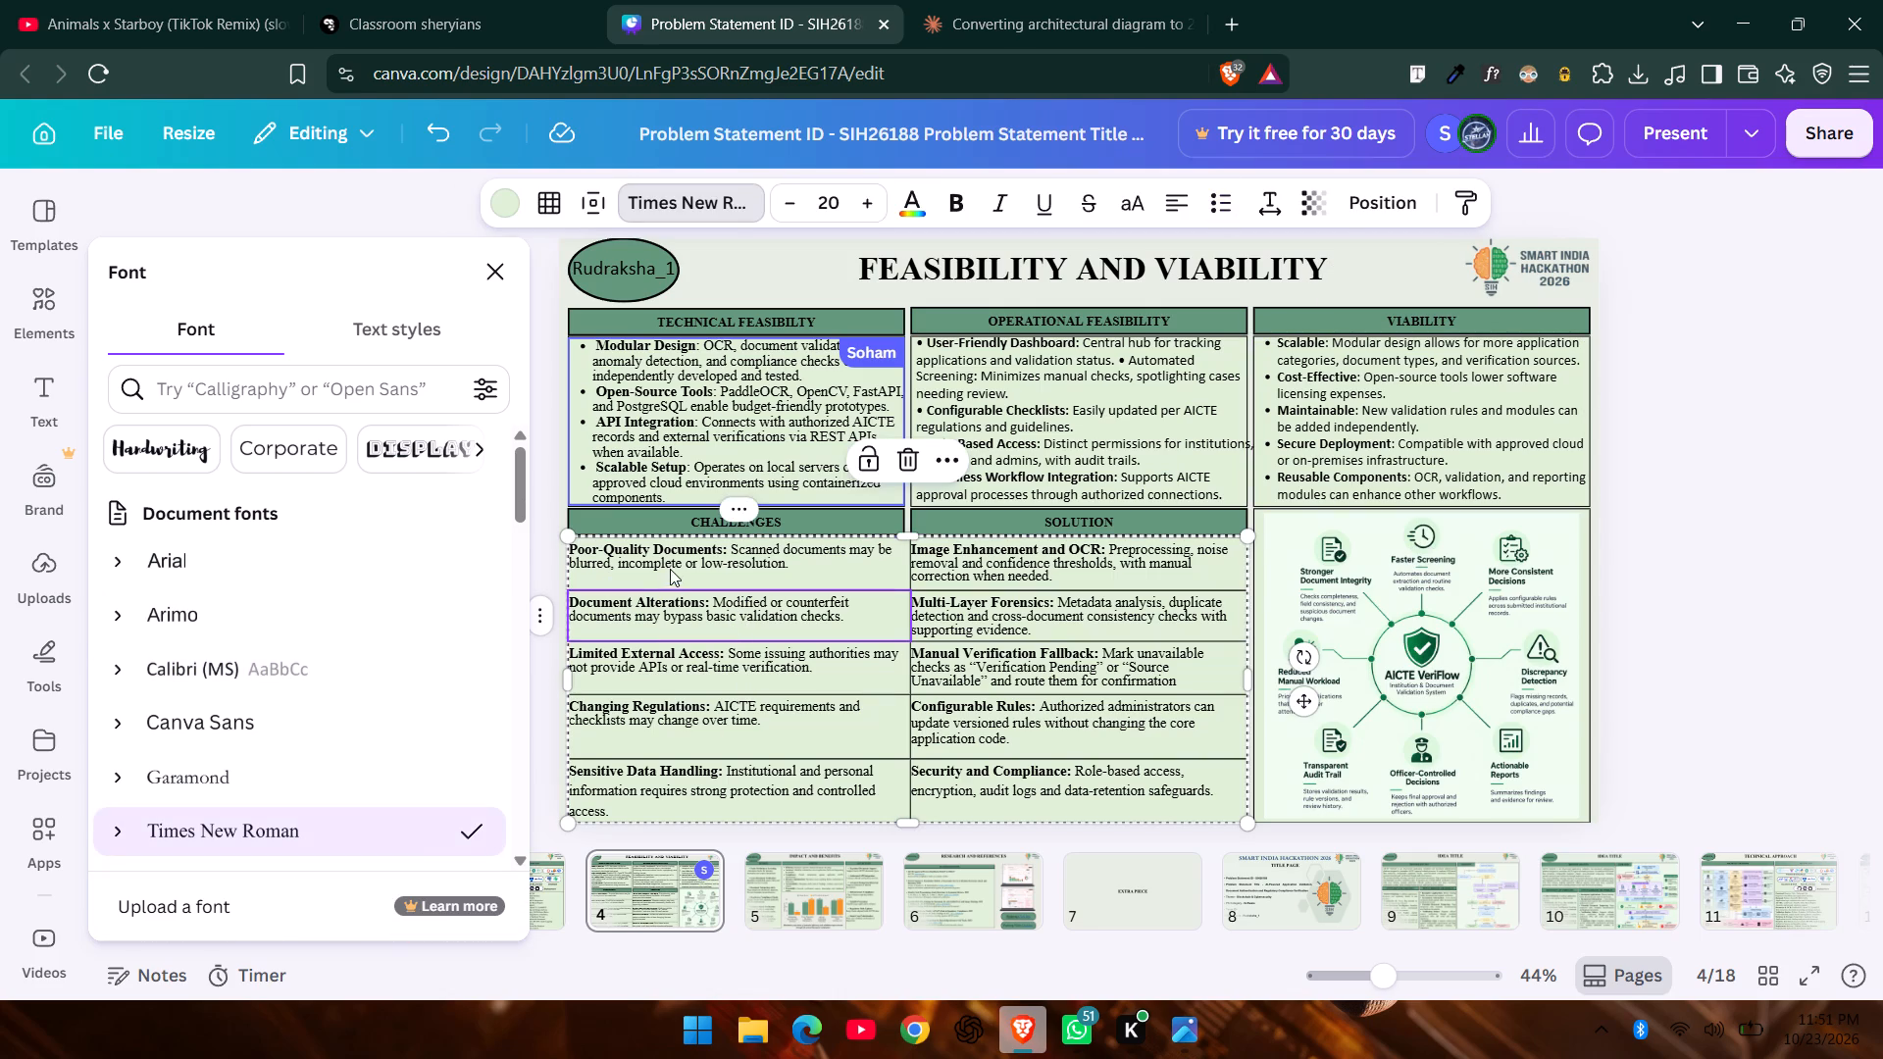
{"action": "left_click", "coordinate": [271, 676]}
{"action": "left_click", "coordinate": [698, 620]}
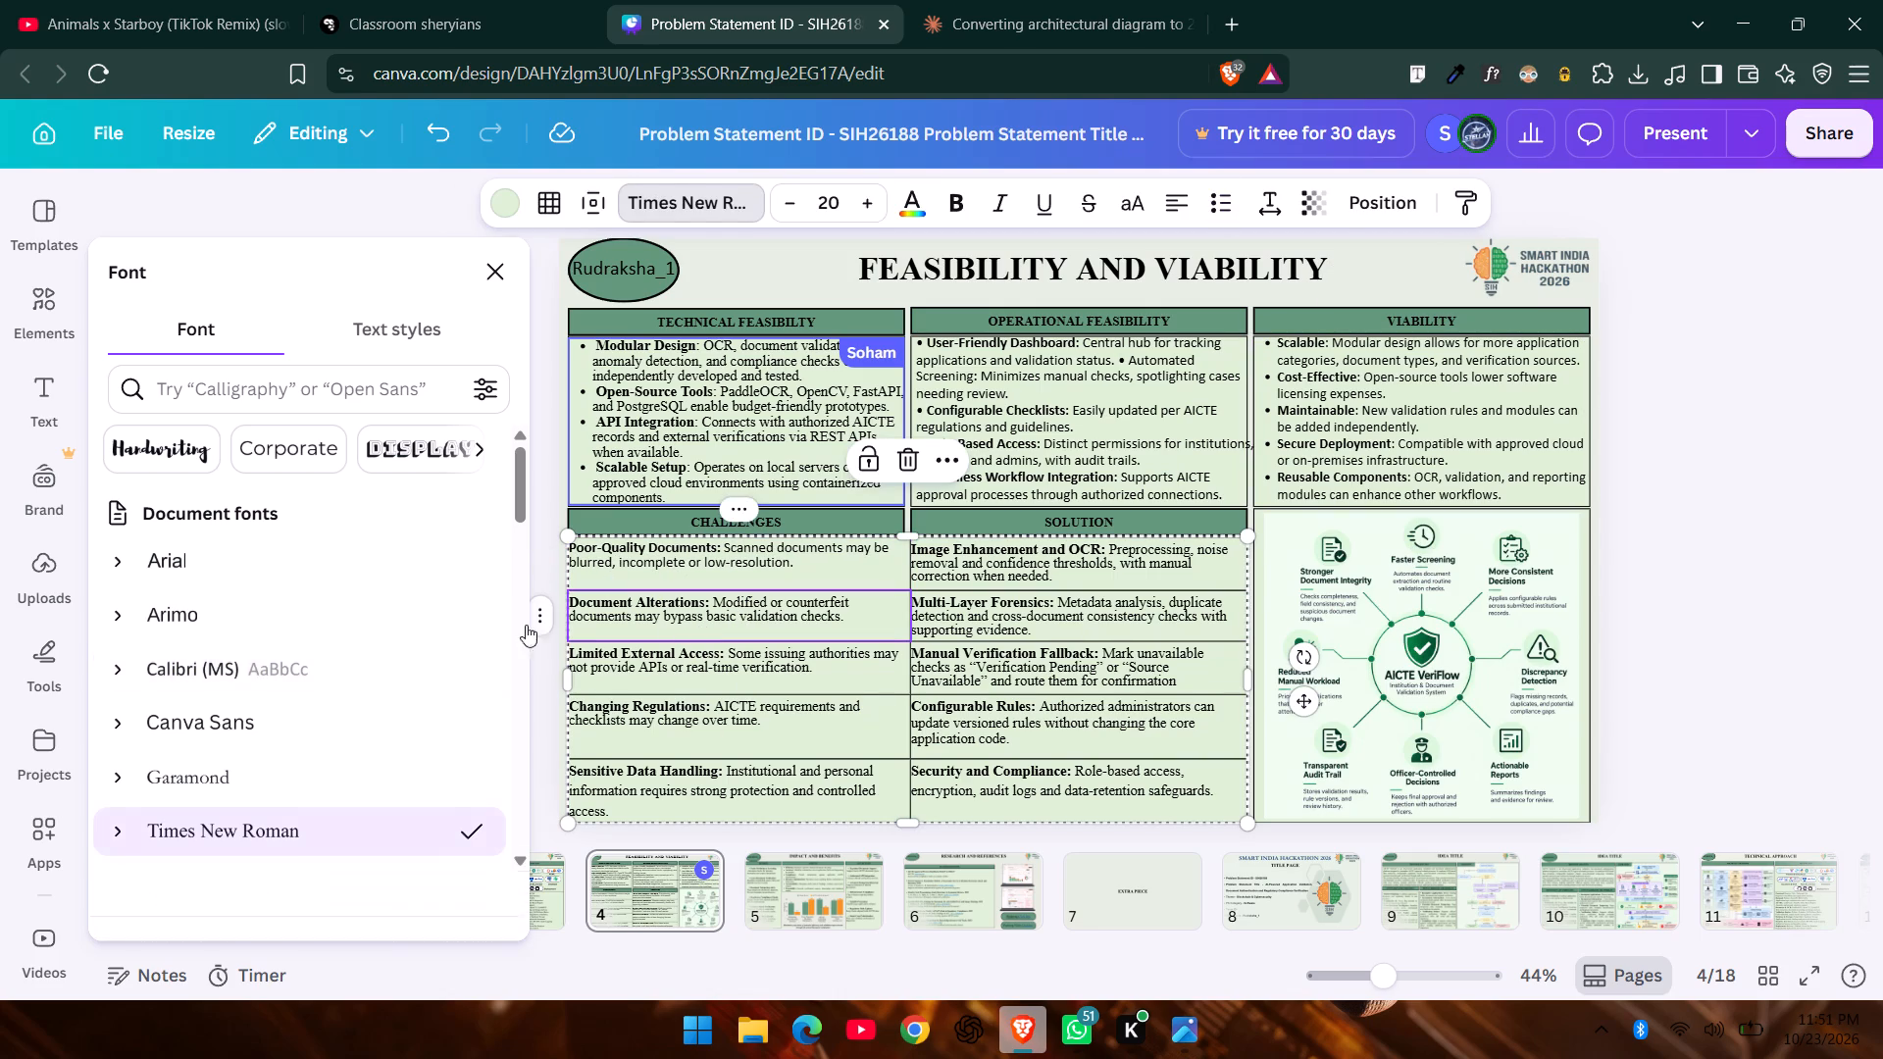
{"action": "left_click", "coordinate": [216, 663]}
{"action": "left_click", "coordinate": [641, 675]}
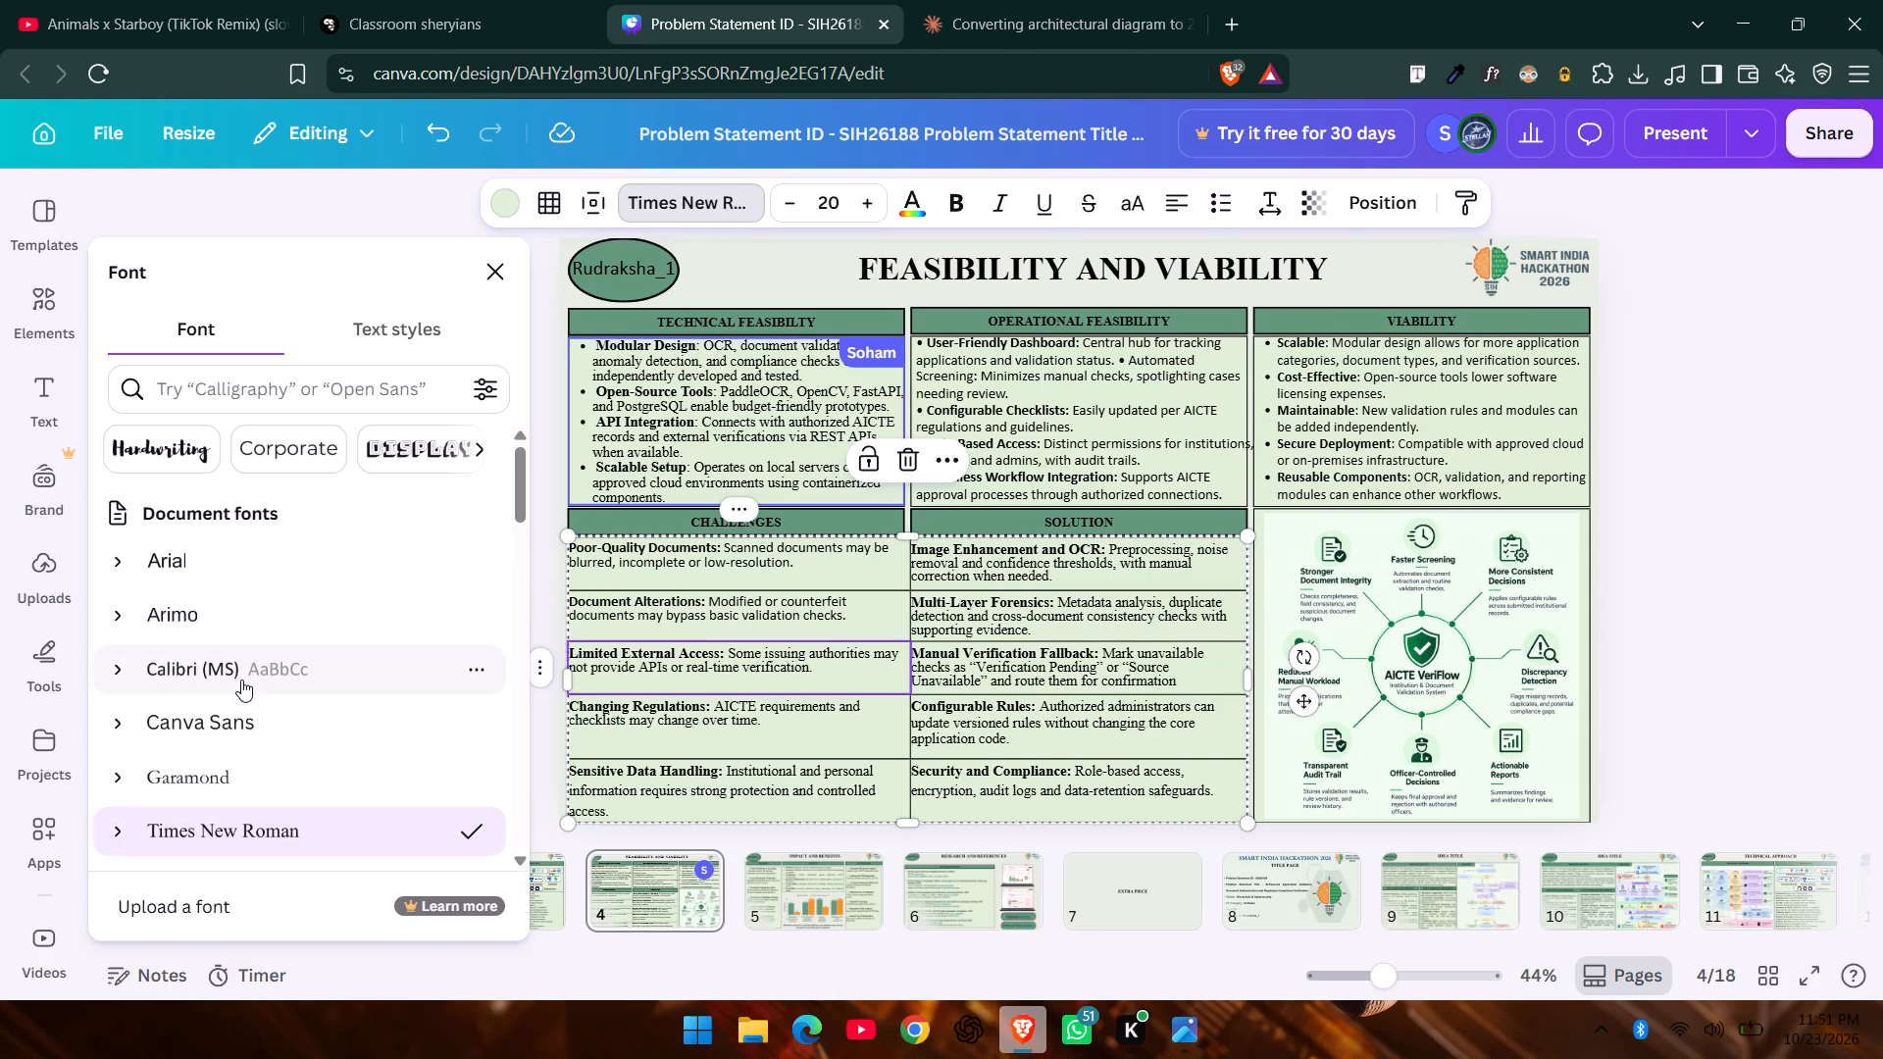
{"action": "left_click", "coordinate": [241, 680]}
{"action": "left_click", "coordinate": [807, 715]}
{"action": "left_click", "coordinate": [236, 657]}
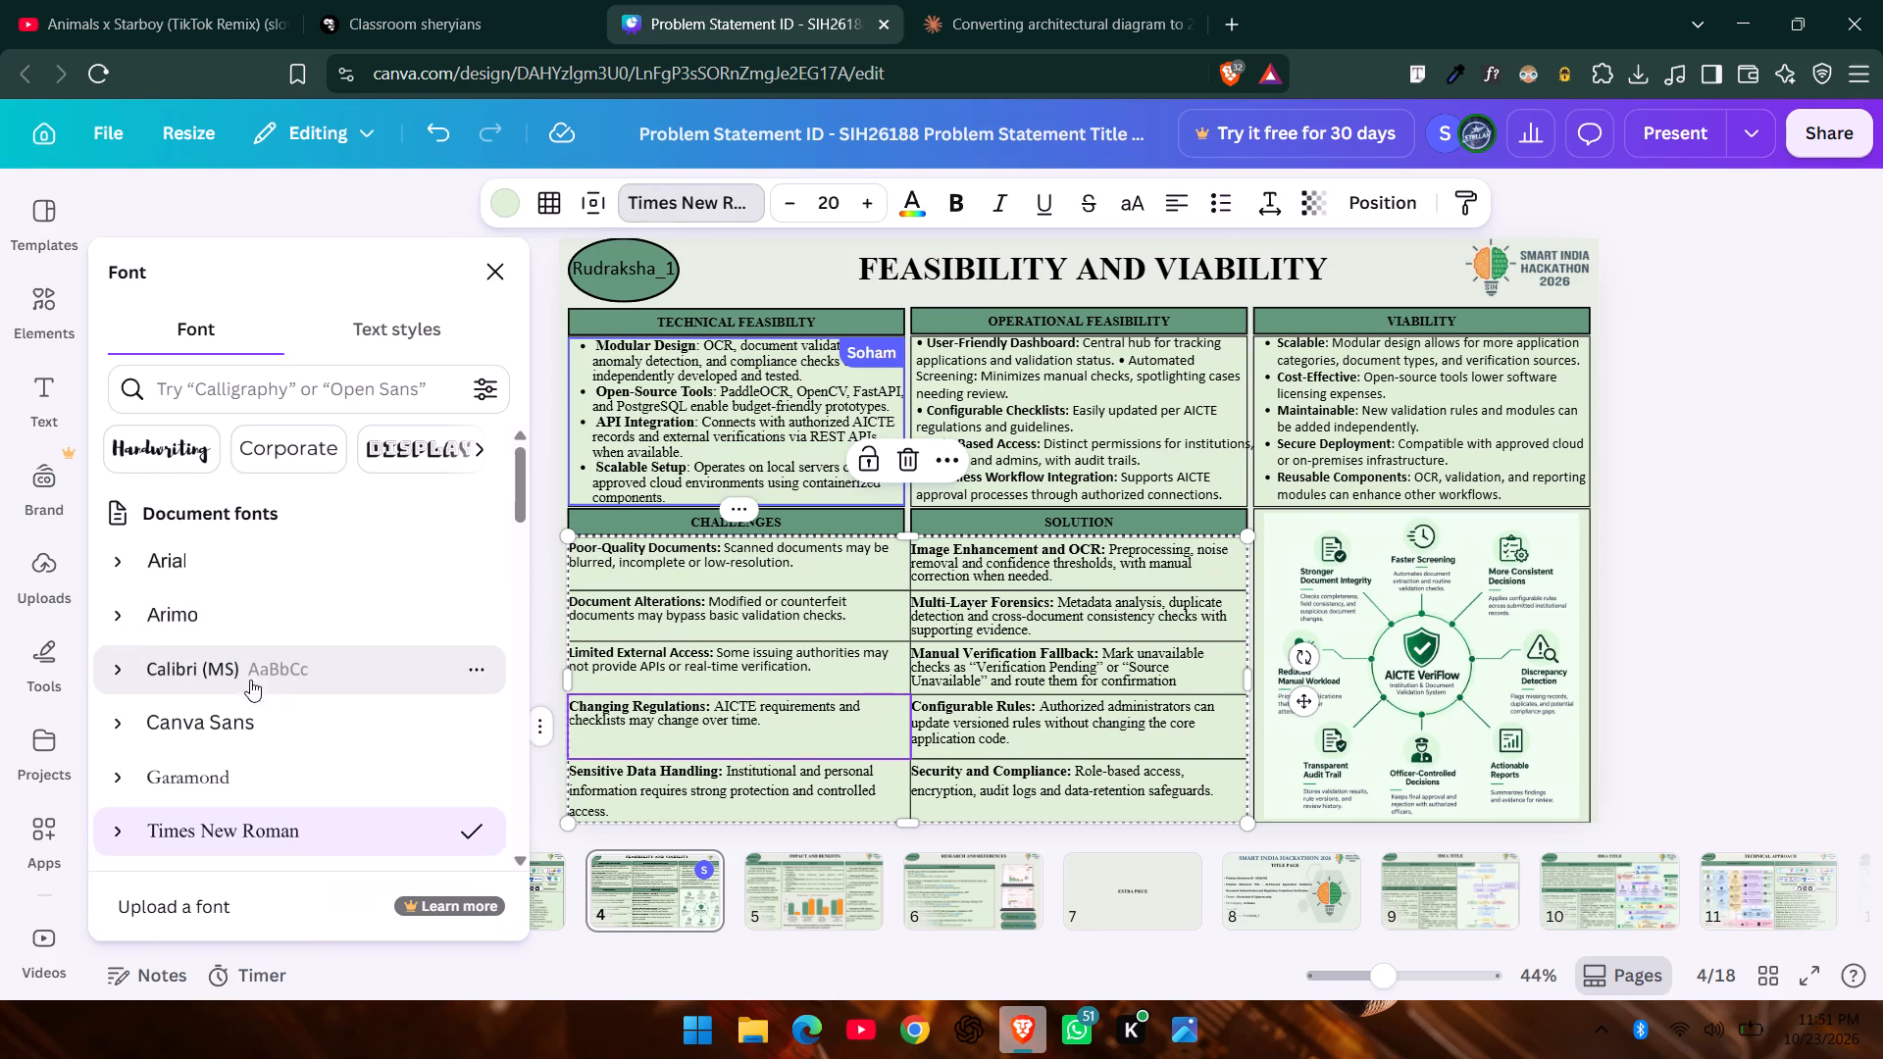
{"action": "left_click", "coordinate": [728, 783]}
{"action": "left_click", "coordinate": [251, 662]}
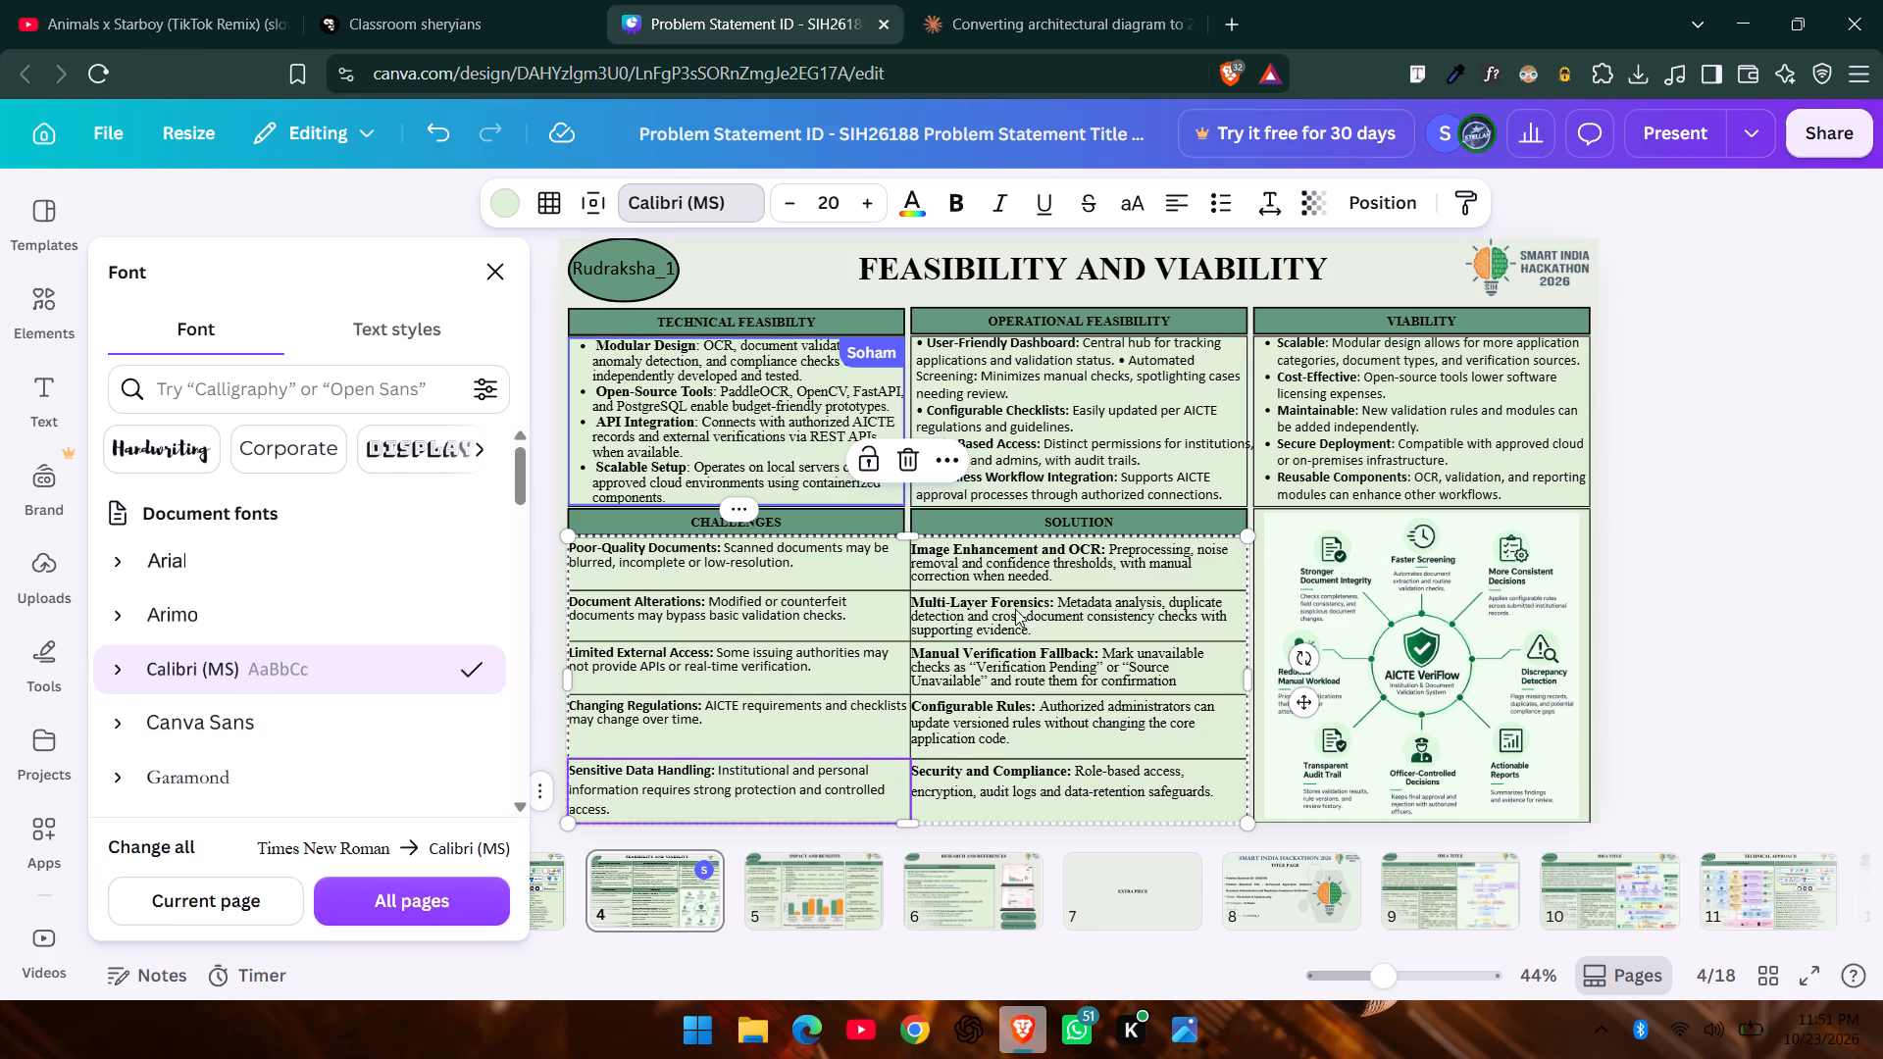
Set all five Solution cells of the table, from Image Enhancement and OCR to Security and Compliance, to Calibri (MS).
{"action": "left_click", "coordinate": [1015, 570]}
{"action": "left_click", "coordinate": [230, 665]}
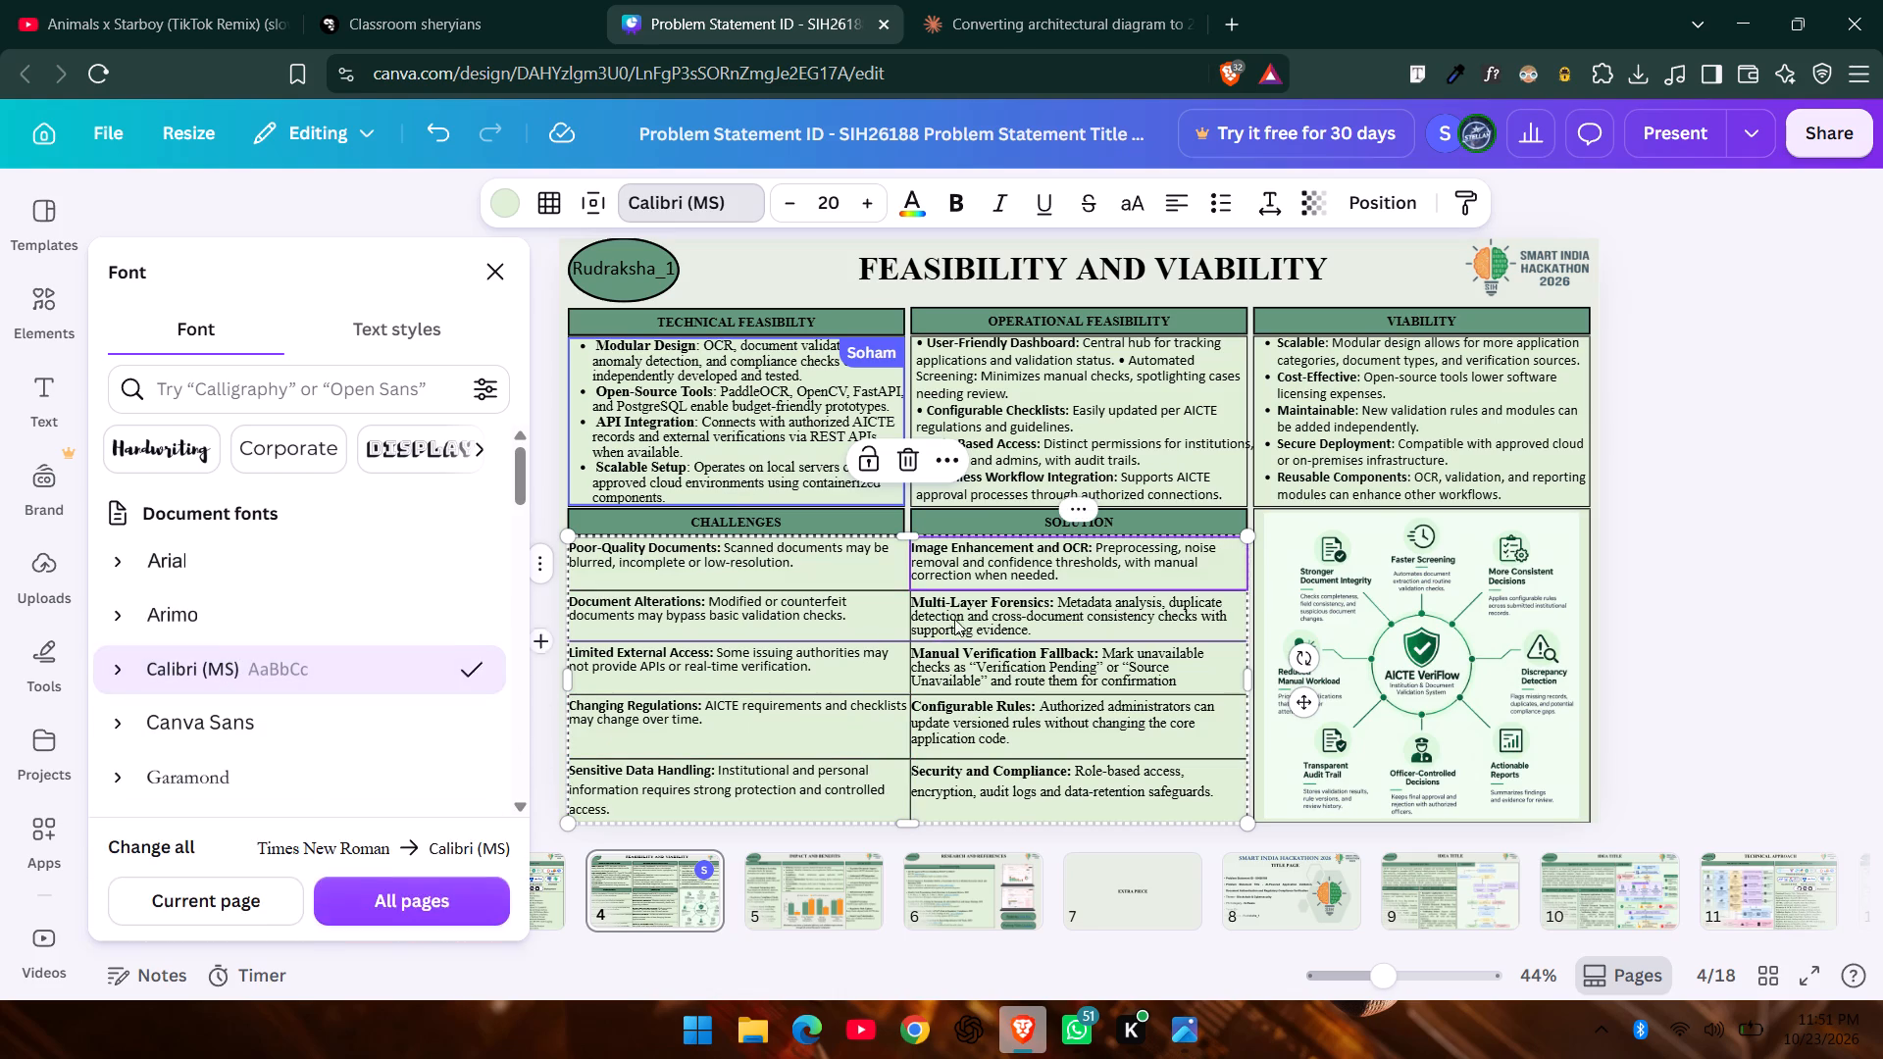
{"action": "left_click", "coordinate": [956, 615]}
{"action": "left_click", "coordinate": [330, 662]}
{"action": "left_click", "coordinate": [1071, 670]}
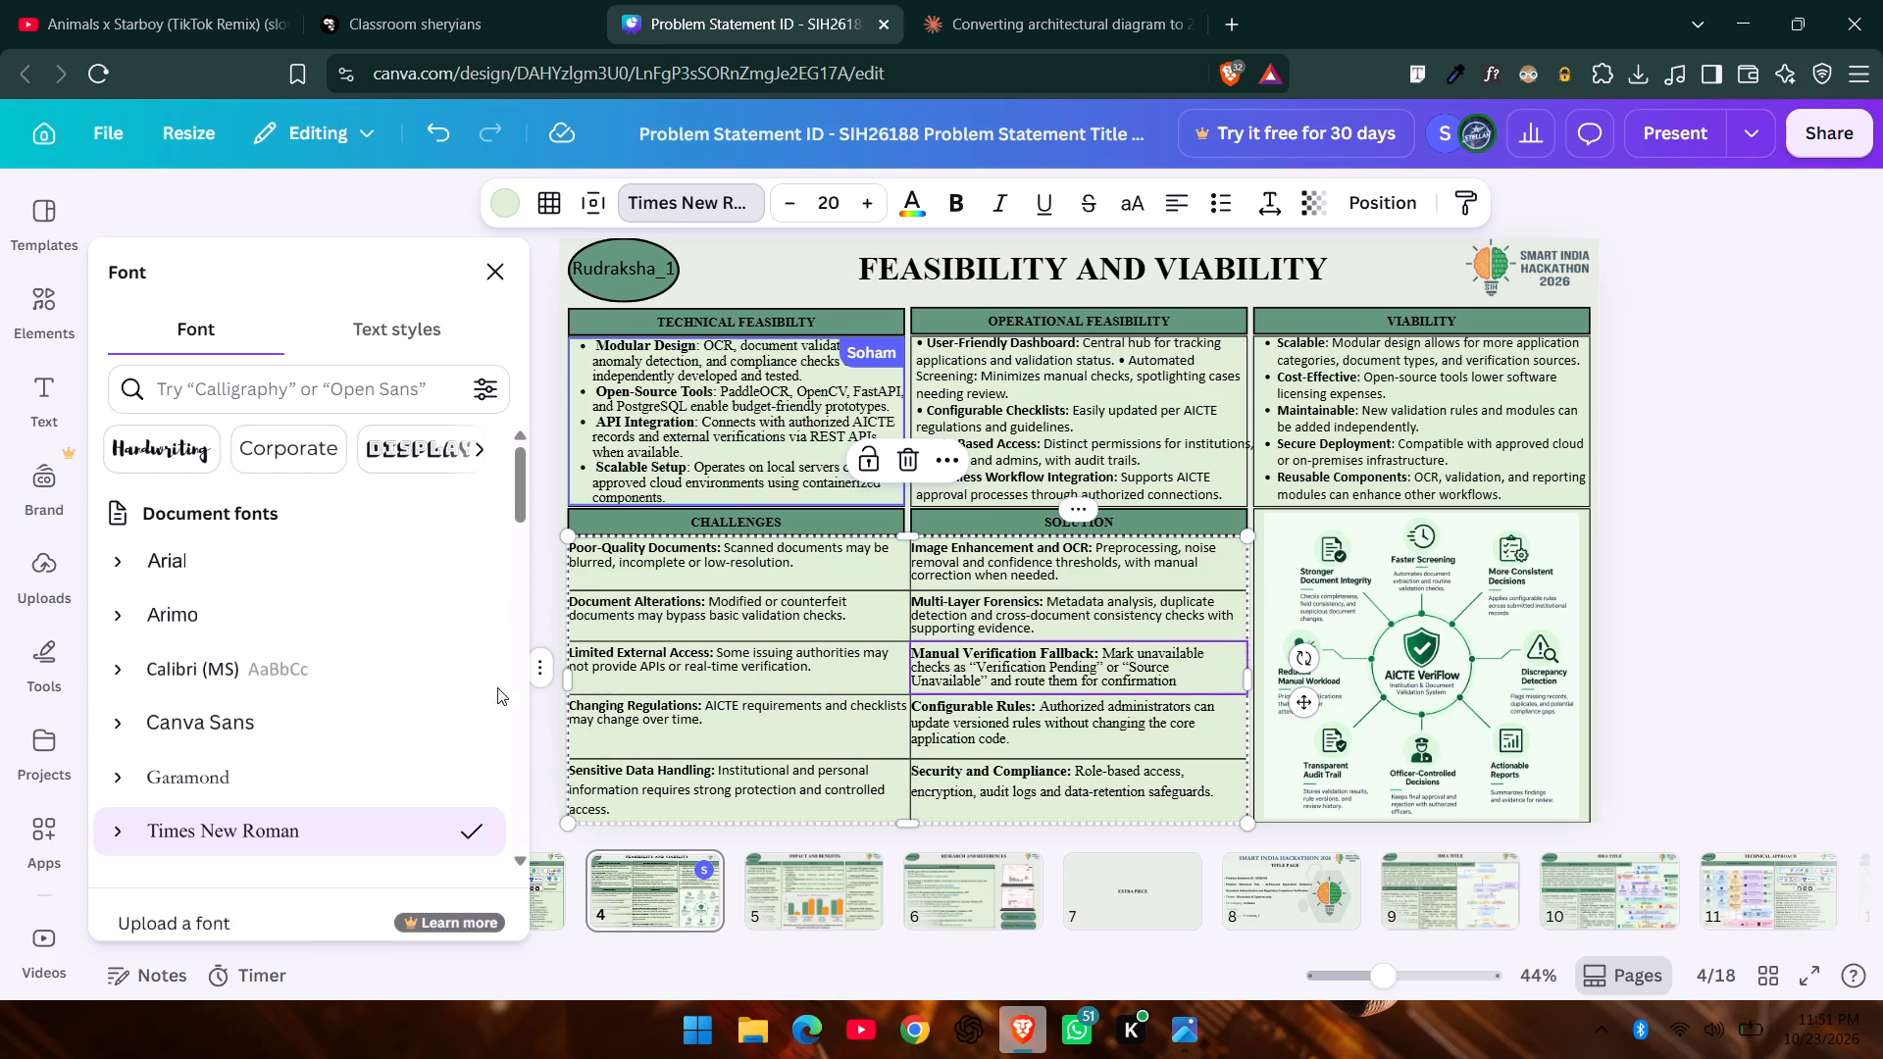
{"action": "left_click", "coordinate": [293, 682]}
{"action": "left_click", "coordinate": [1029, 717]}
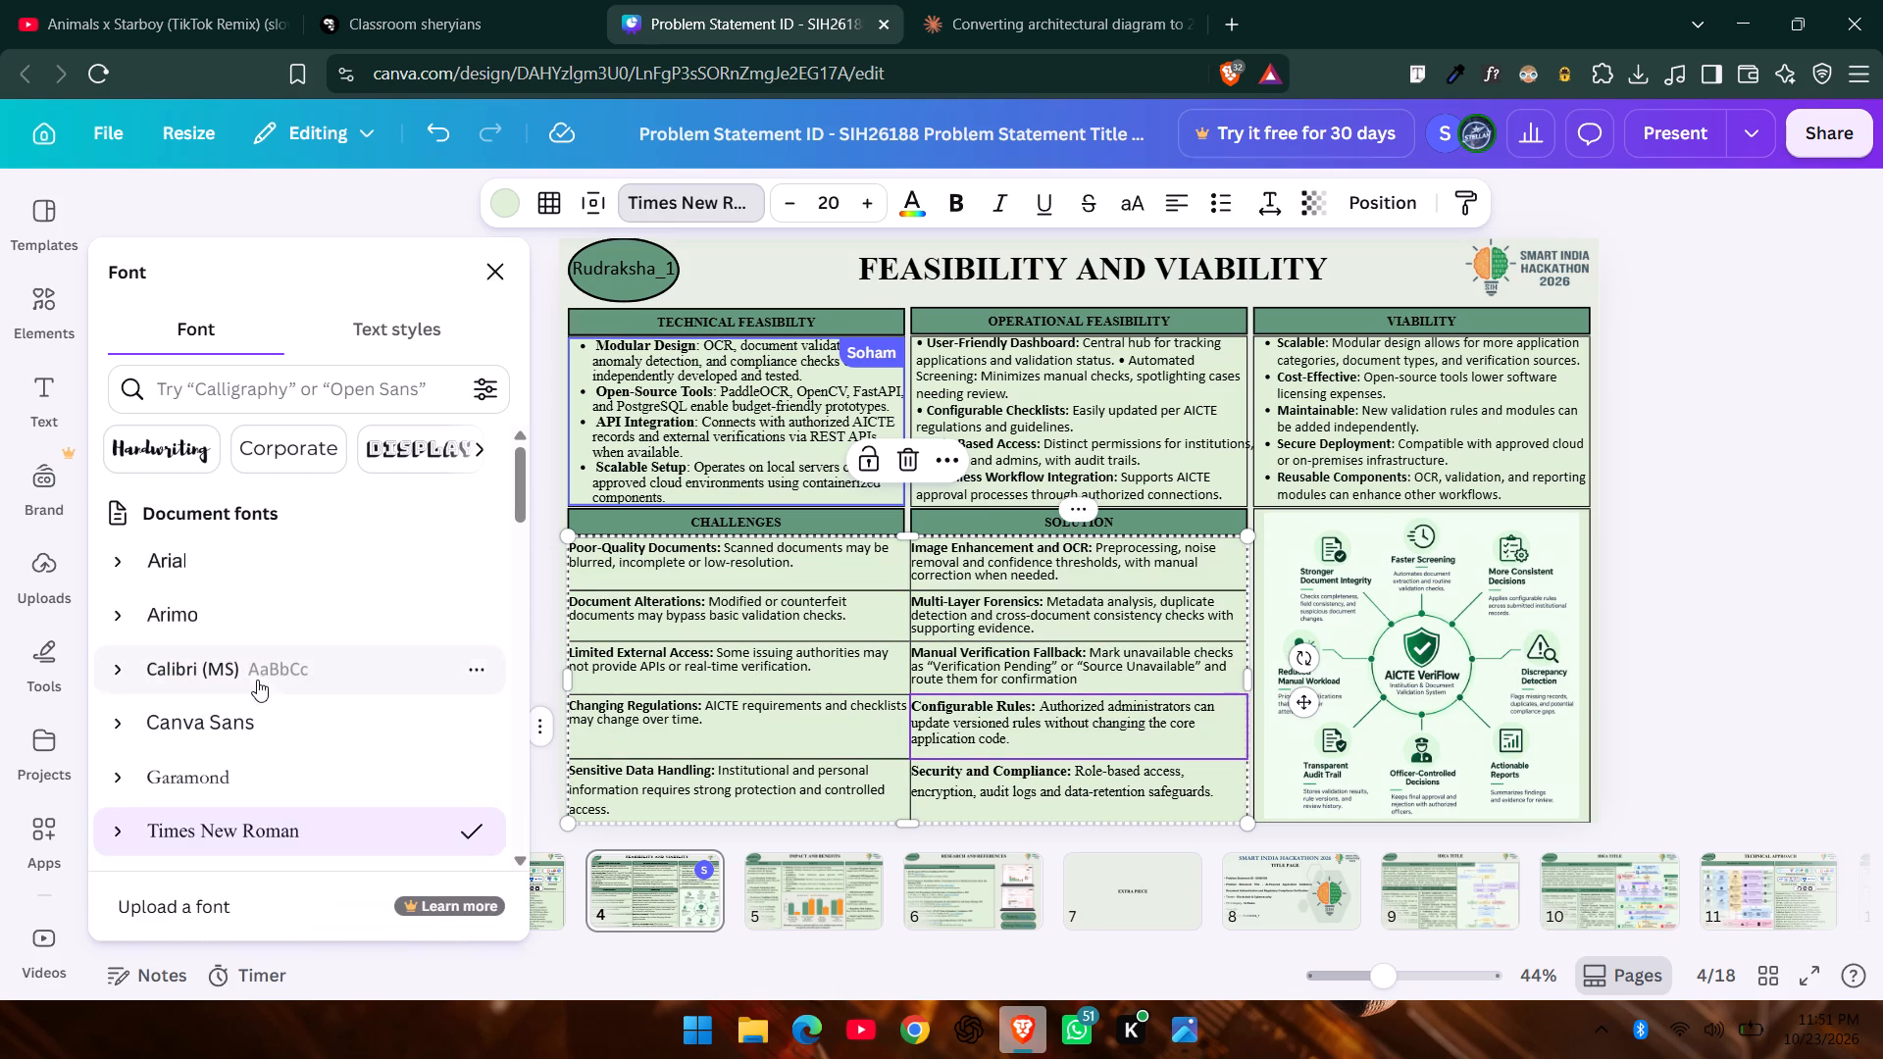
{"action": "left_click", "coordinate": [257, 676]}
{"action": "left_click", "coordinate": [966, 782]}
{"action": "left_click", "coordinate": [309, 677]}
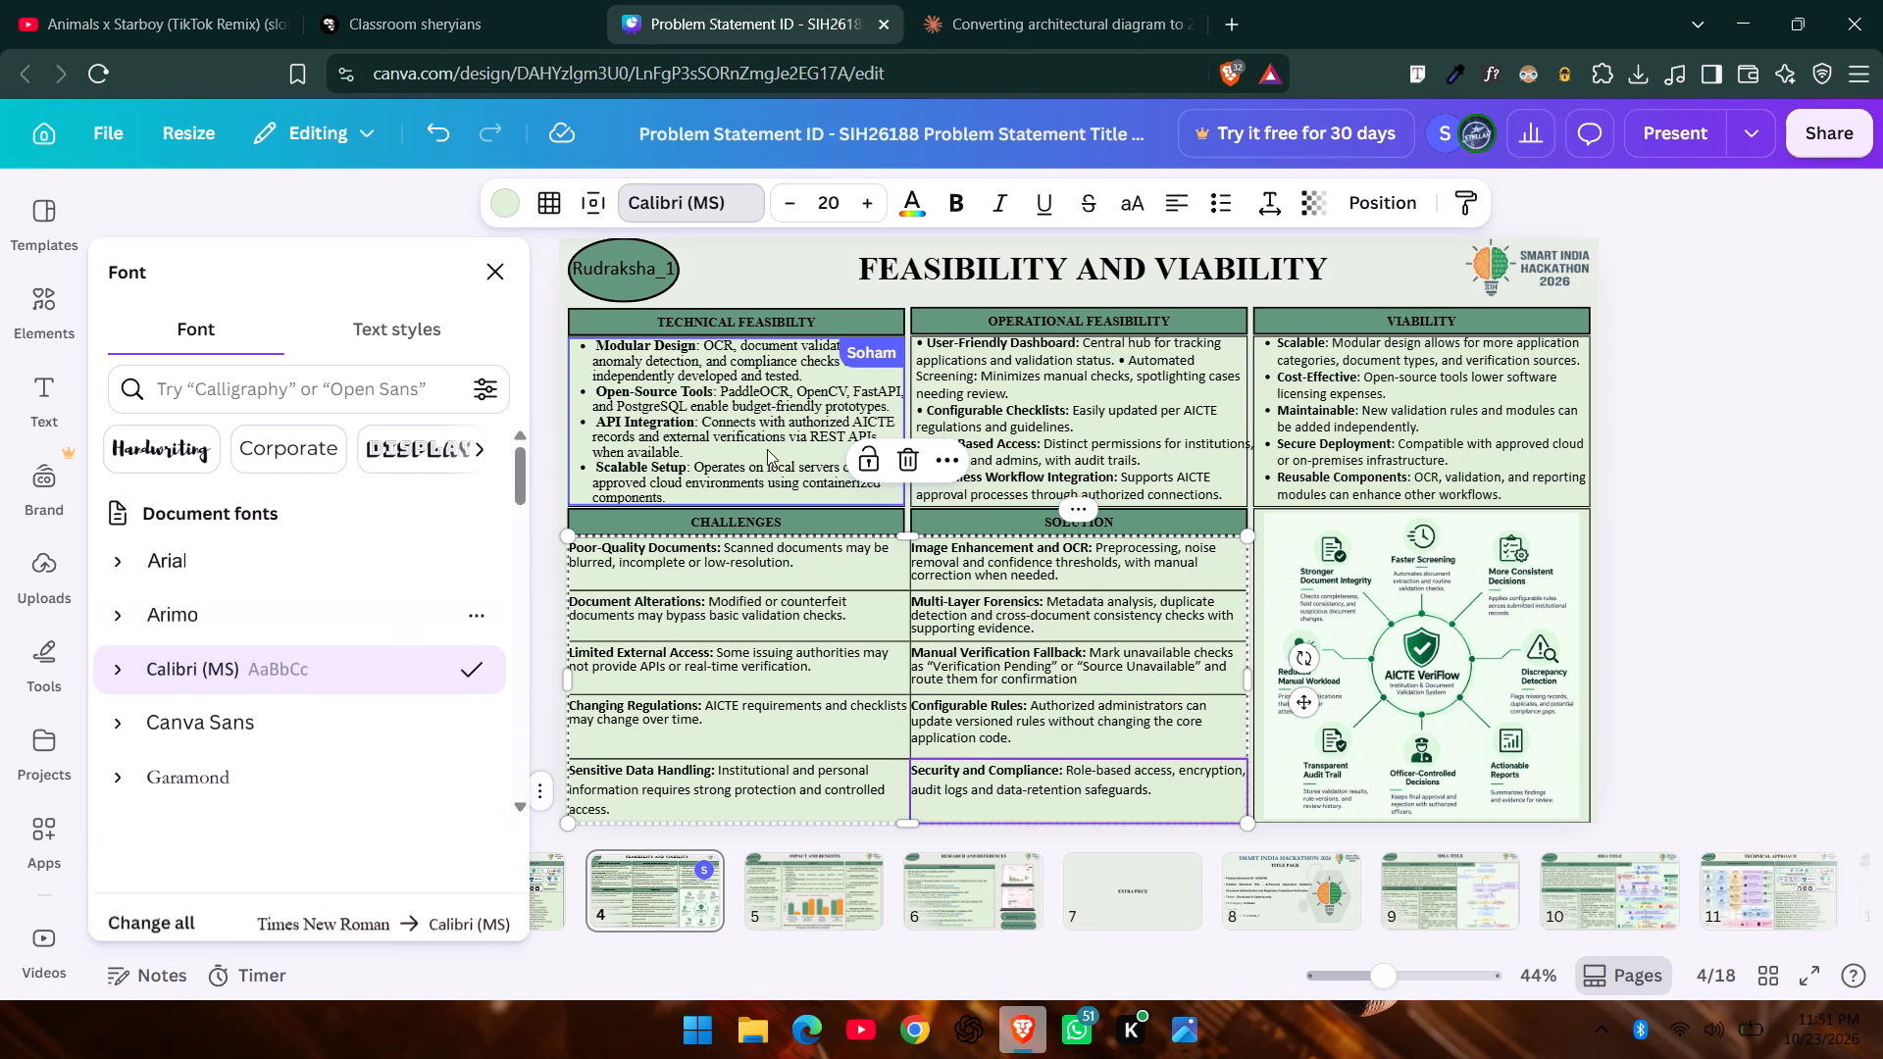
Set the Technical Feasibility body text to Calibri (MS).
{"action": "left_click", "coordinate": [787, 422]}
{"action": "left_click", "coordinate": [203, 662]}
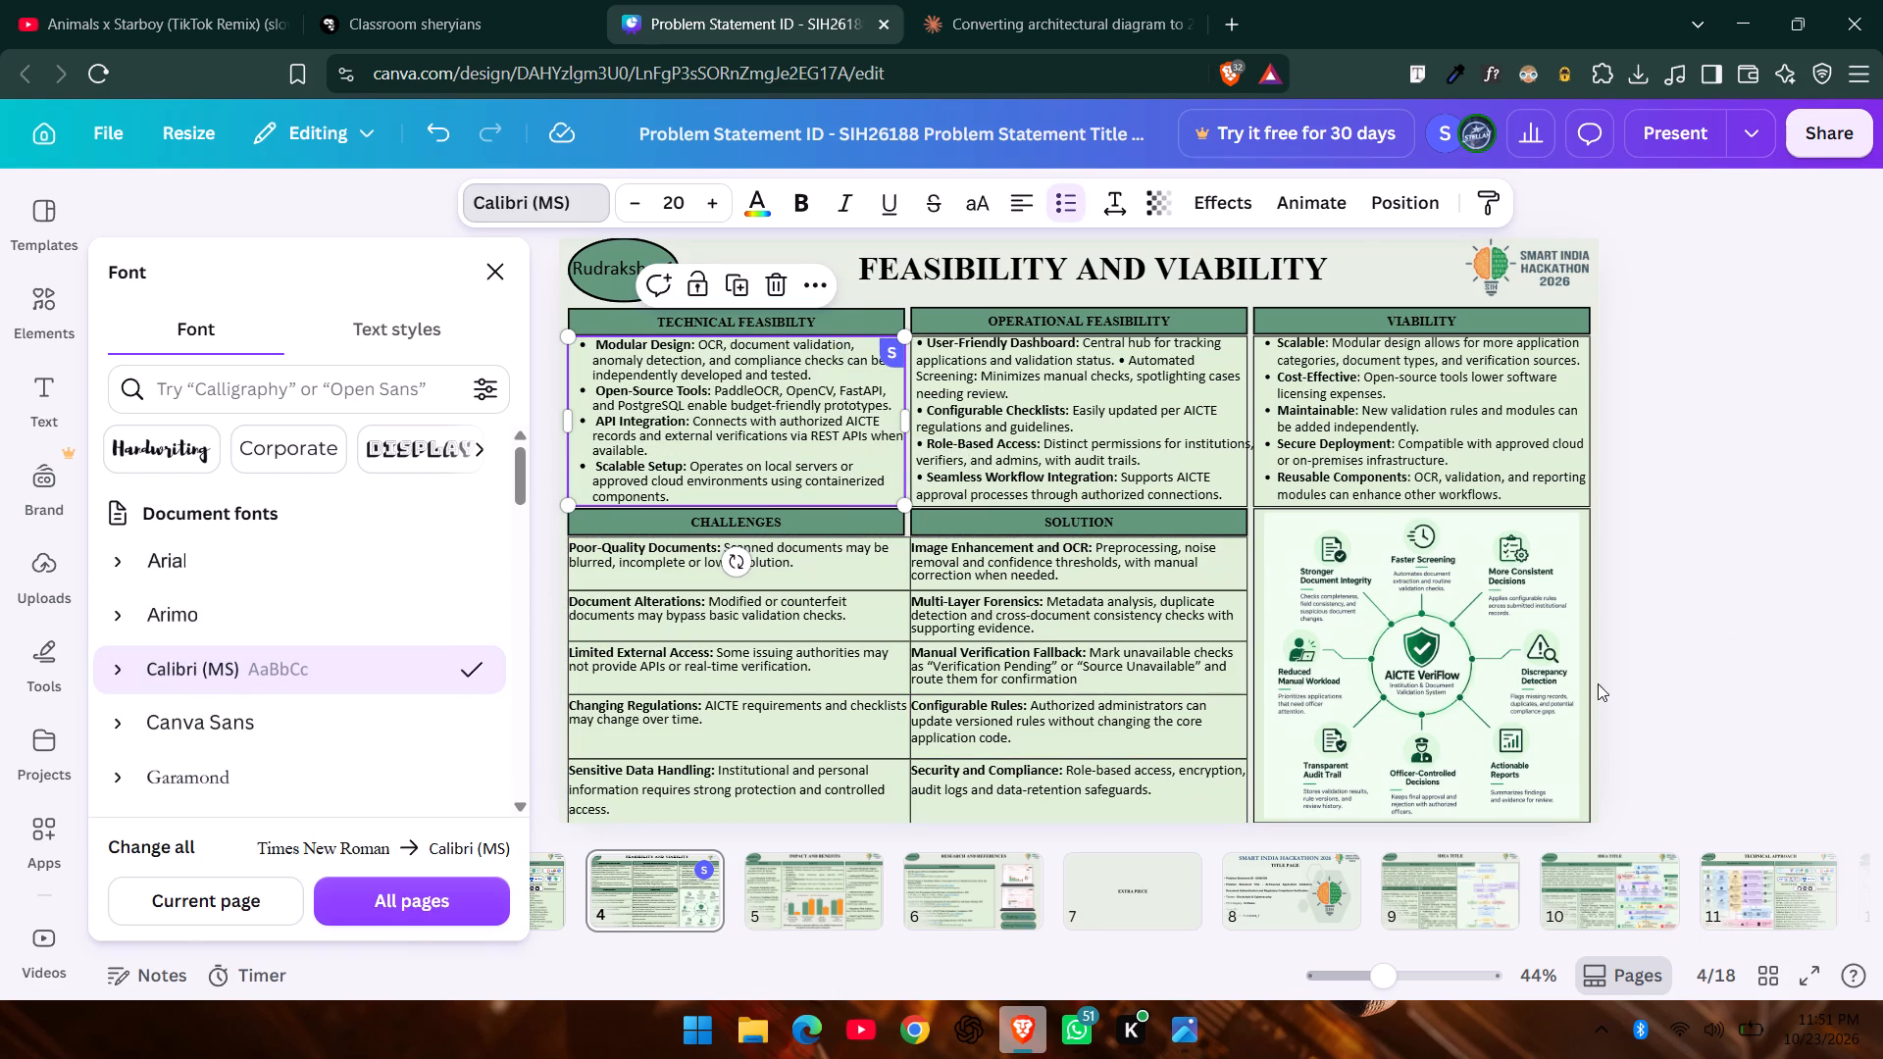
{"action": "left_click", "coordinate": [1781, 658]}
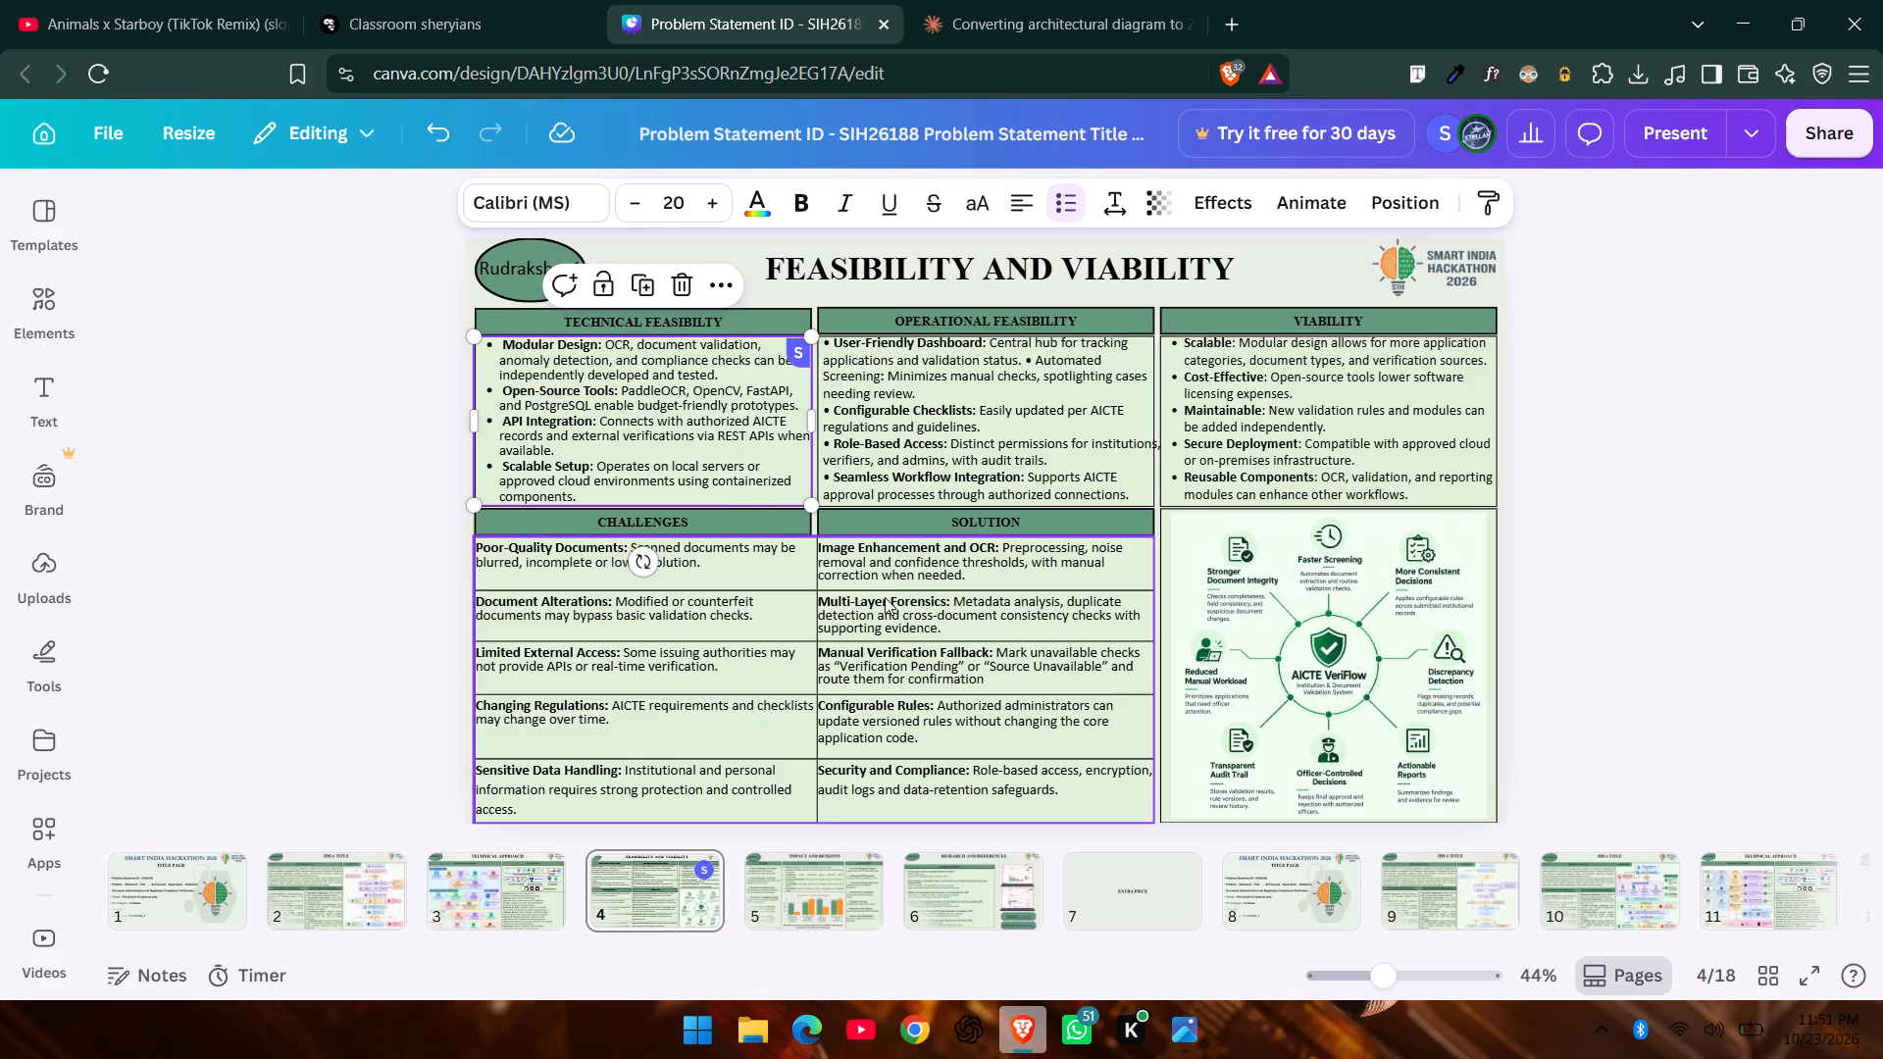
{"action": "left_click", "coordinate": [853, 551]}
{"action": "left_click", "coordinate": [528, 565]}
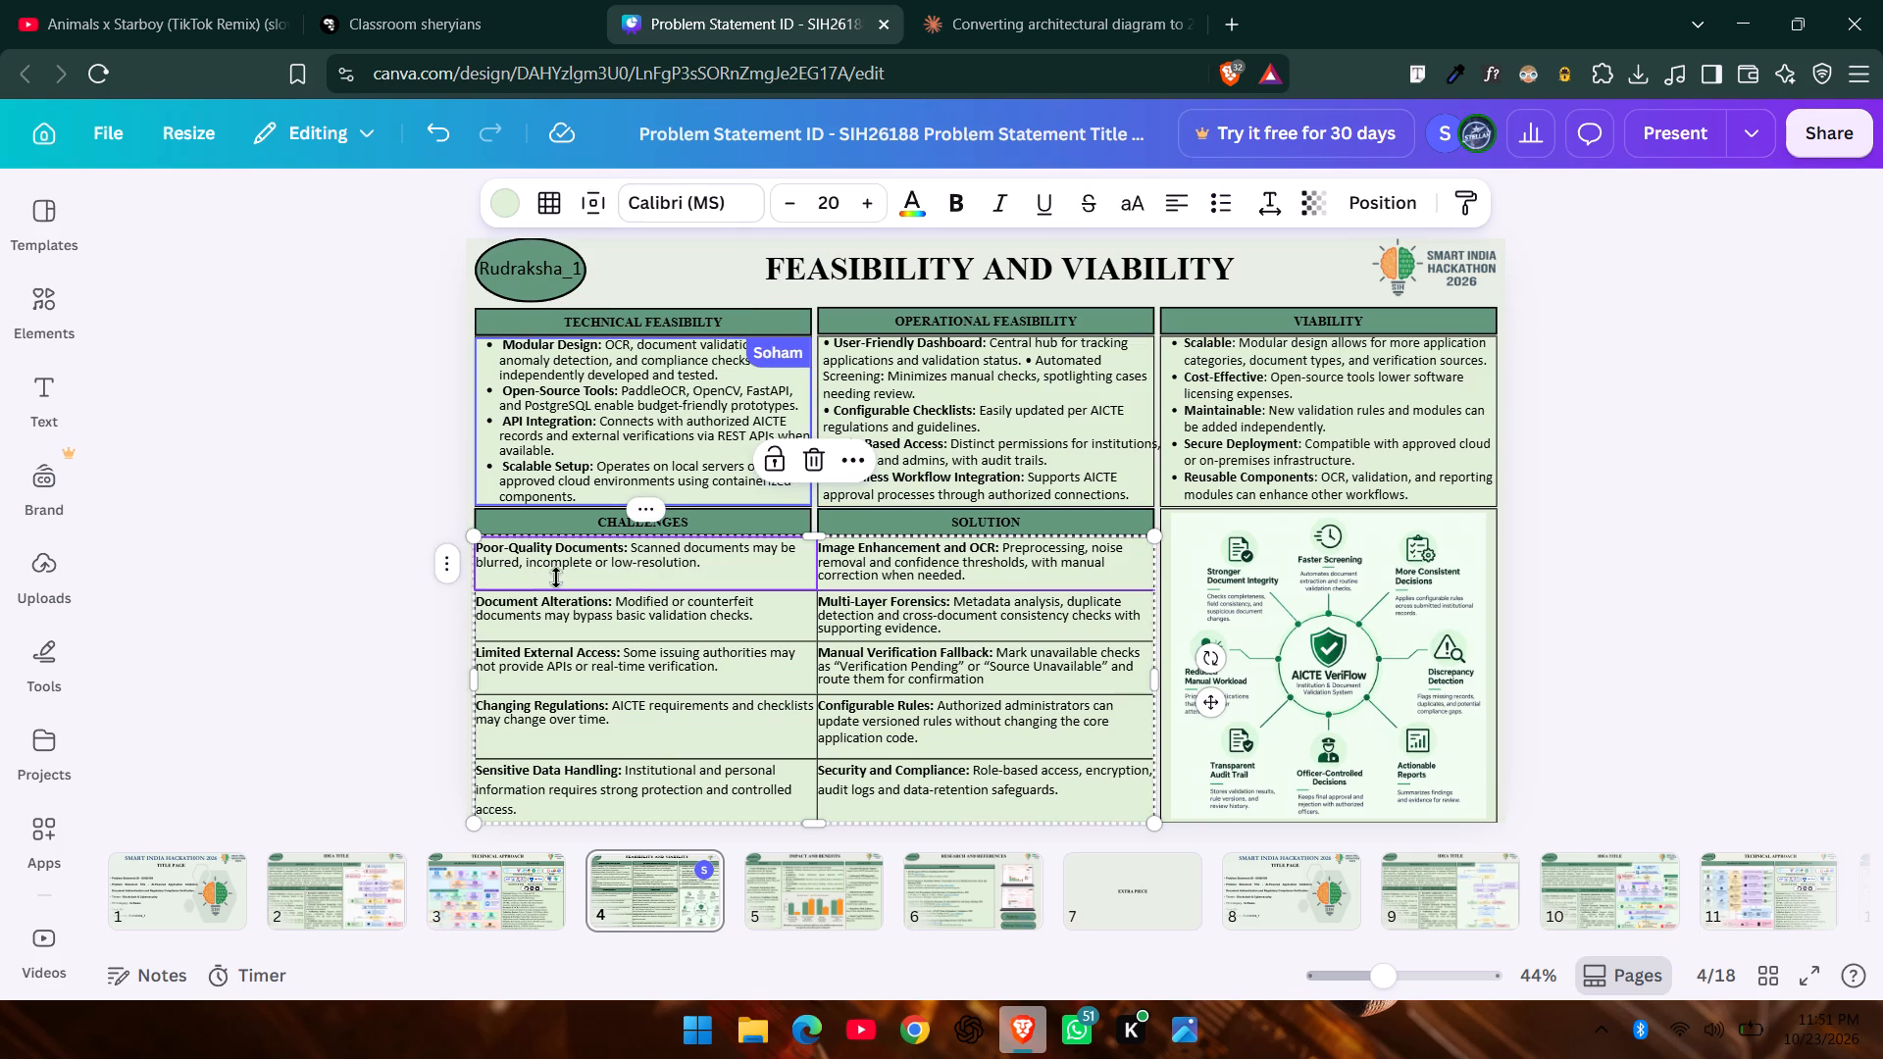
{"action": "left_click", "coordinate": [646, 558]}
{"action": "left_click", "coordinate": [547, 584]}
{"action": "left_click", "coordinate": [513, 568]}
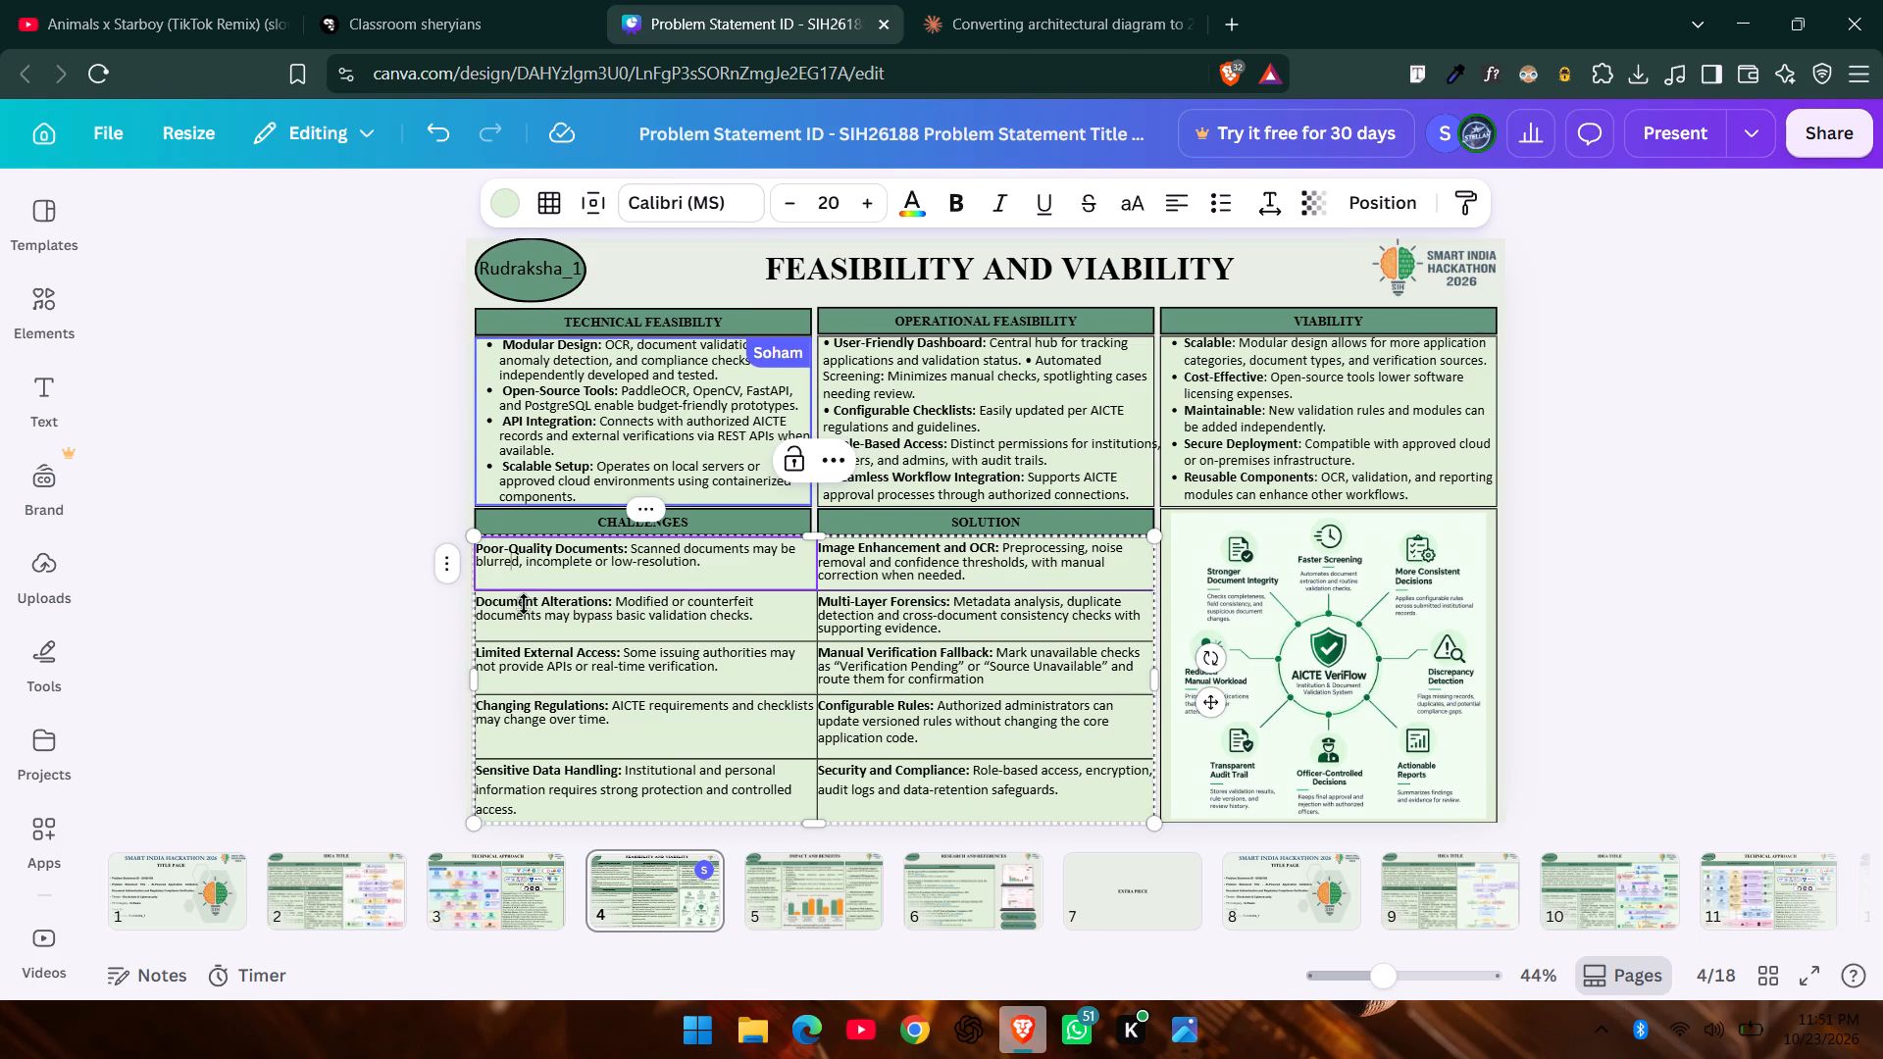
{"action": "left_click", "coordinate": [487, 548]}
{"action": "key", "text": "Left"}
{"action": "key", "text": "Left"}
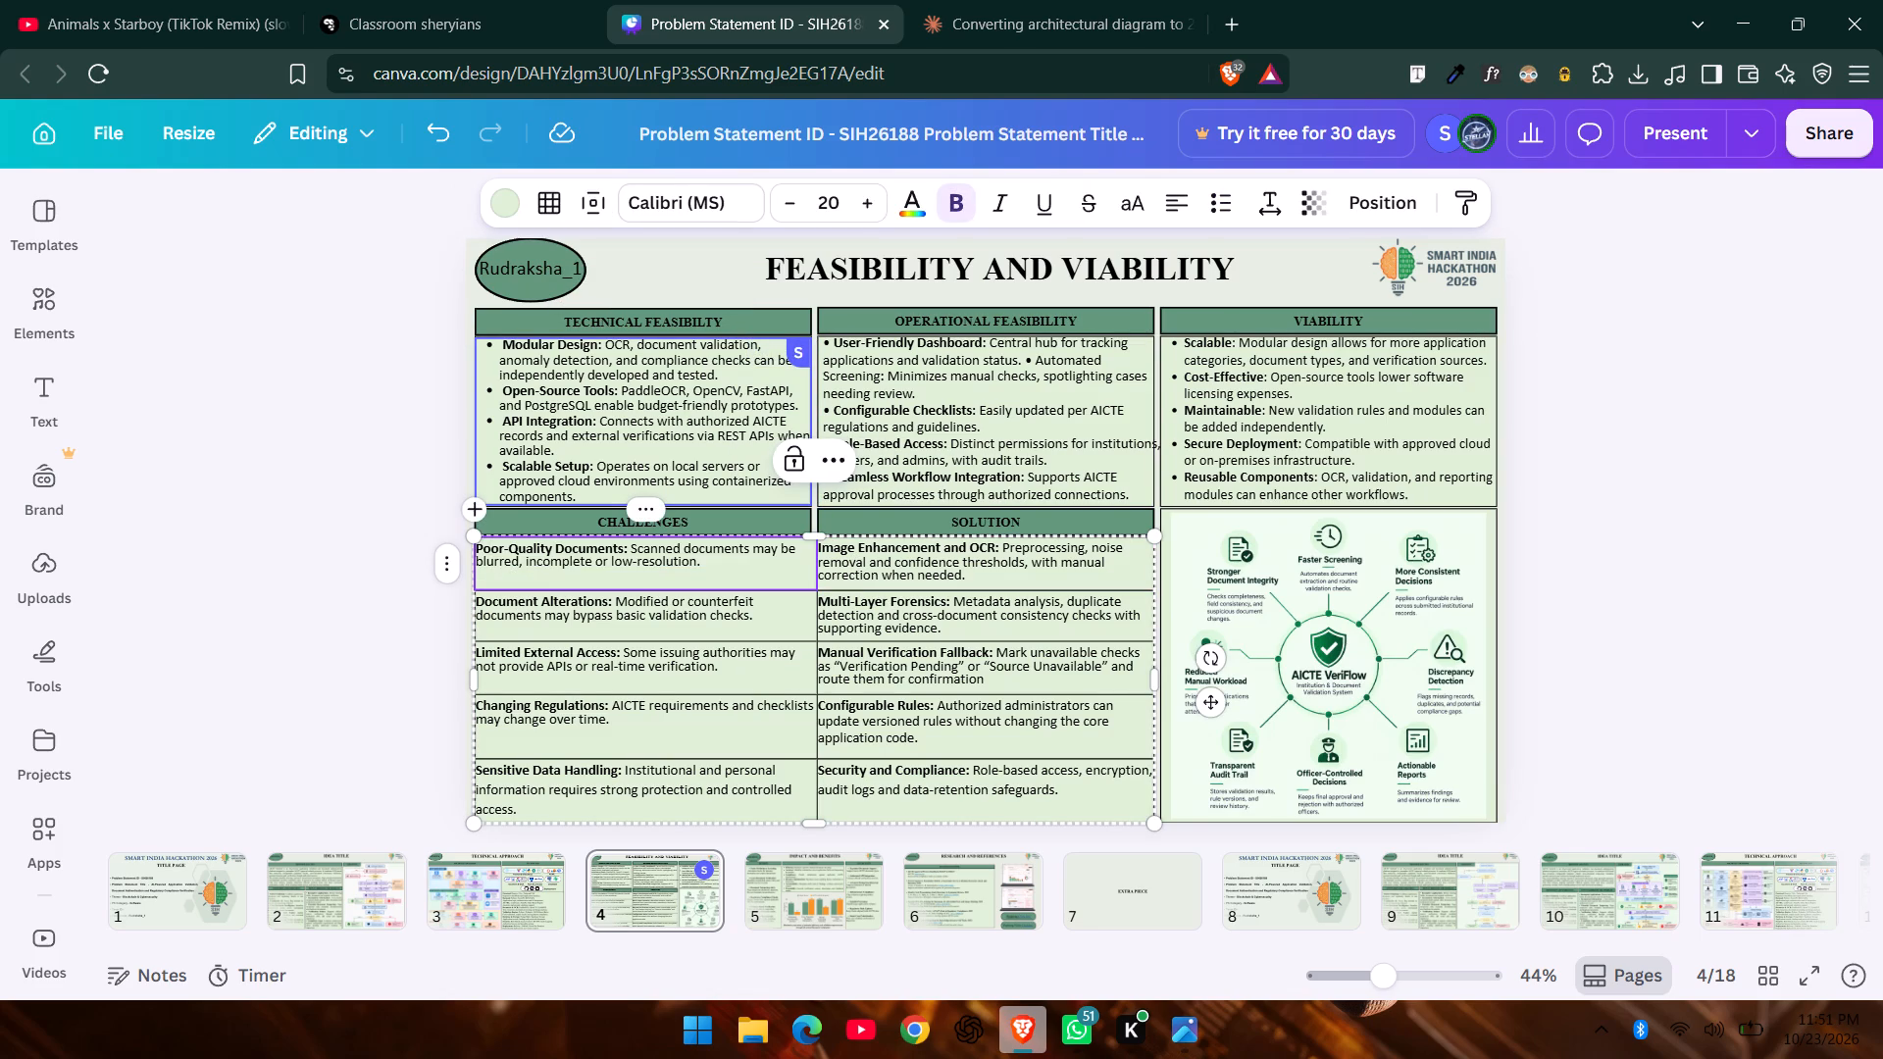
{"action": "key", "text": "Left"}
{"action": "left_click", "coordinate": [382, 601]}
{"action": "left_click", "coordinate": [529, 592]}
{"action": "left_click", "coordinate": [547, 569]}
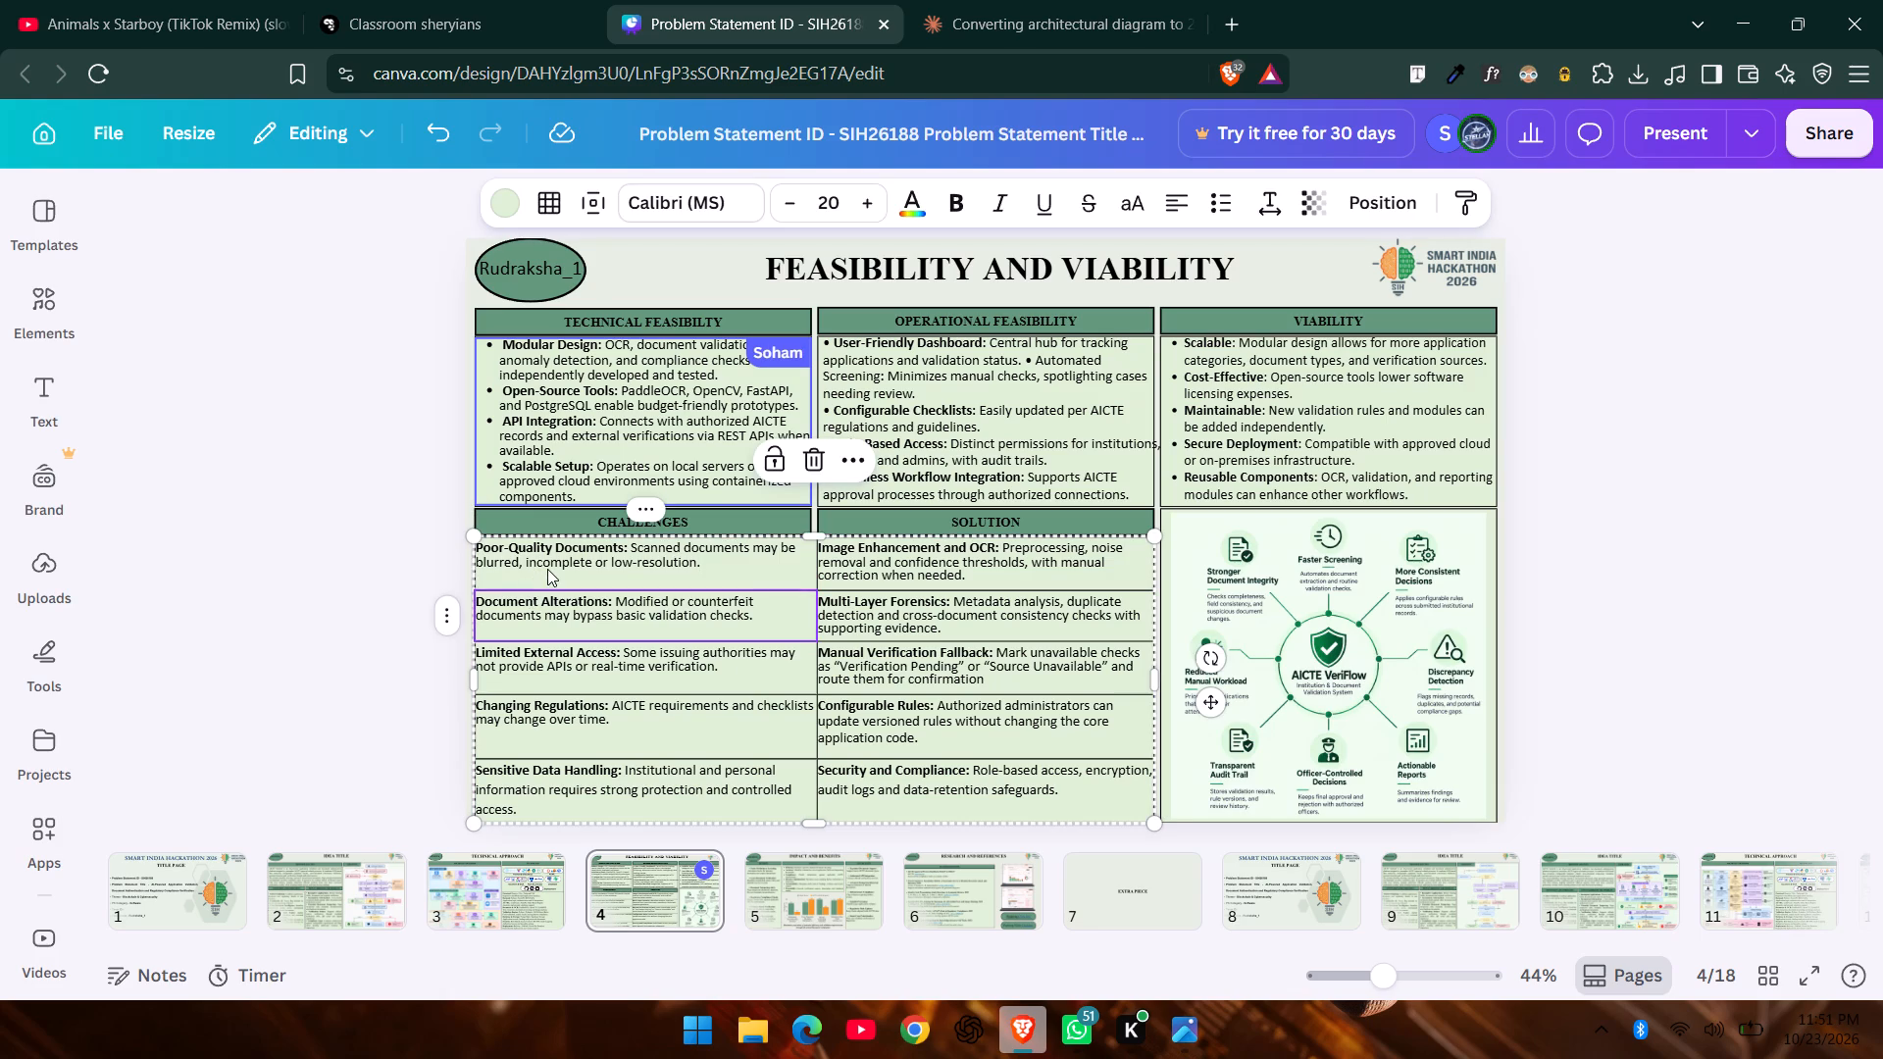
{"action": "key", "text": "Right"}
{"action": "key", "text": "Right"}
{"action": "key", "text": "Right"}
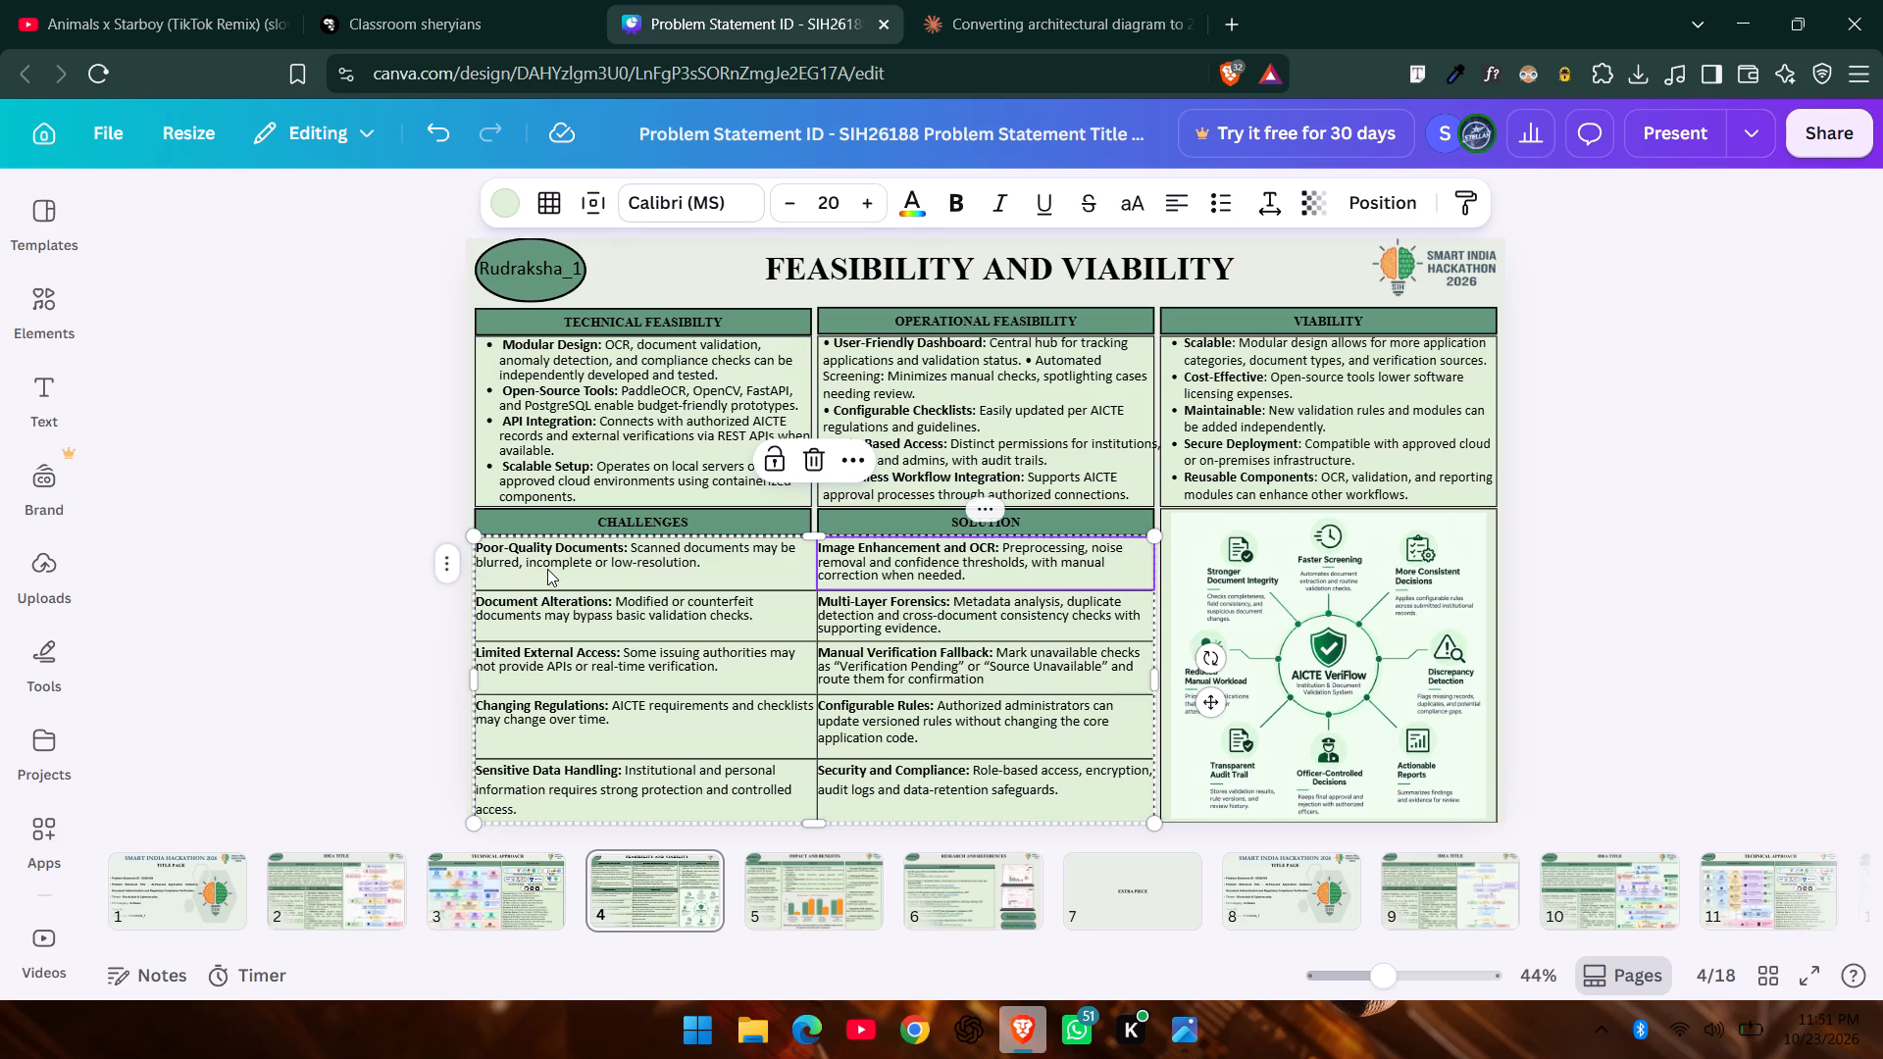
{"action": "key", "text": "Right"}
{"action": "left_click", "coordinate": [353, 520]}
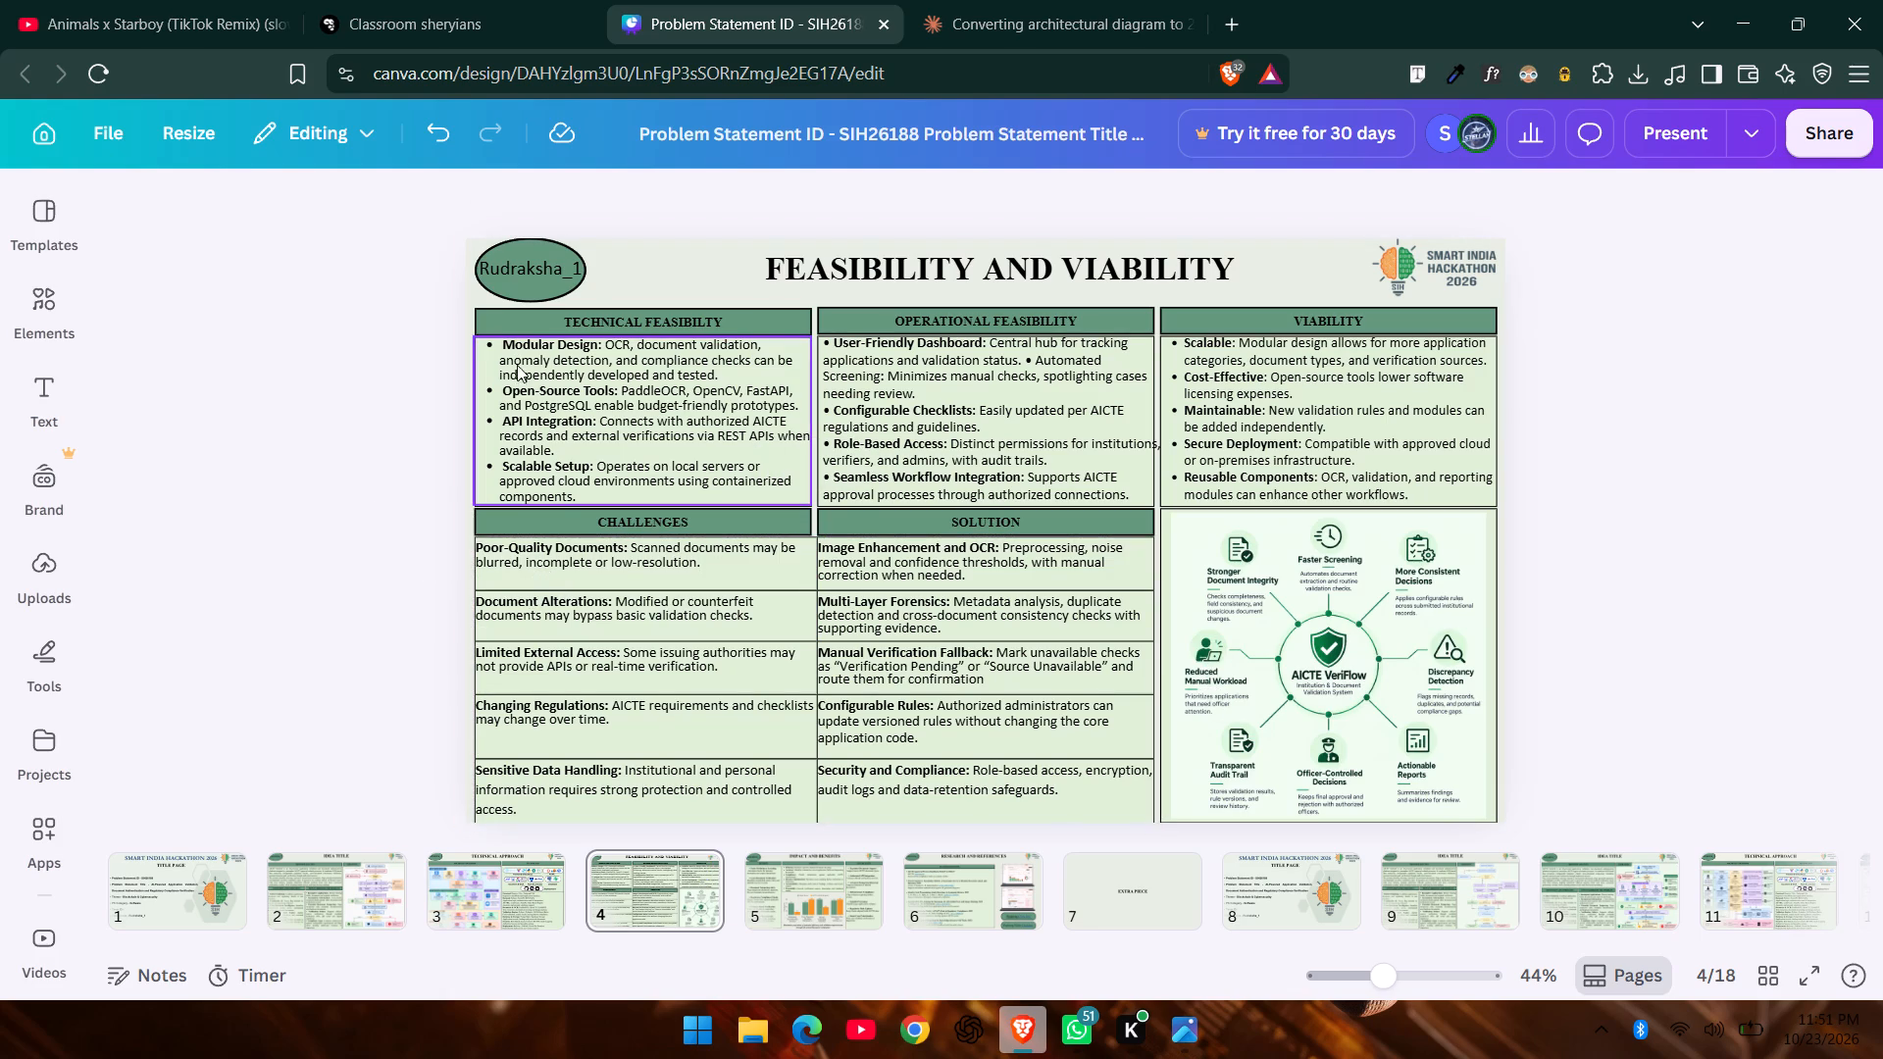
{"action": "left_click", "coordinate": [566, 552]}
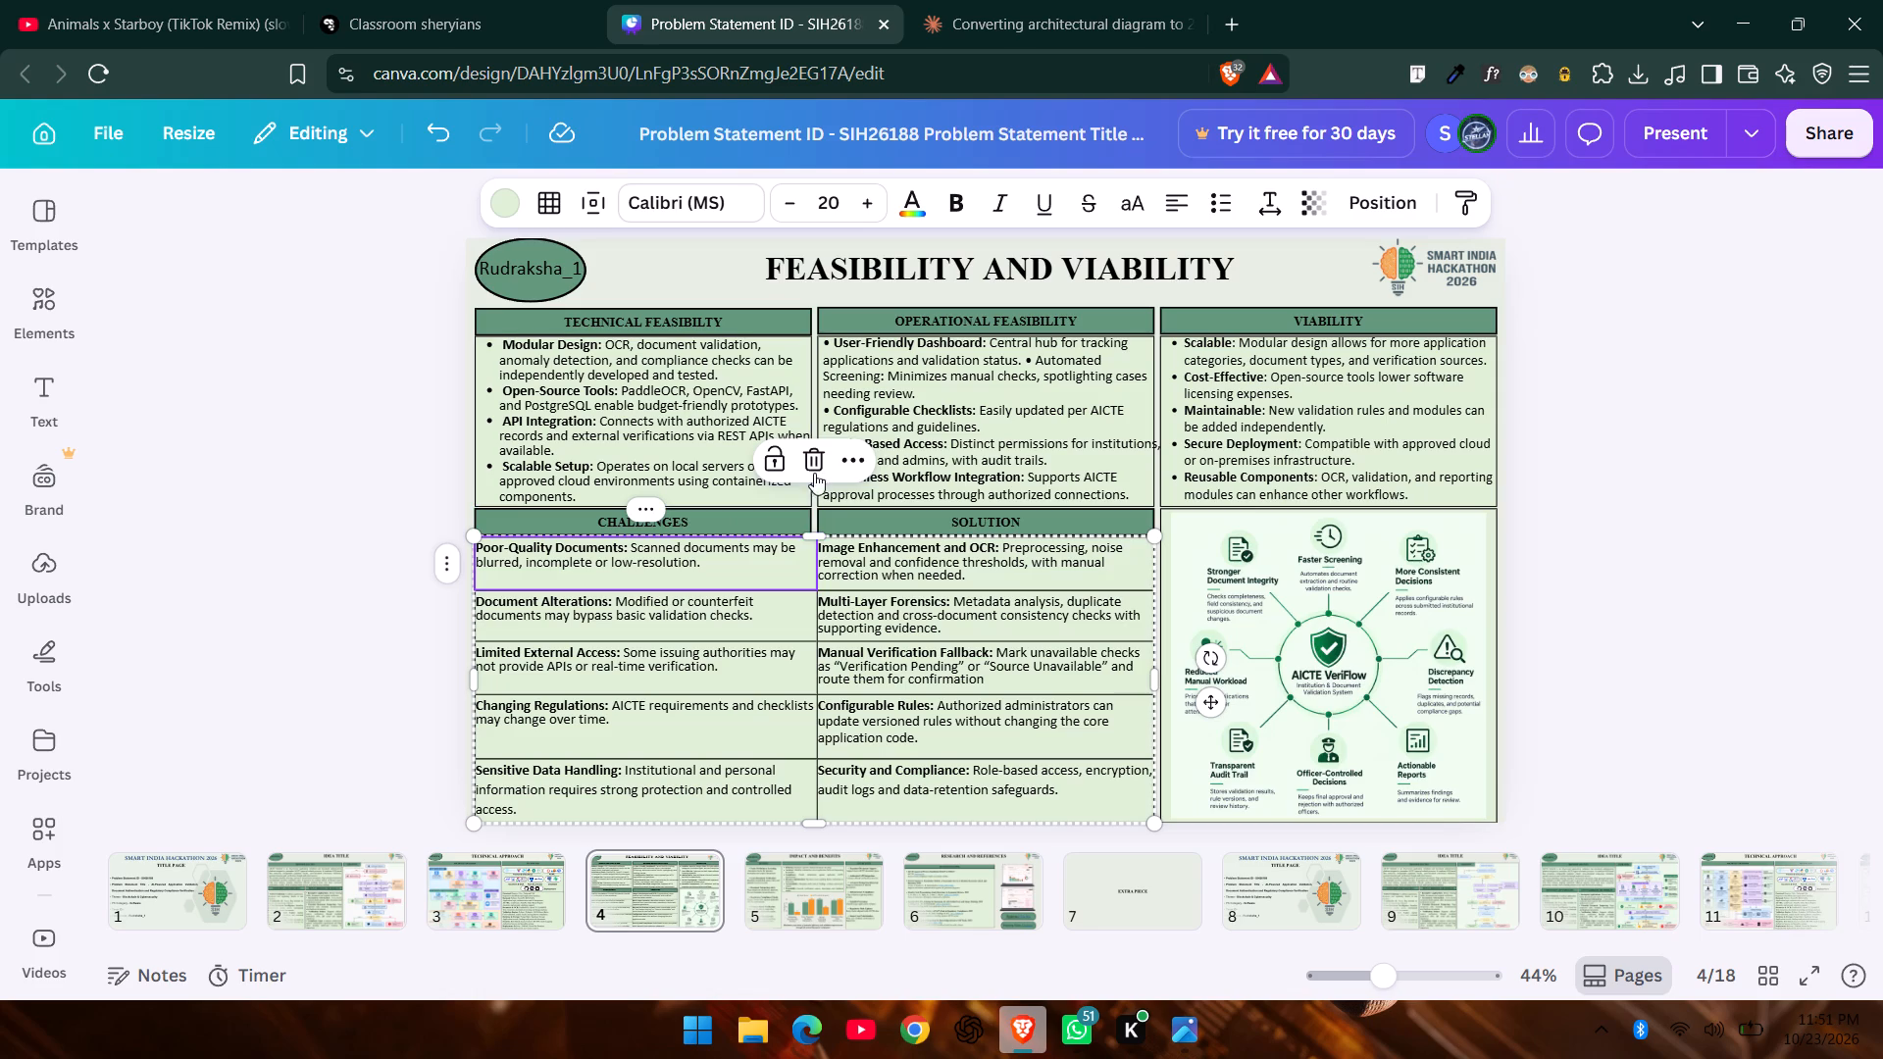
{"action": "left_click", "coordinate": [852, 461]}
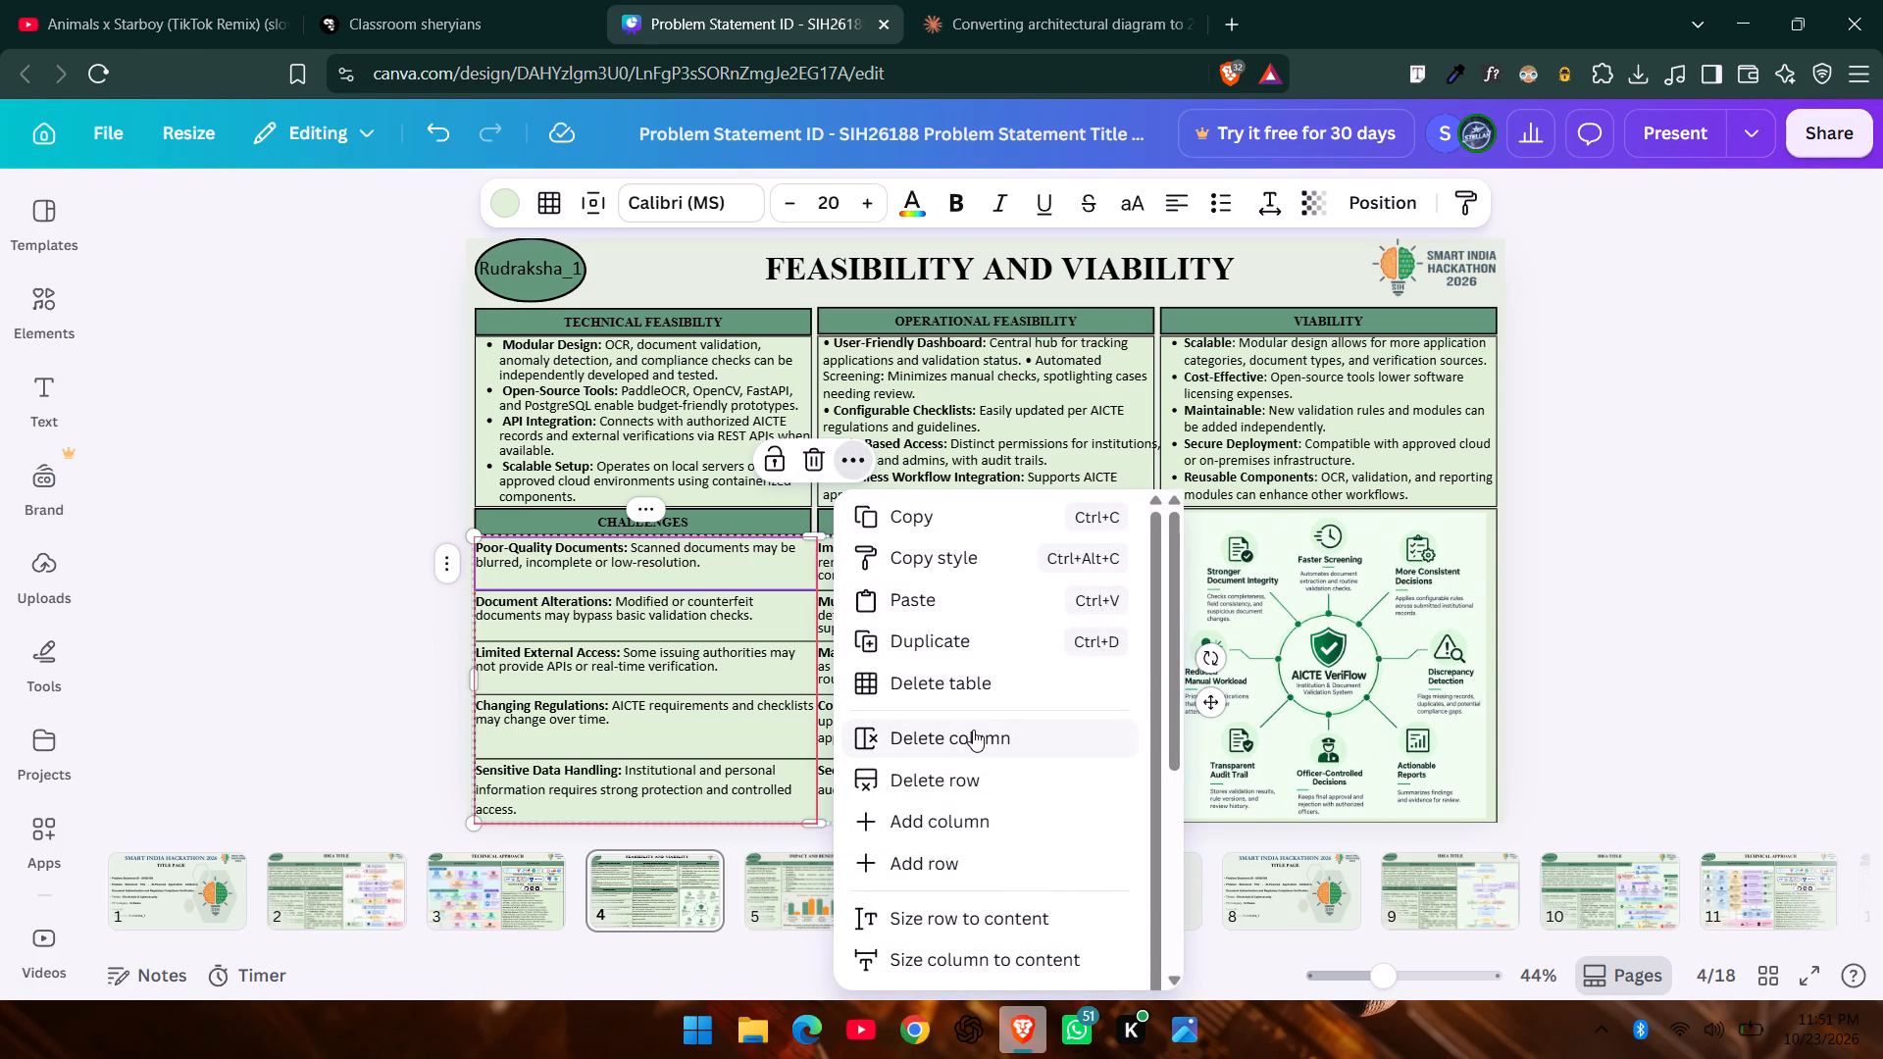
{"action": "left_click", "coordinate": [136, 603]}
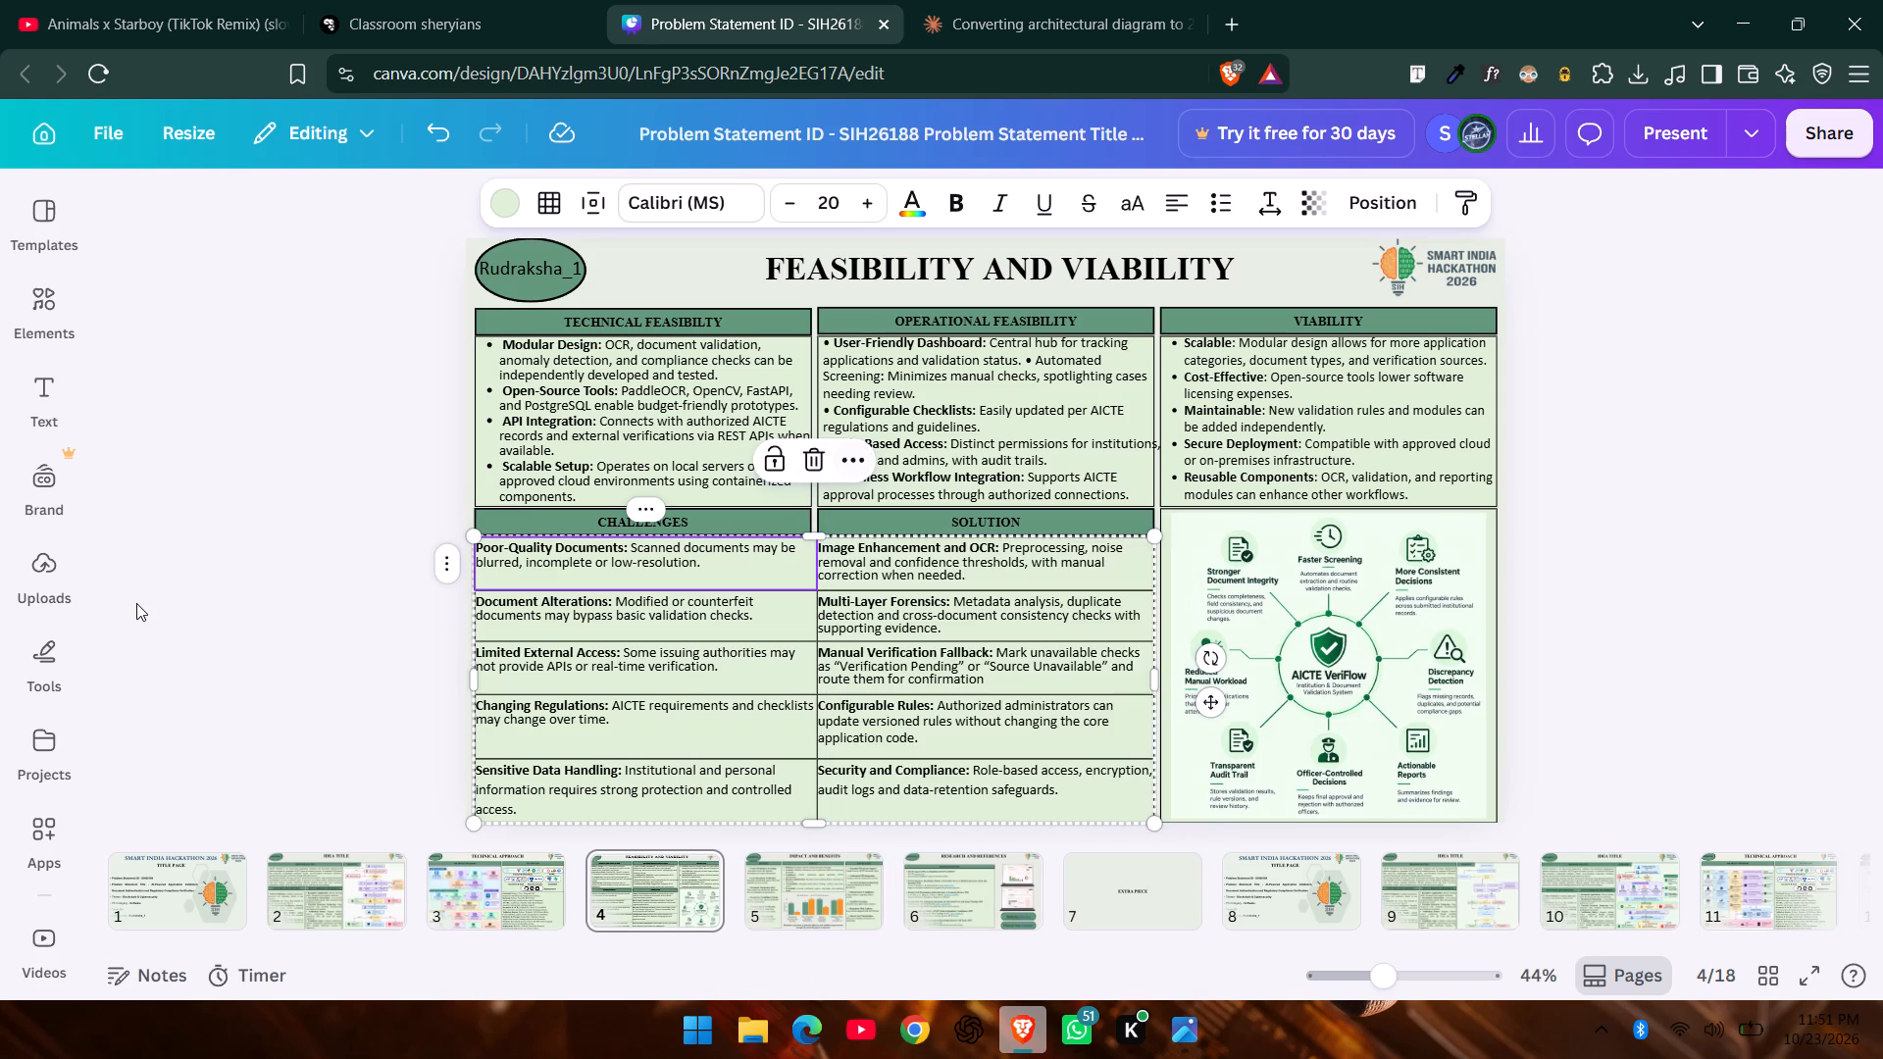
Indent the first line of the Poor-Quality Documents cell in the Challenges column with two leading spaces.
{"action": "left_click", "coordinate": [598, 567]}
{"action": "left_click", "coordinate": [692, 568]}
{"action": "left_click", "coordinate": [693, 568]}
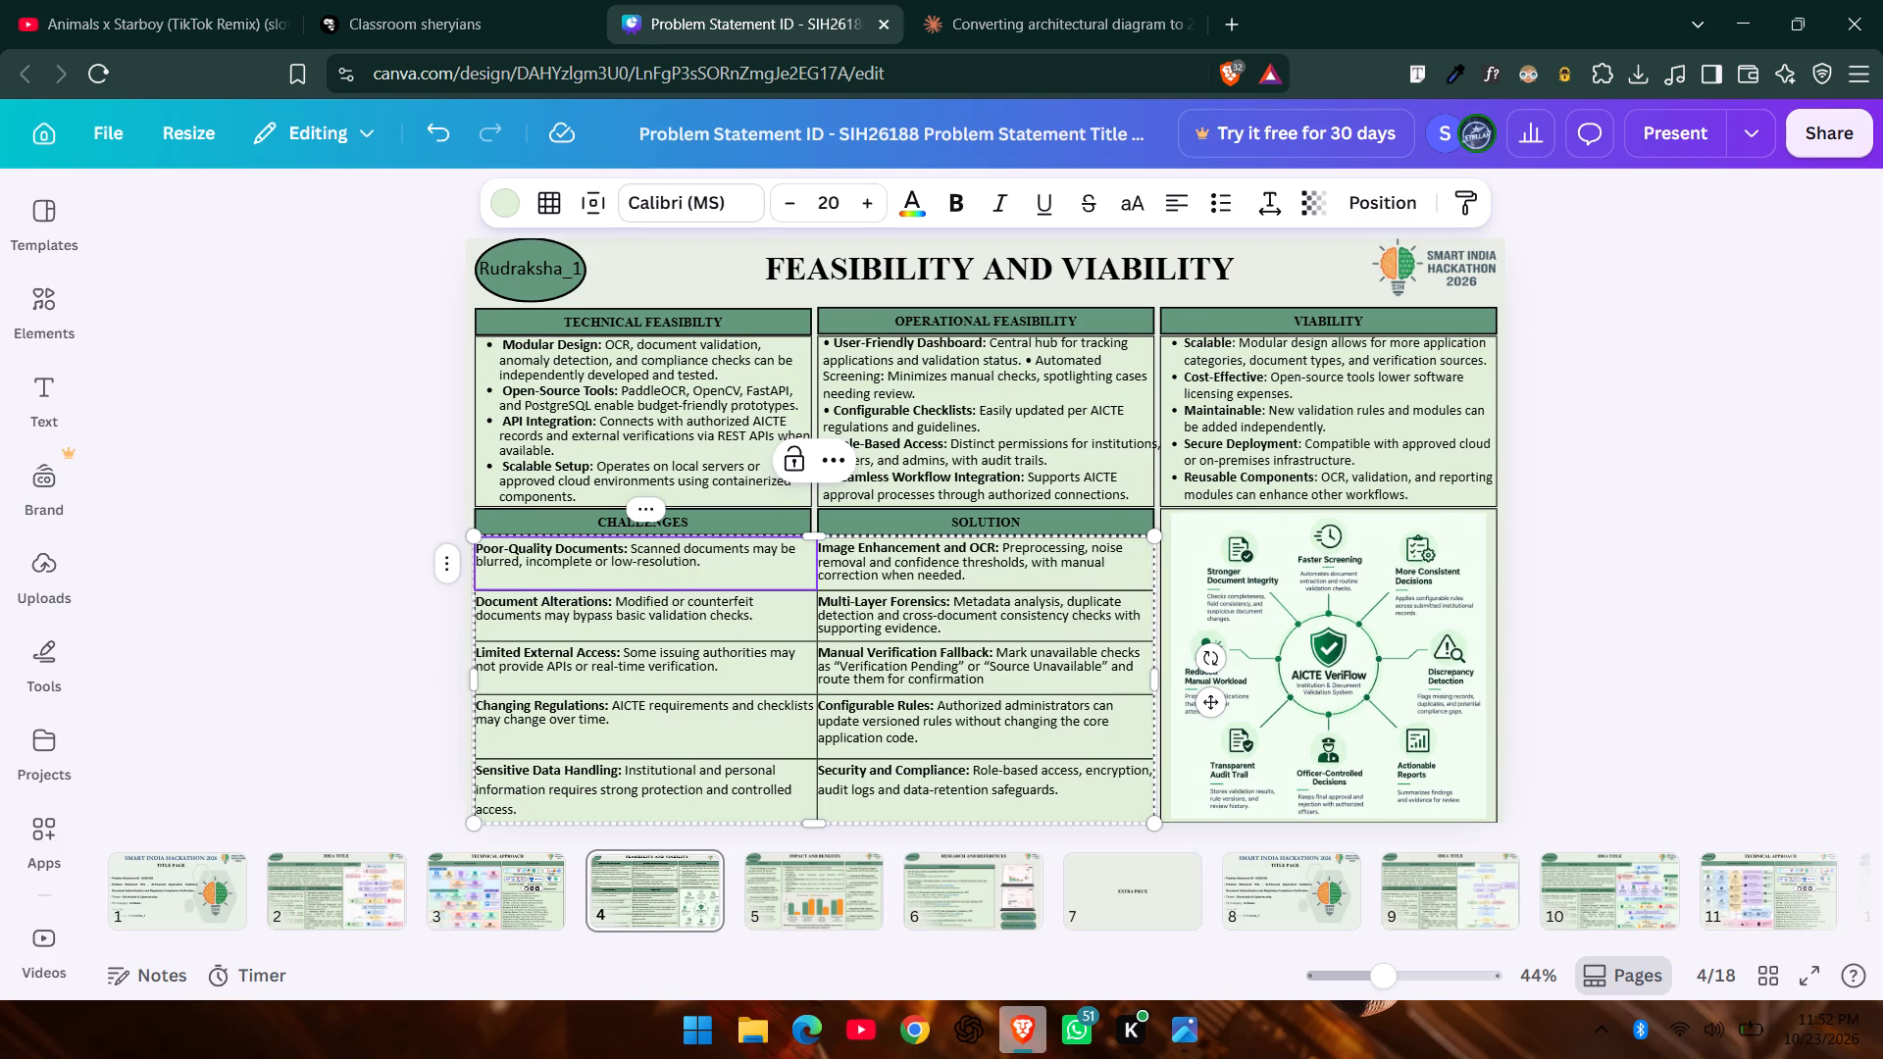
{"action": "left_click", "coordinate": [482, 550]}
{"action": "key", "text": "Left"}
{"action": "key", "text": "space"}
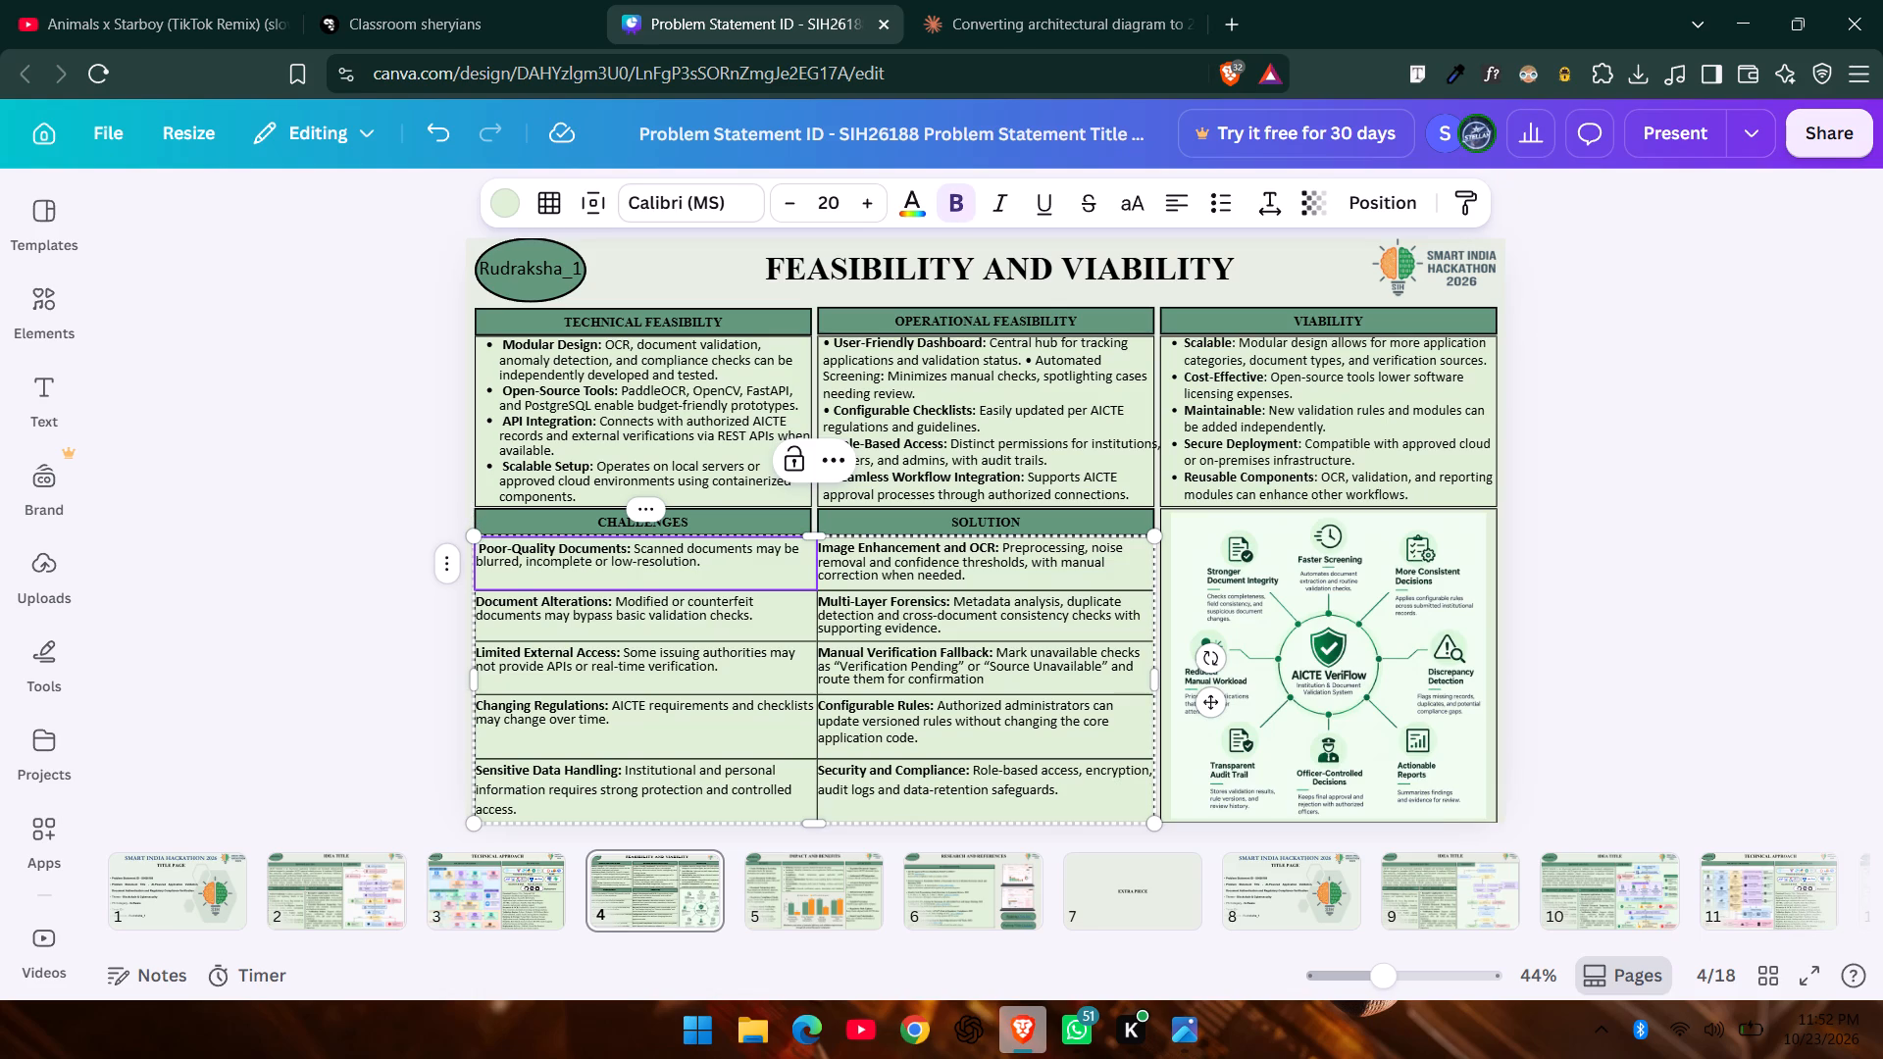
{"action": "key", "text": "space"}
{"action": "key", "text": "space"}
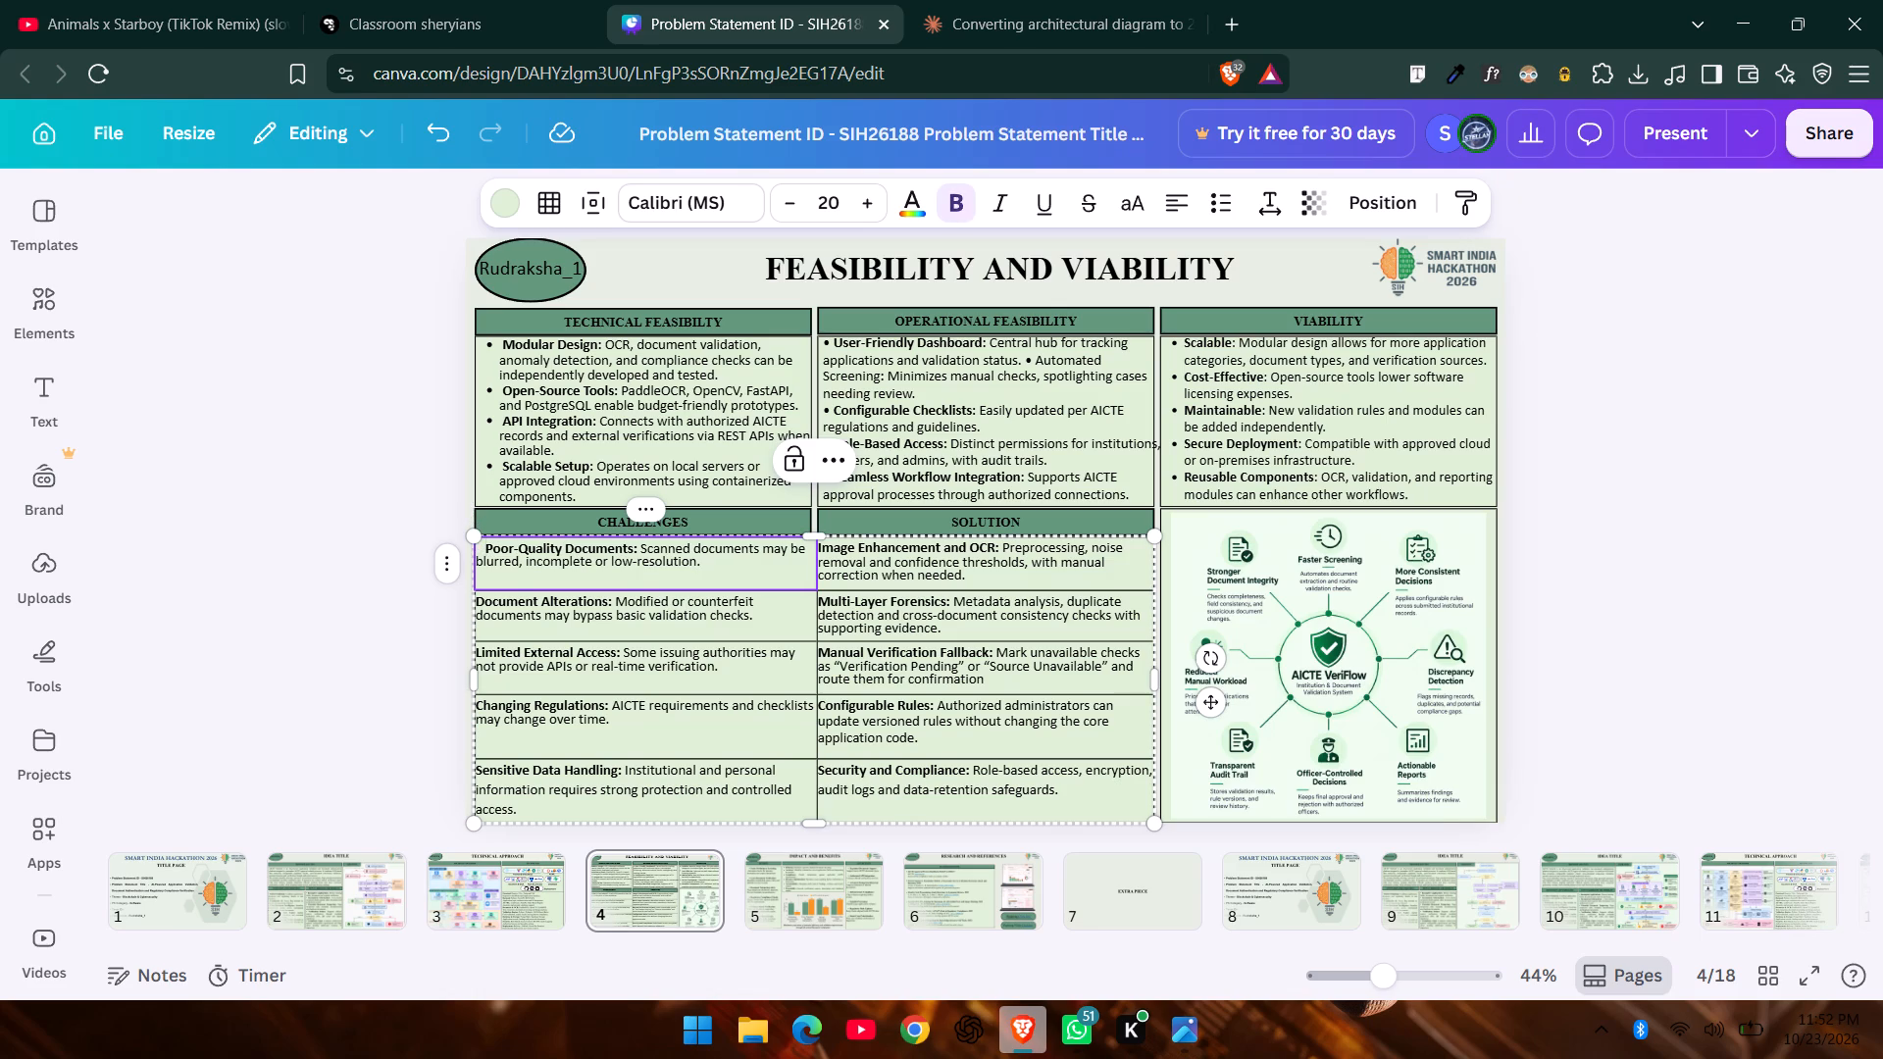
{"action": "key", "text": "BackSpace"}
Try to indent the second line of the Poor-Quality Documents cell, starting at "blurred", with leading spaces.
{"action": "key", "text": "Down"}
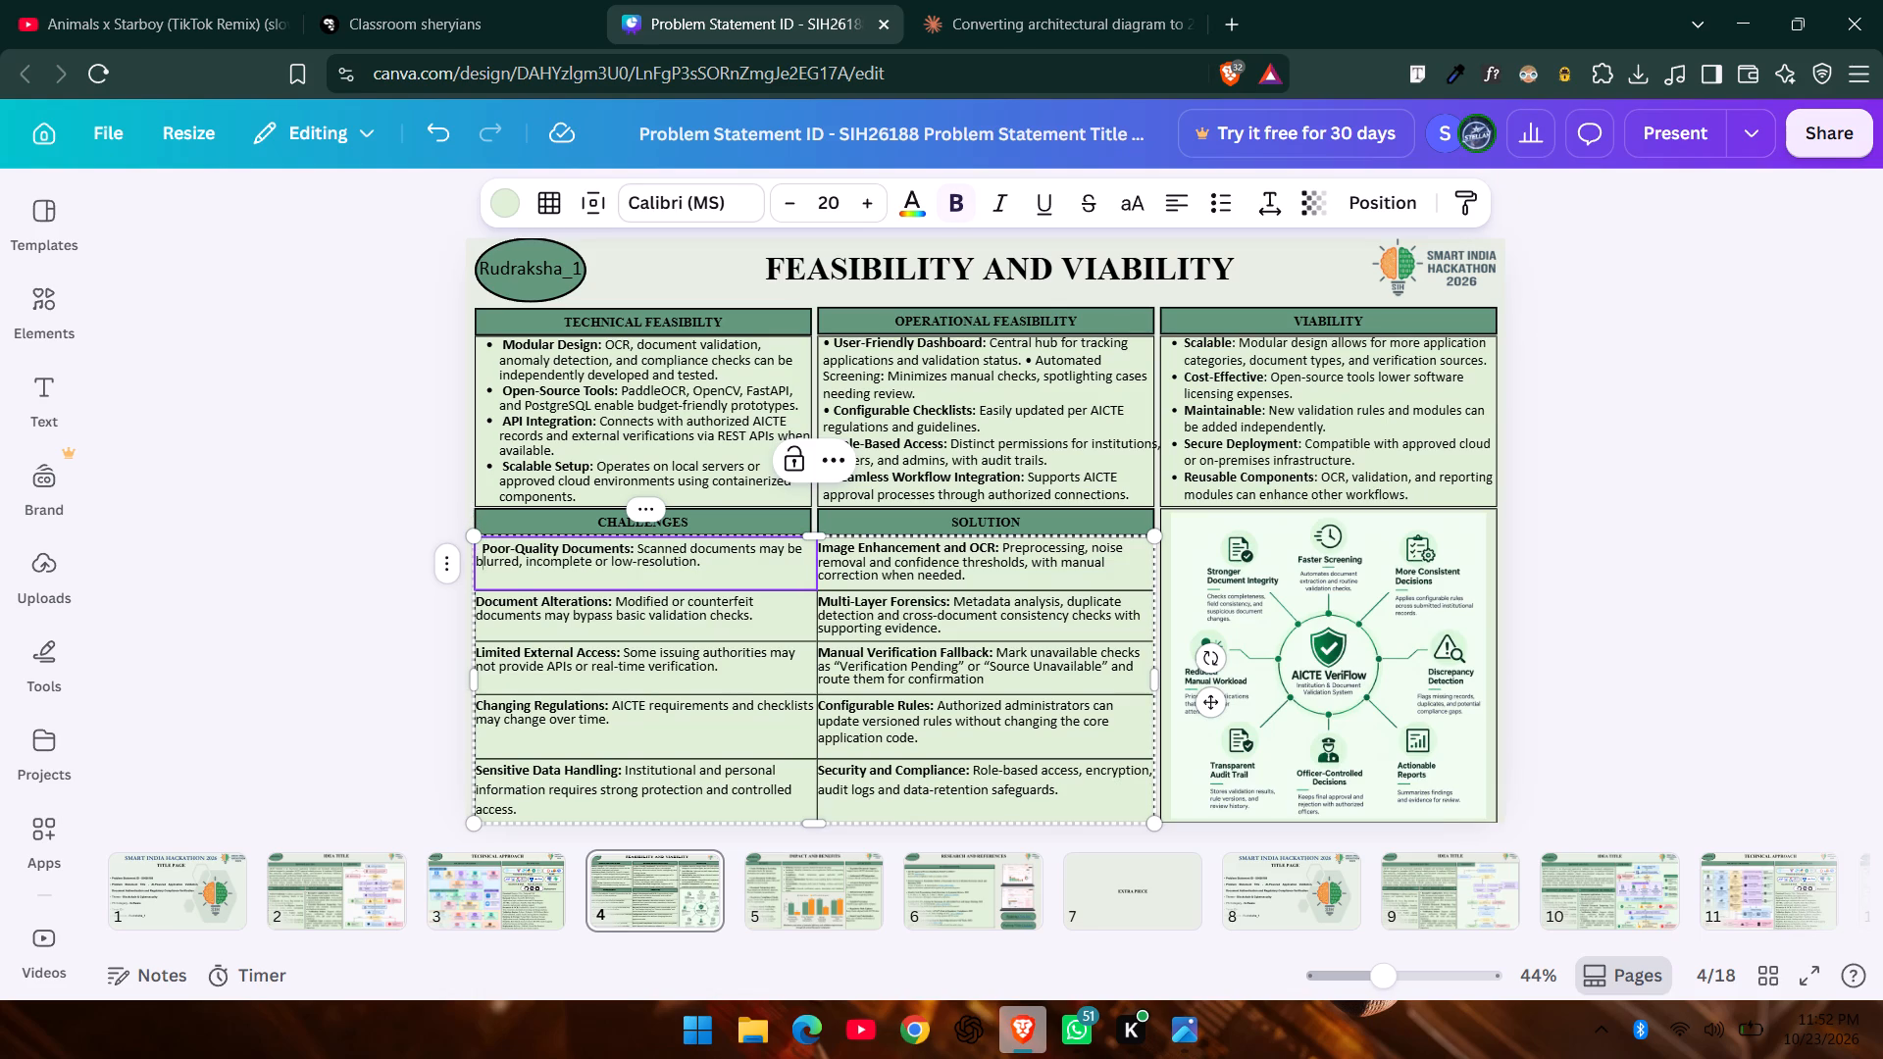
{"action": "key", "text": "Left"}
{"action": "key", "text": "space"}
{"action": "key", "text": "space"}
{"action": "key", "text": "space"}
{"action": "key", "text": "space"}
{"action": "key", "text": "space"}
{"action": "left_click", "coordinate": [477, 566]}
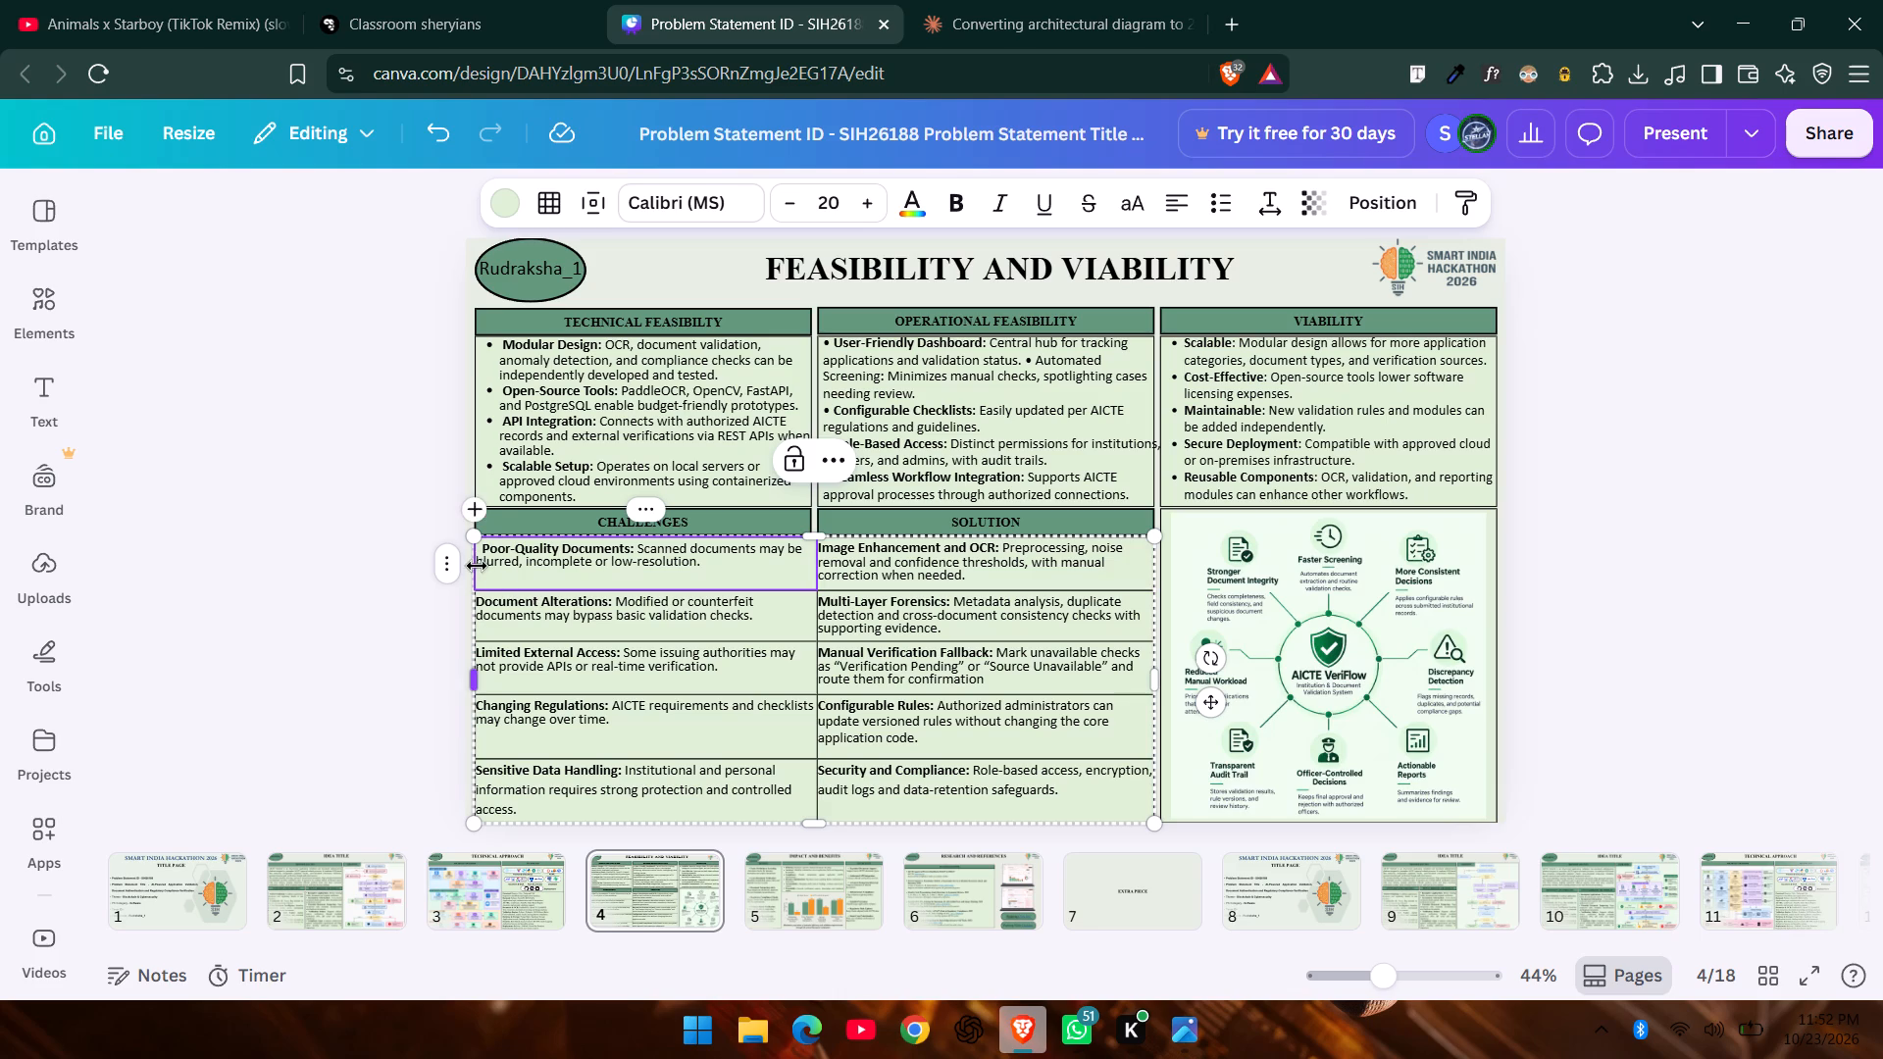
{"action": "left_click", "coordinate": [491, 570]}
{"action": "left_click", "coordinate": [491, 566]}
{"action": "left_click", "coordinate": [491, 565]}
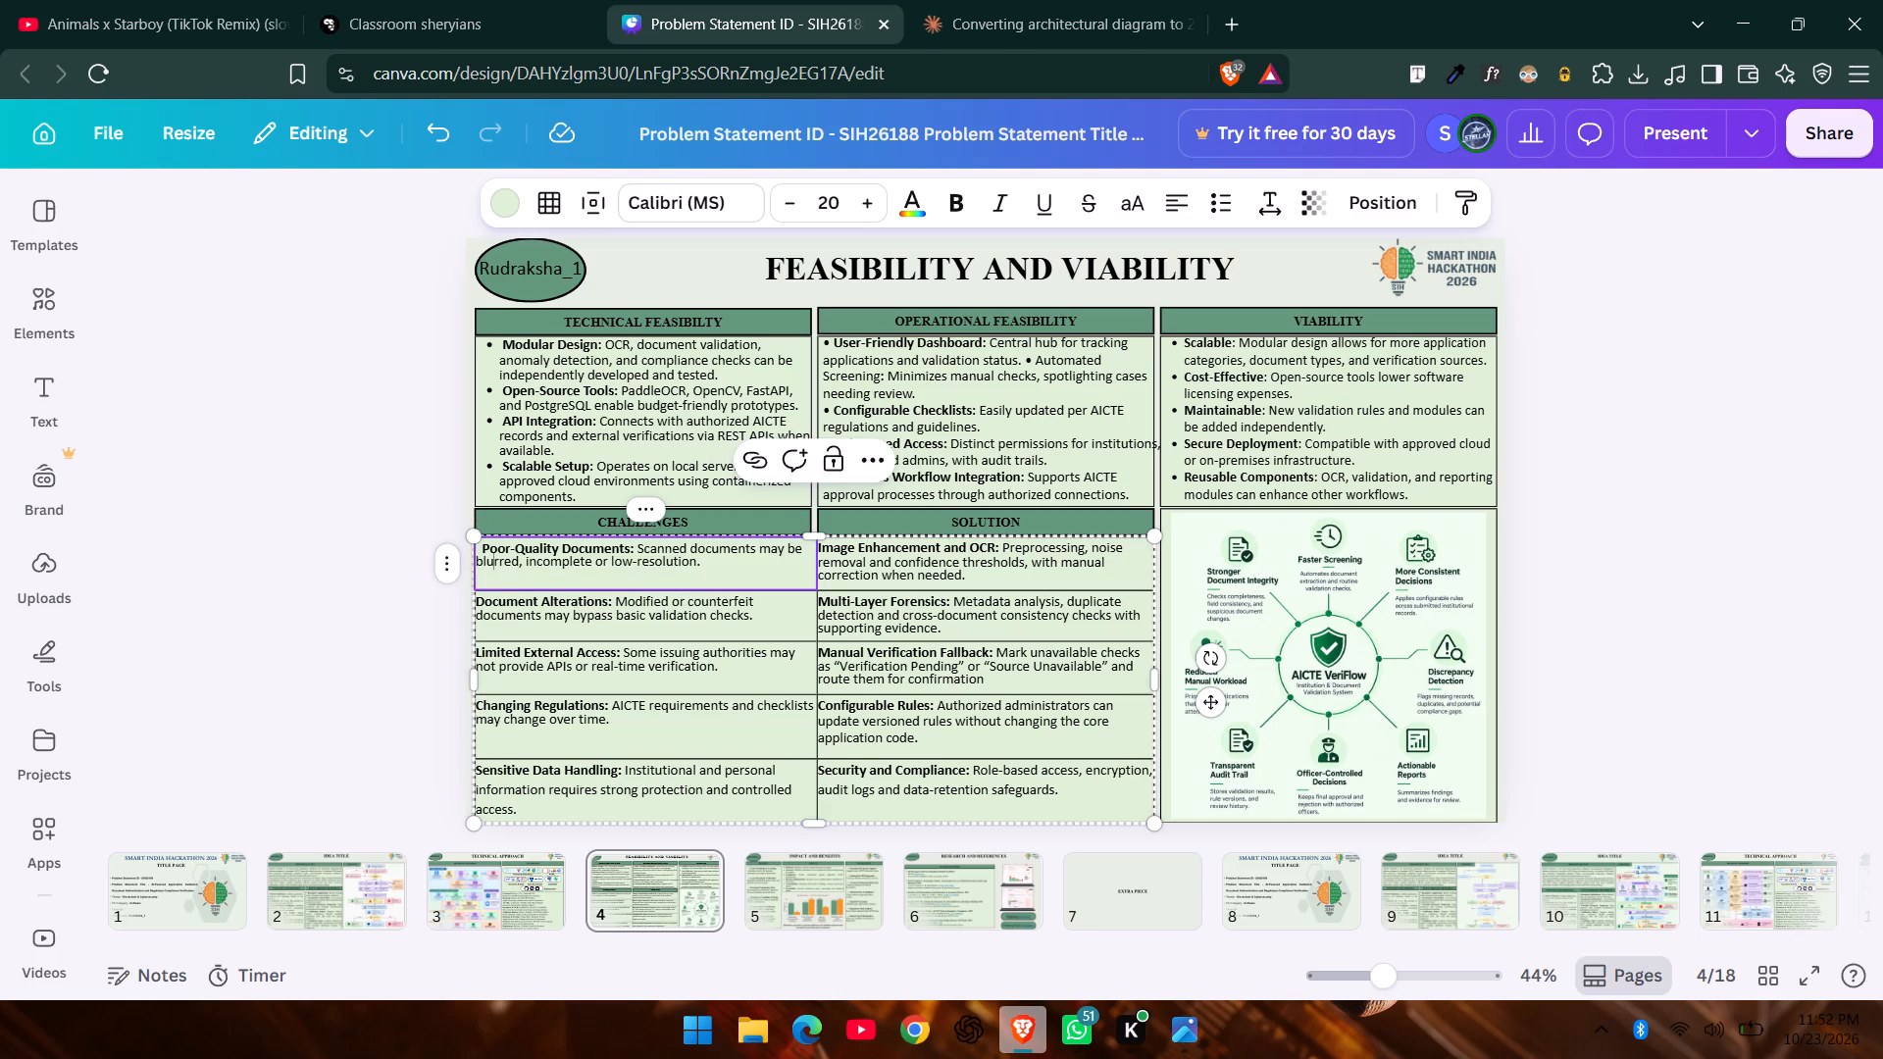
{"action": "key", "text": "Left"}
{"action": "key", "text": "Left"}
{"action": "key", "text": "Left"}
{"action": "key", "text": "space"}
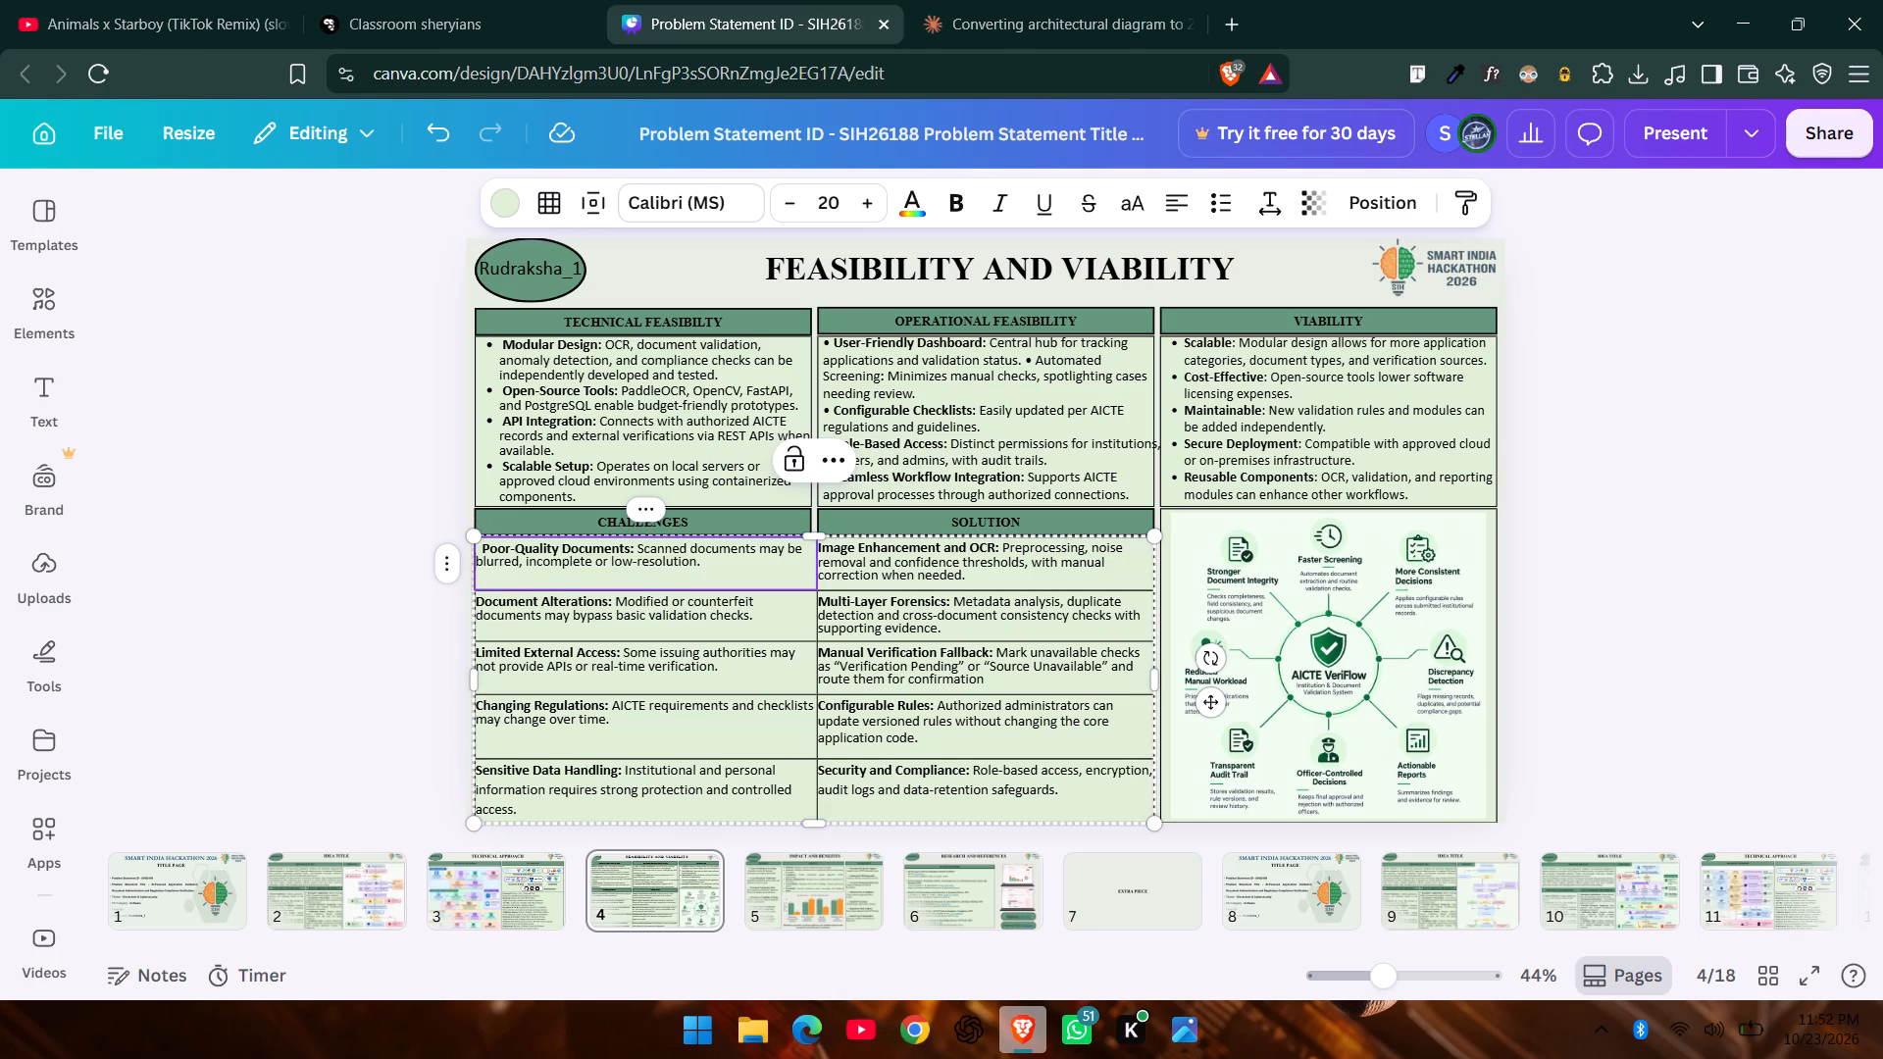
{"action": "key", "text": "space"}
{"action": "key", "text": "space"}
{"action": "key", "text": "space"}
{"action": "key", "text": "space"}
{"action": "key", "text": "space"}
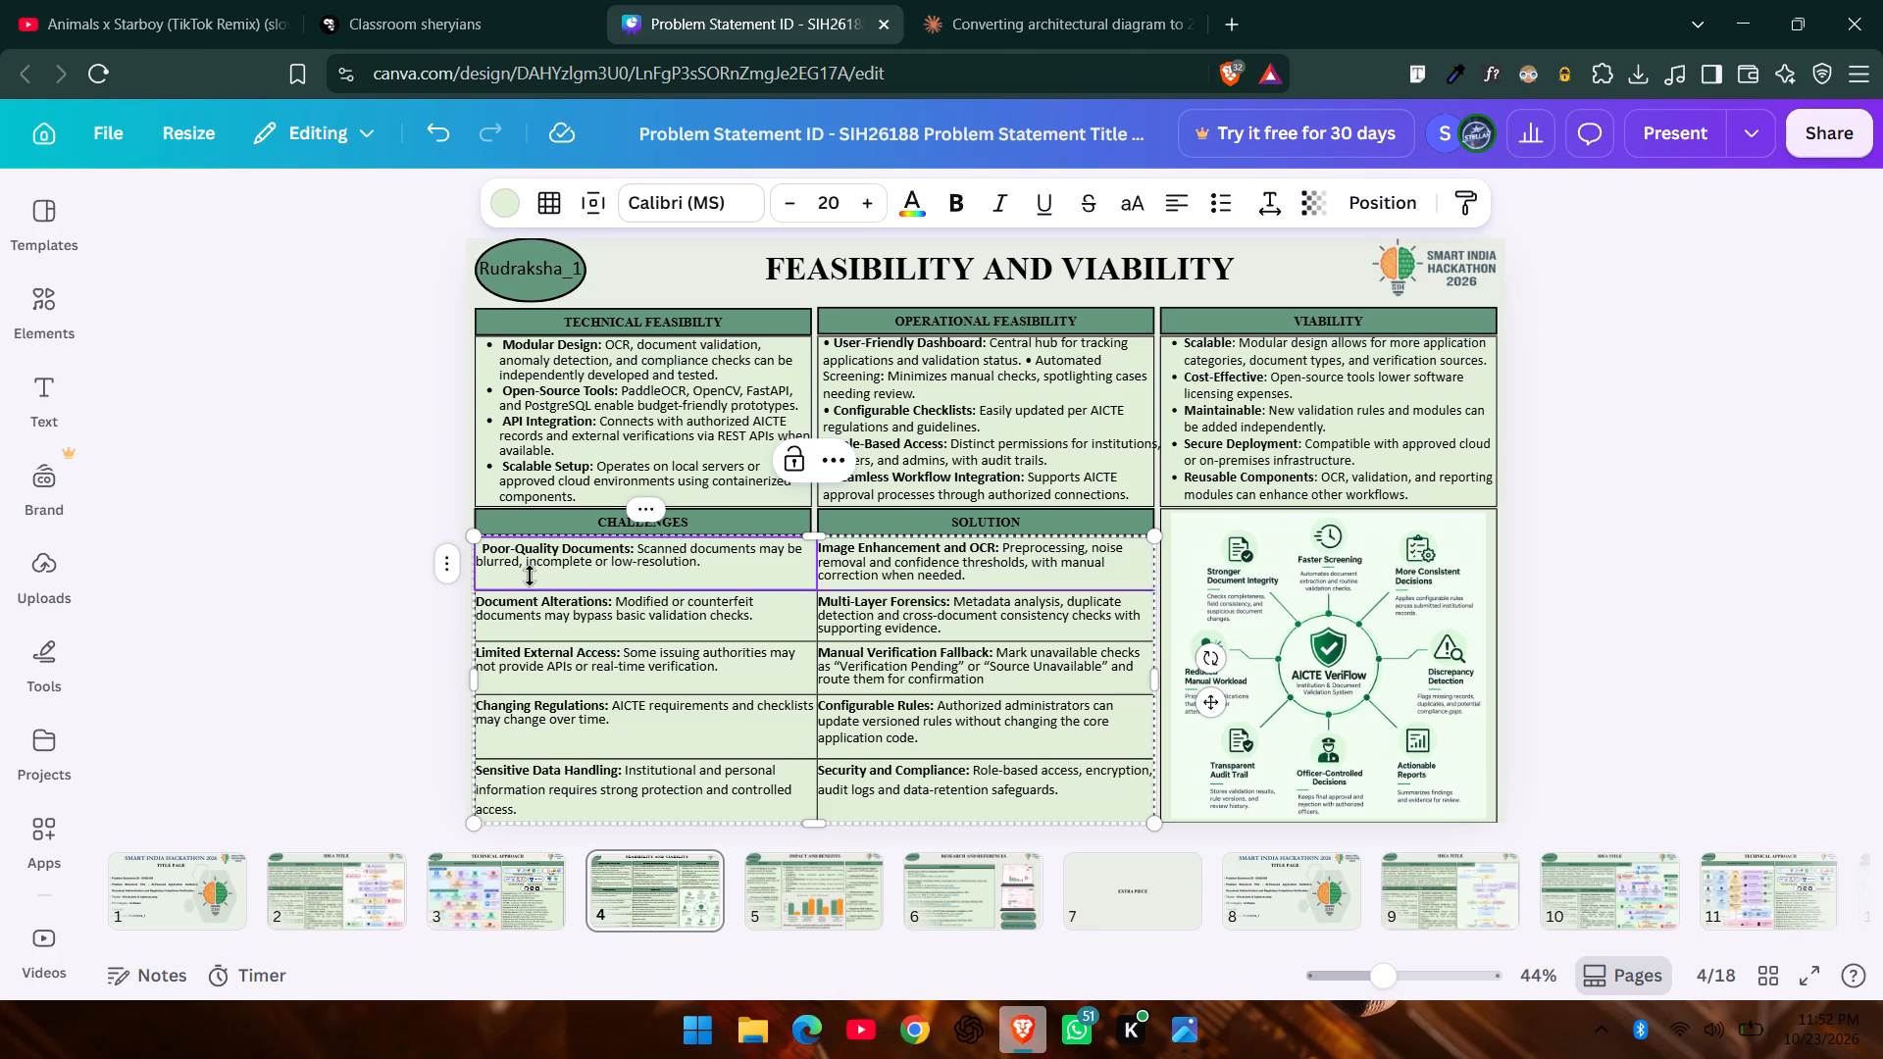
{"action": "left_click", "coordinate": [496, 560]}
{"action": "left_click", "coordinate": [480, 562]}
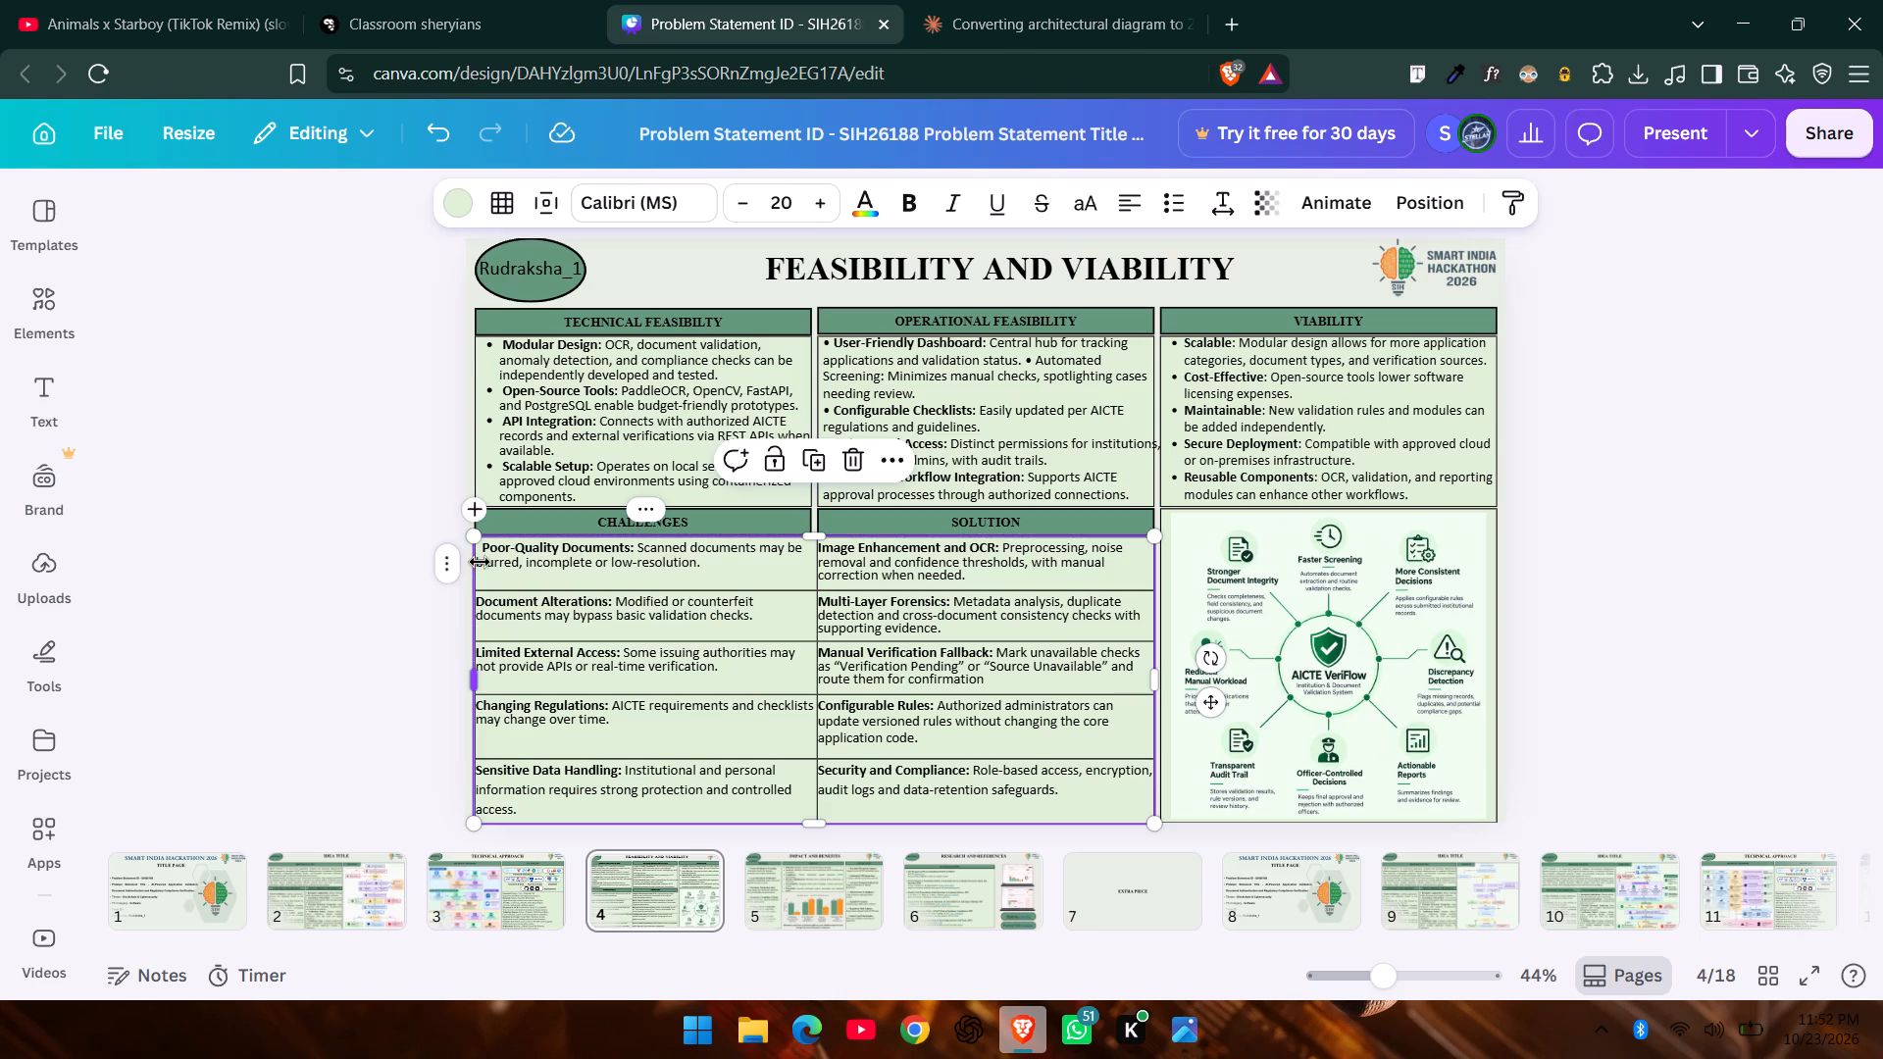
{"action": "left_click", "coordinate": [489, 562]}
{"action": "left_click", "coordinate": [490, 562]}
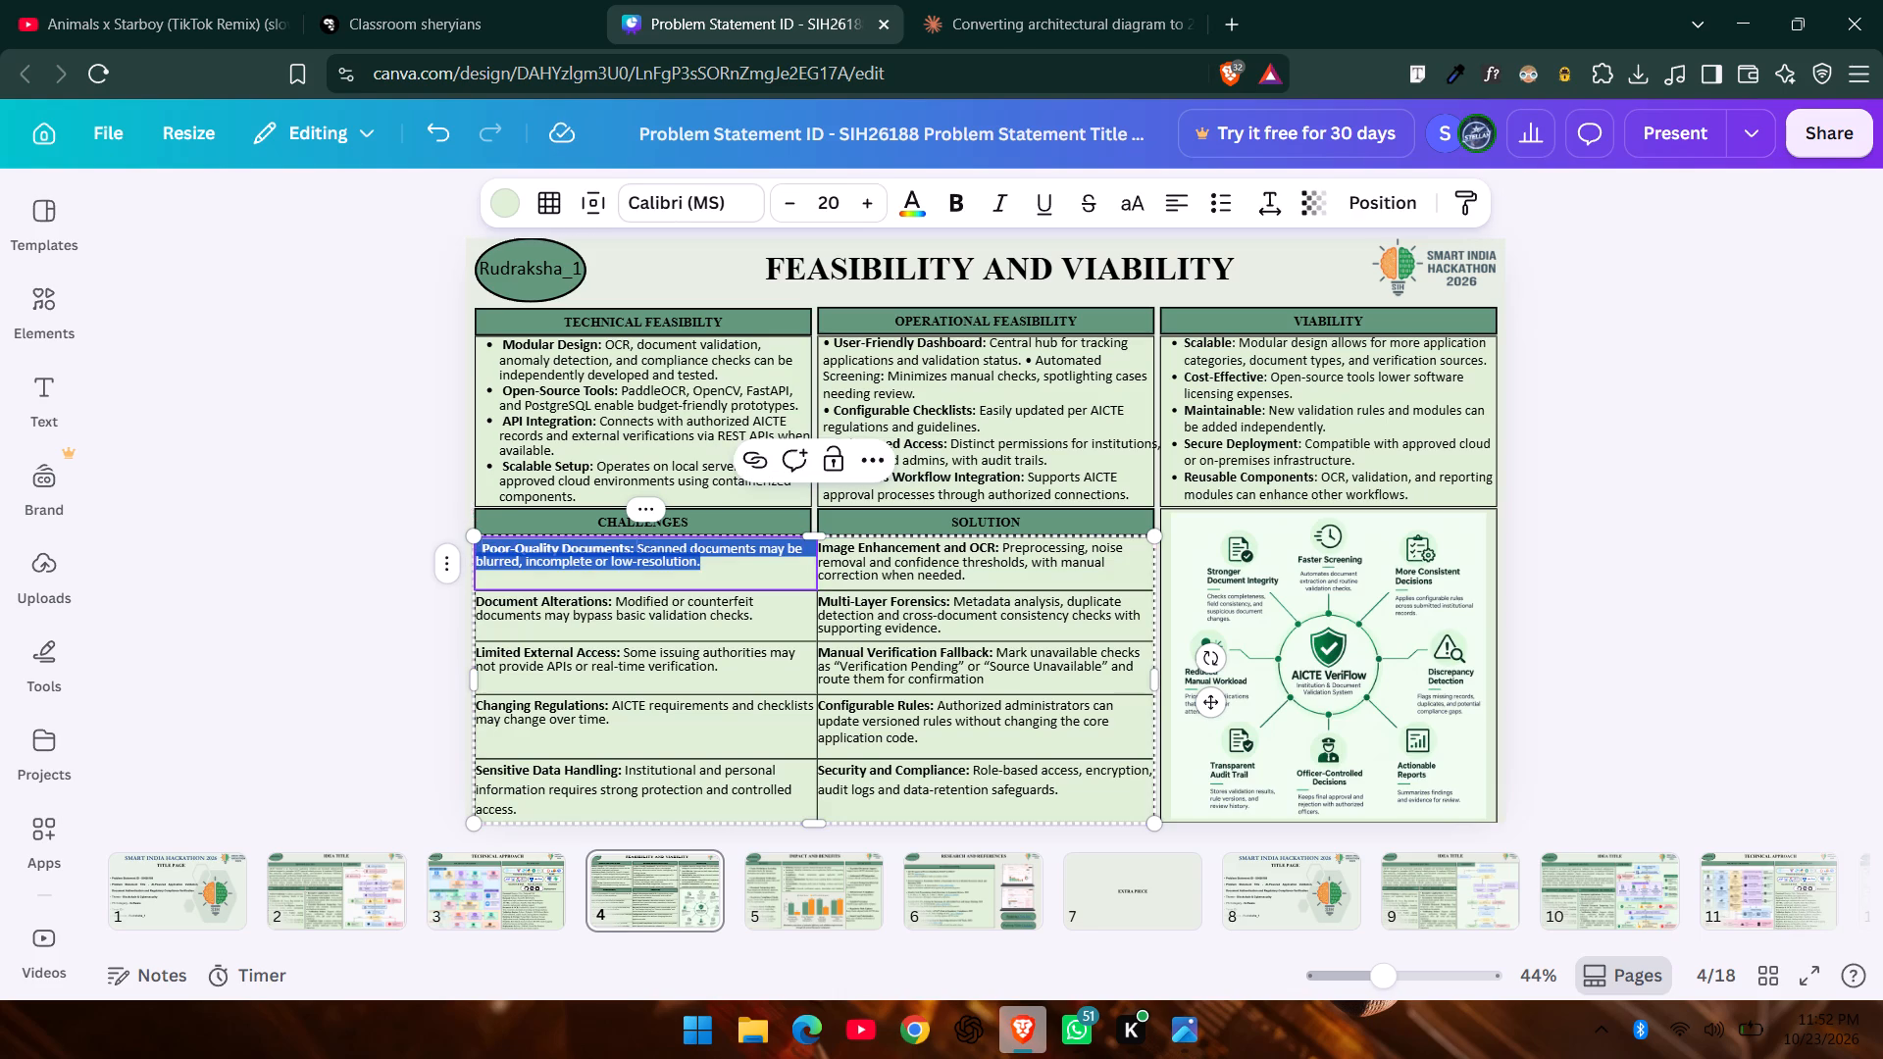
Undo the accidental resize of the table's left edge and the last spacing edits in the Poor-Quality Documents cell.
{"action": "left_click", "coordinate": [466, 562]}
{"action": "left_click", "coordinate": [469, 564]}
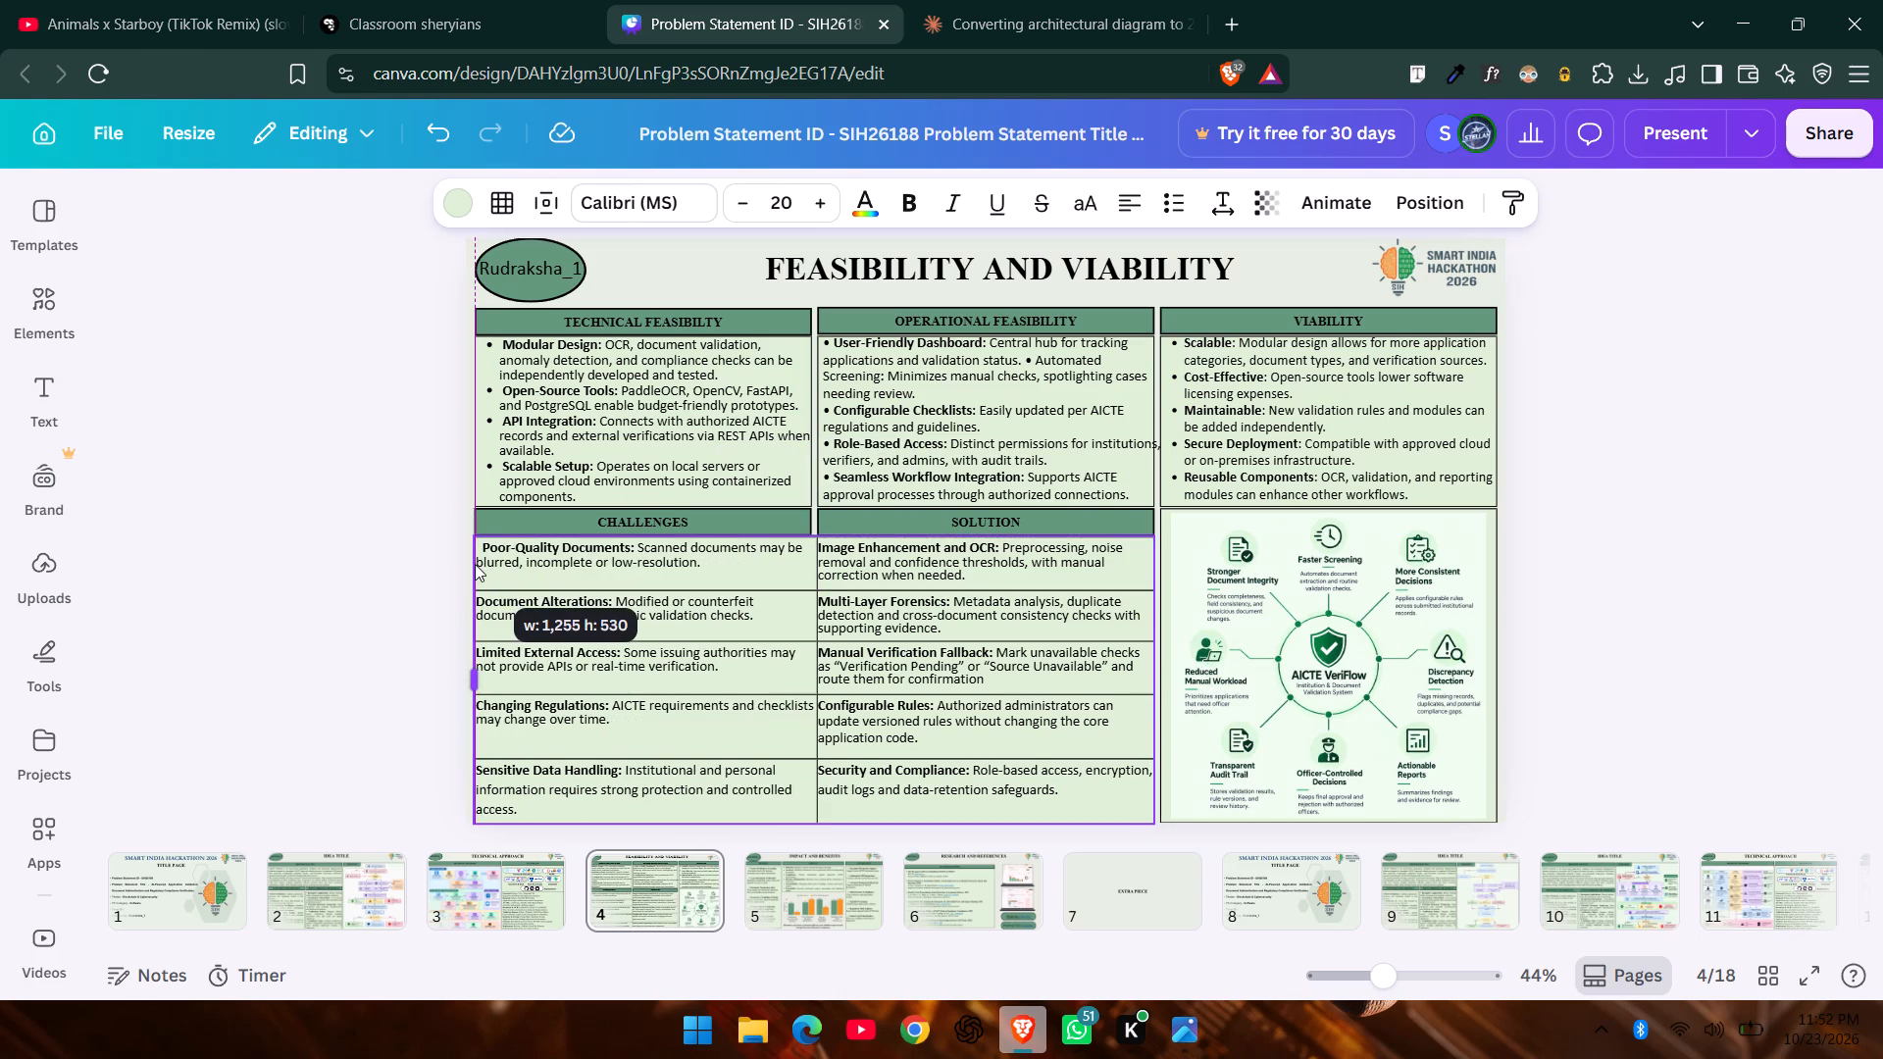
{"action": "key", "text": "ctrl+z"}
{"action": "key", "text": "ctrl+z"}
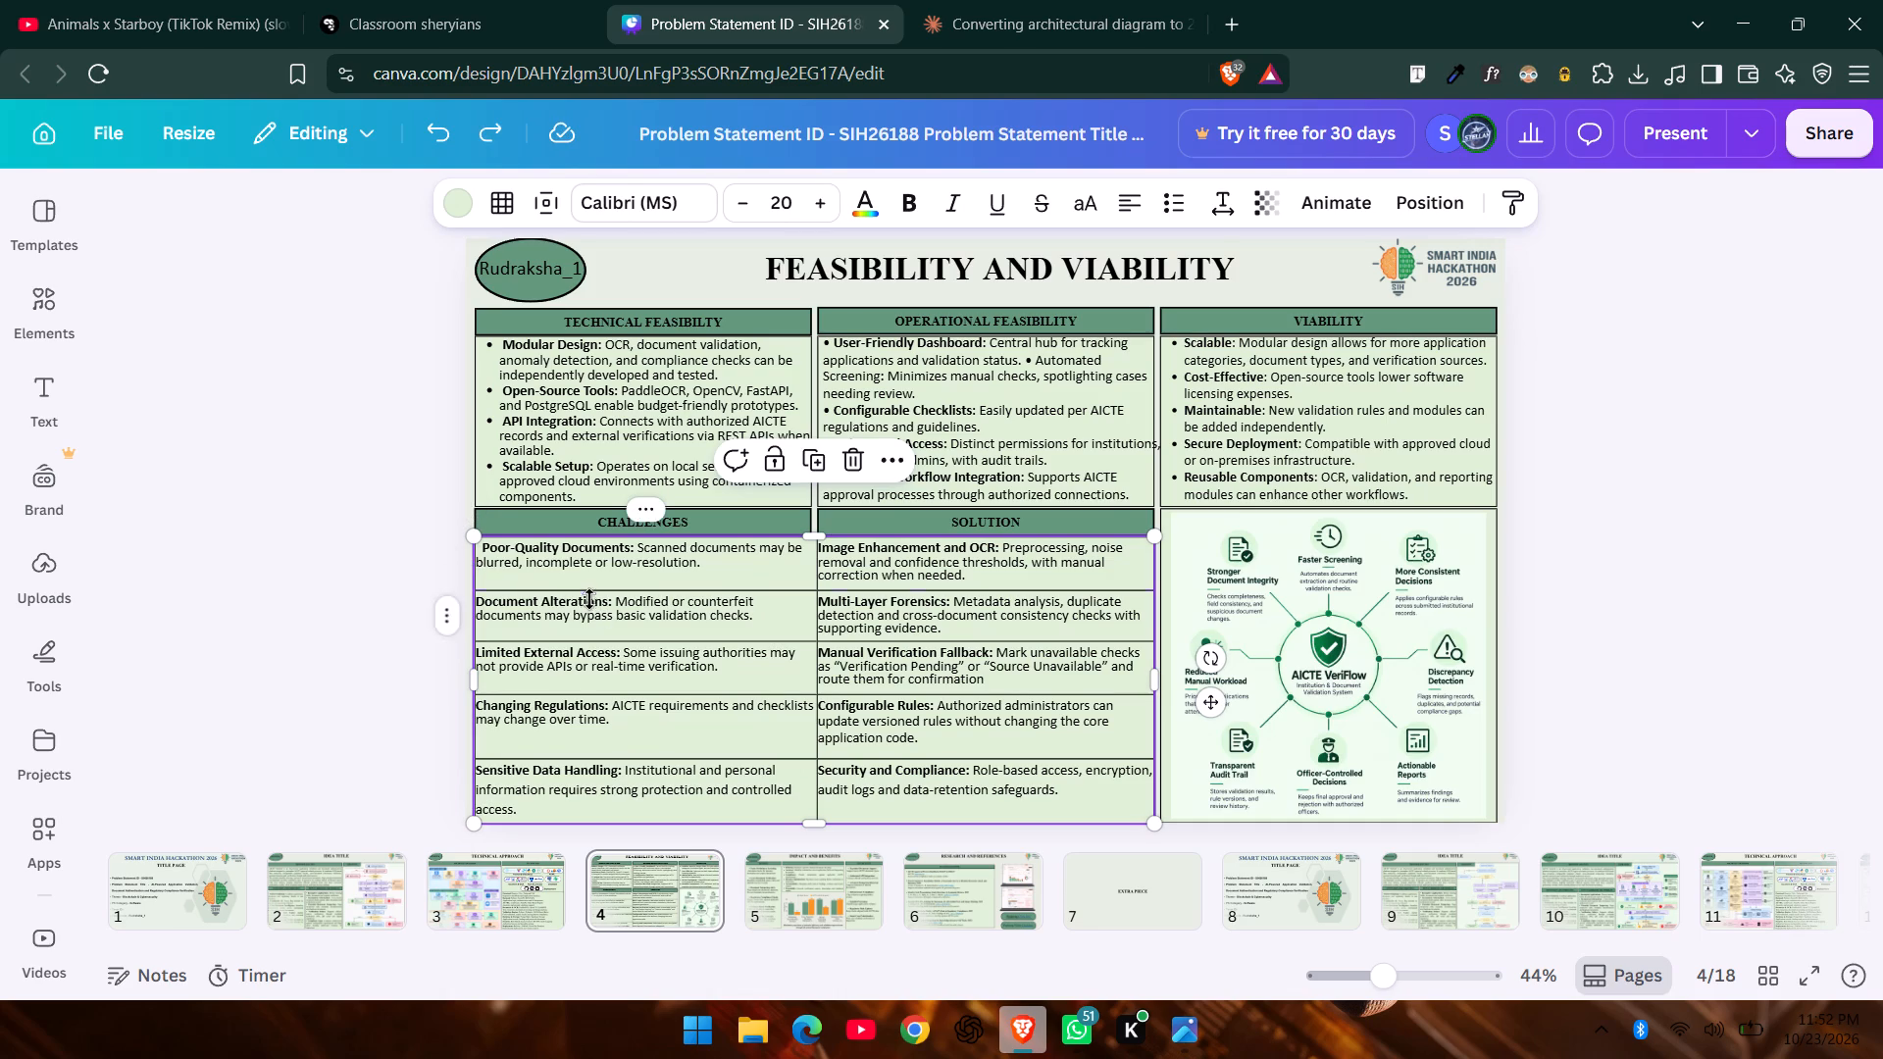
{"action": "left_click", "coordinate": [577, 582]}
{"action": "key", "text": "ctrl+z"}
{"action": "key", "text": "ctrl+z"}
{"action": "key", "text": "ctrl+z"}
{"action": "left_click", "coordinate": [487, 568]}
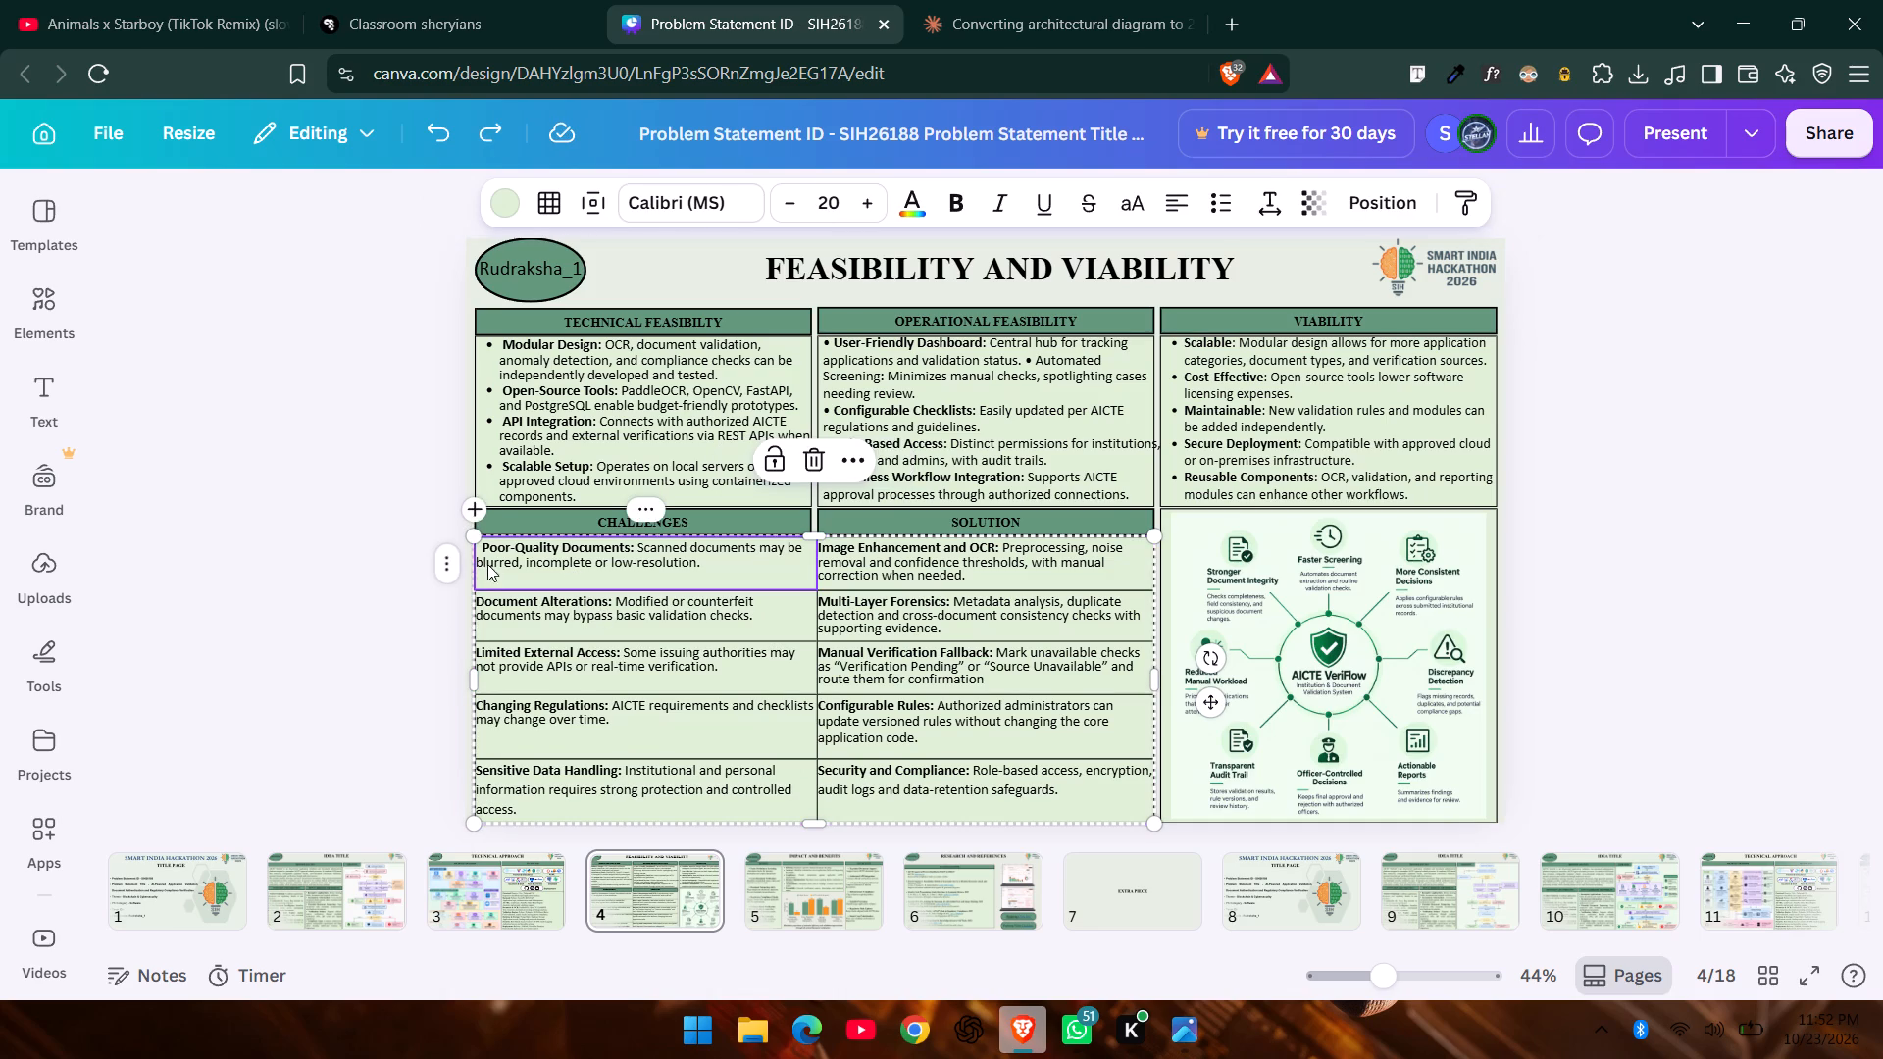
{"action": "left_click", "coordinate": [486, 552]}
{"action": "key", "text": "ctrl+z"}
Select all the text in the Poor-Quality Documents cell.
{"action": "left_click", "coordinate": [496, 570]}
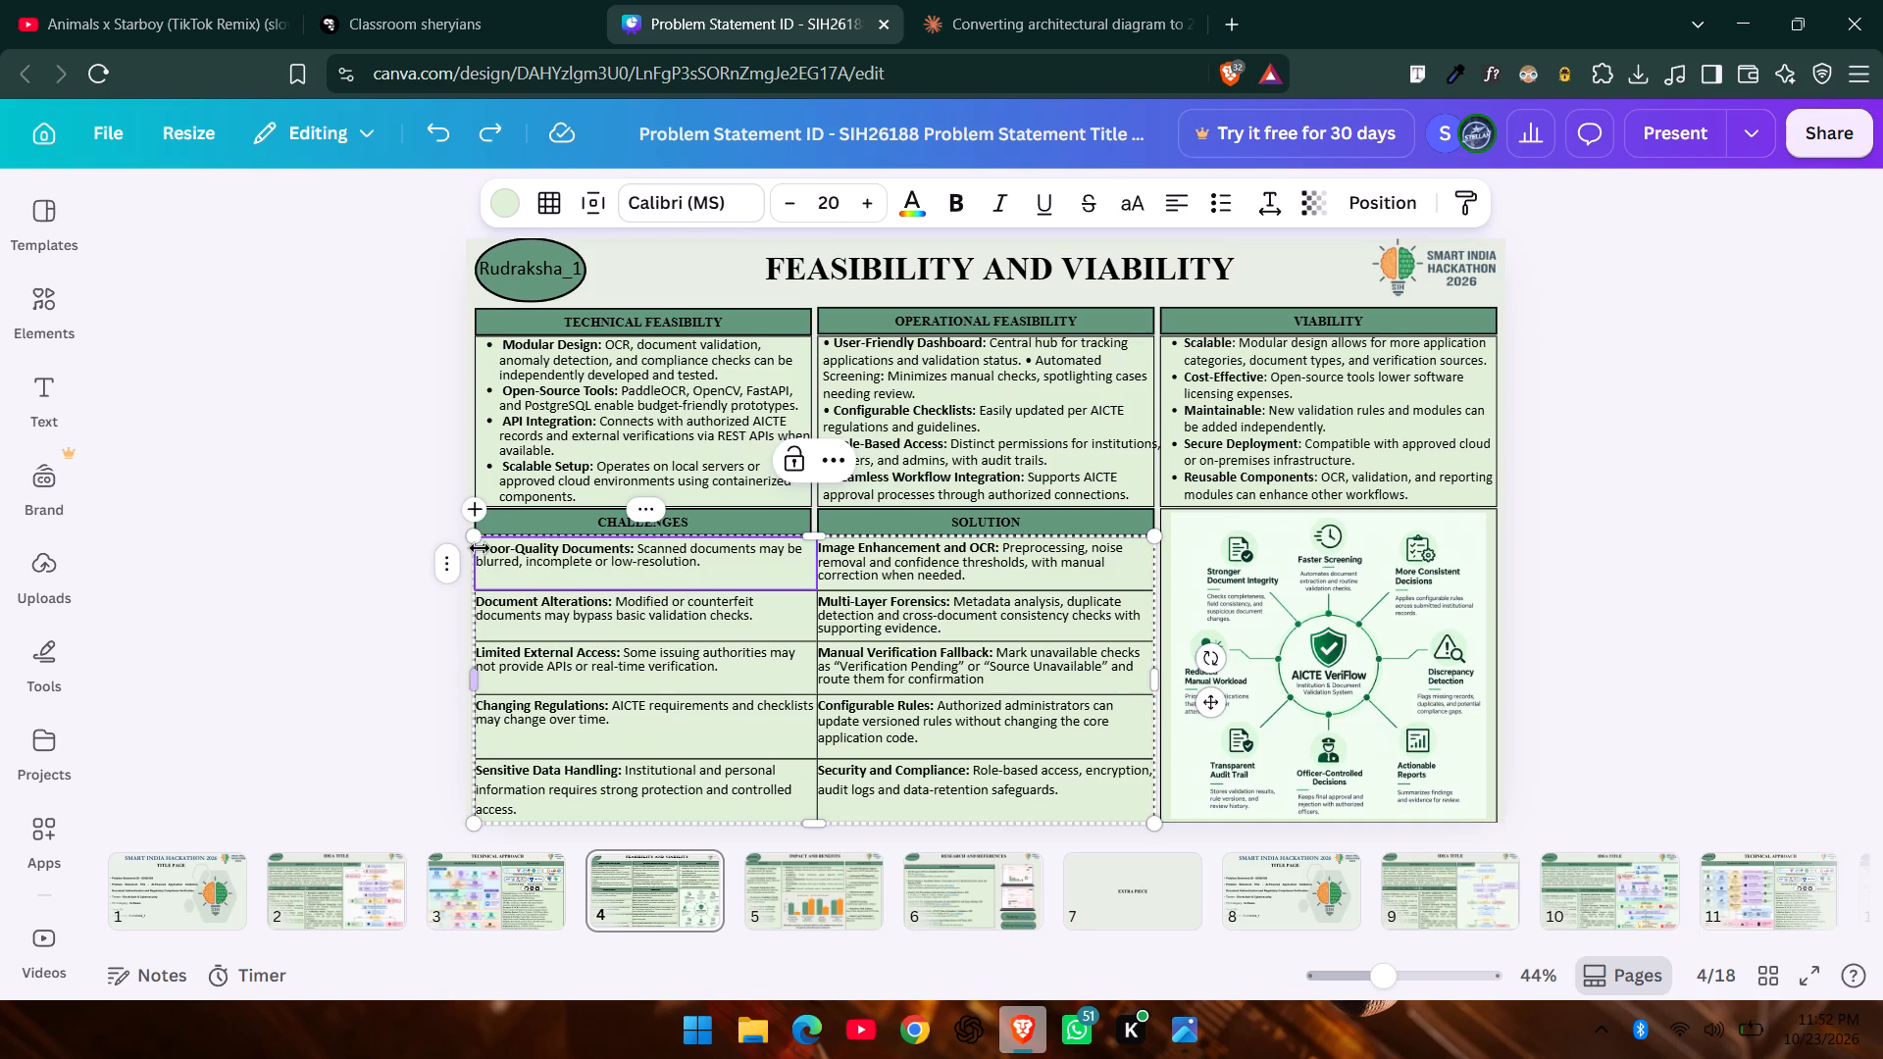
{"action": "left_click", "coordinate": [480, 548]}
{"action": "left_click", "coordinate": [487, 550]}
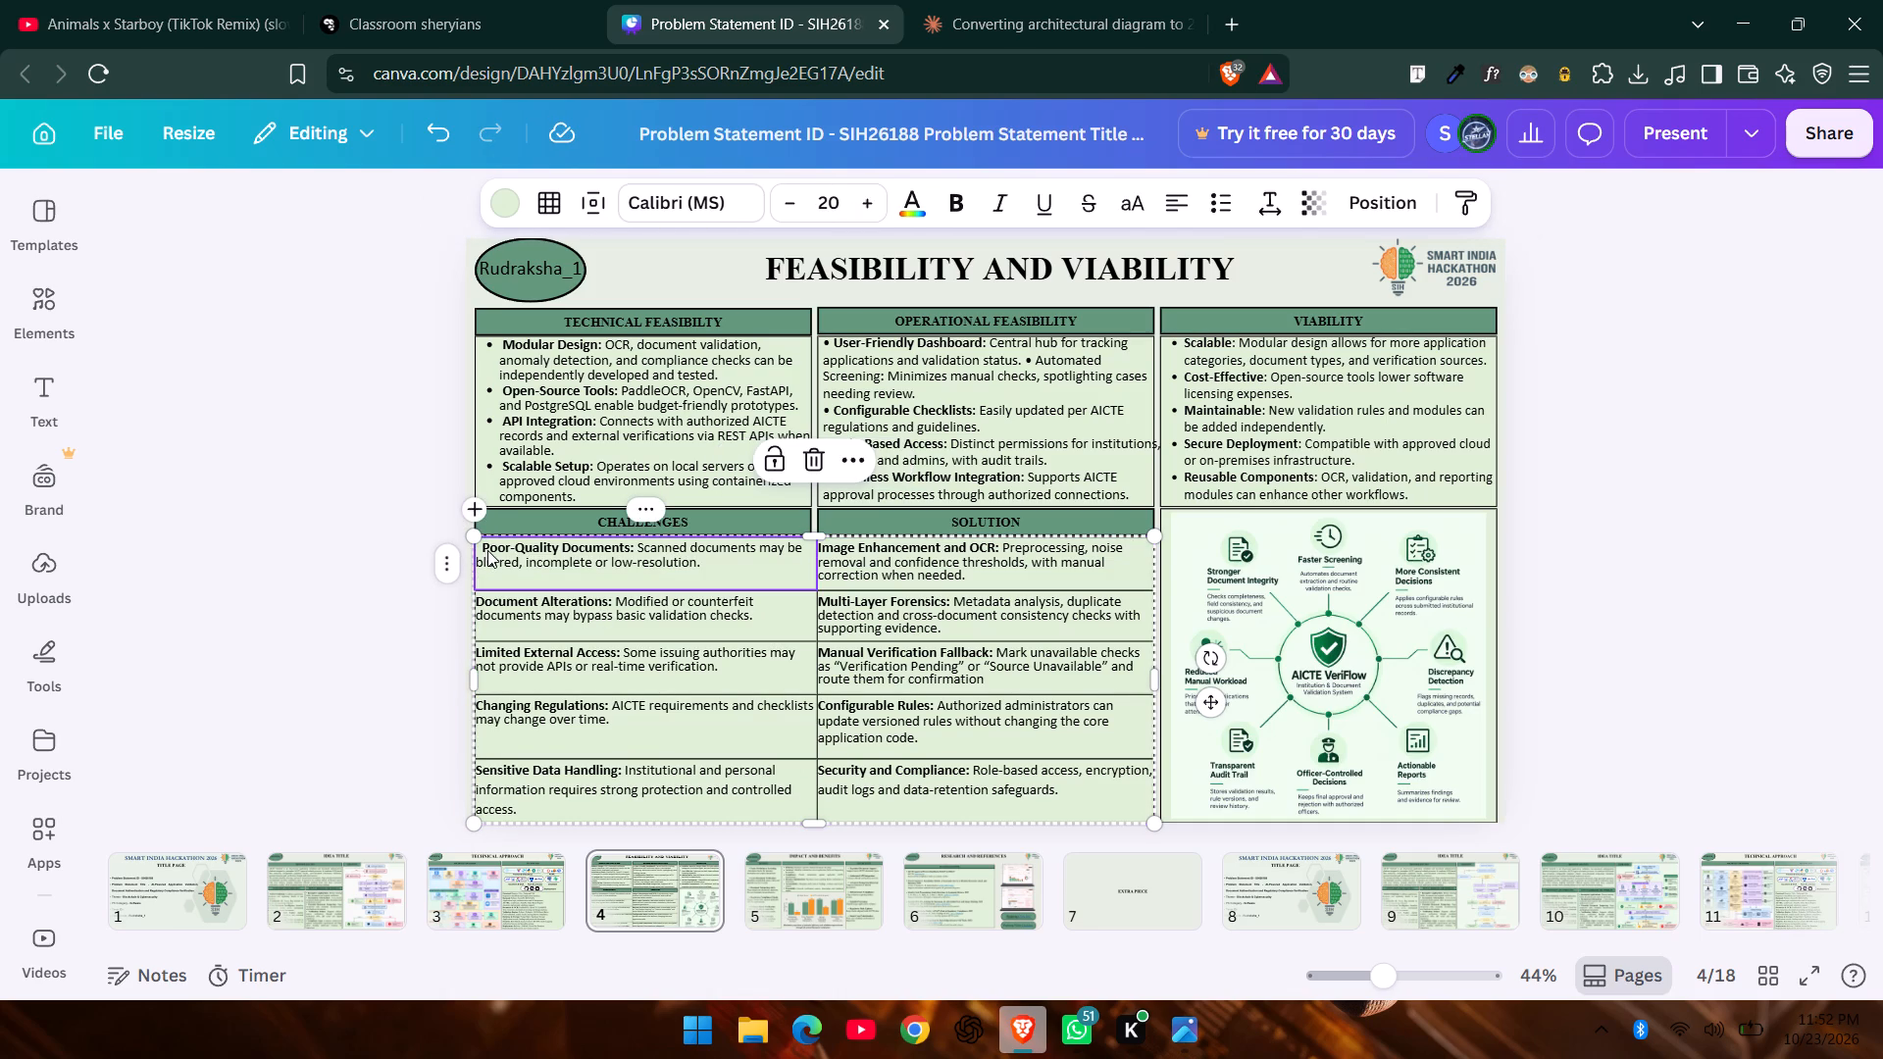
{"action": "left_click", "coordinate": [488, 550]}
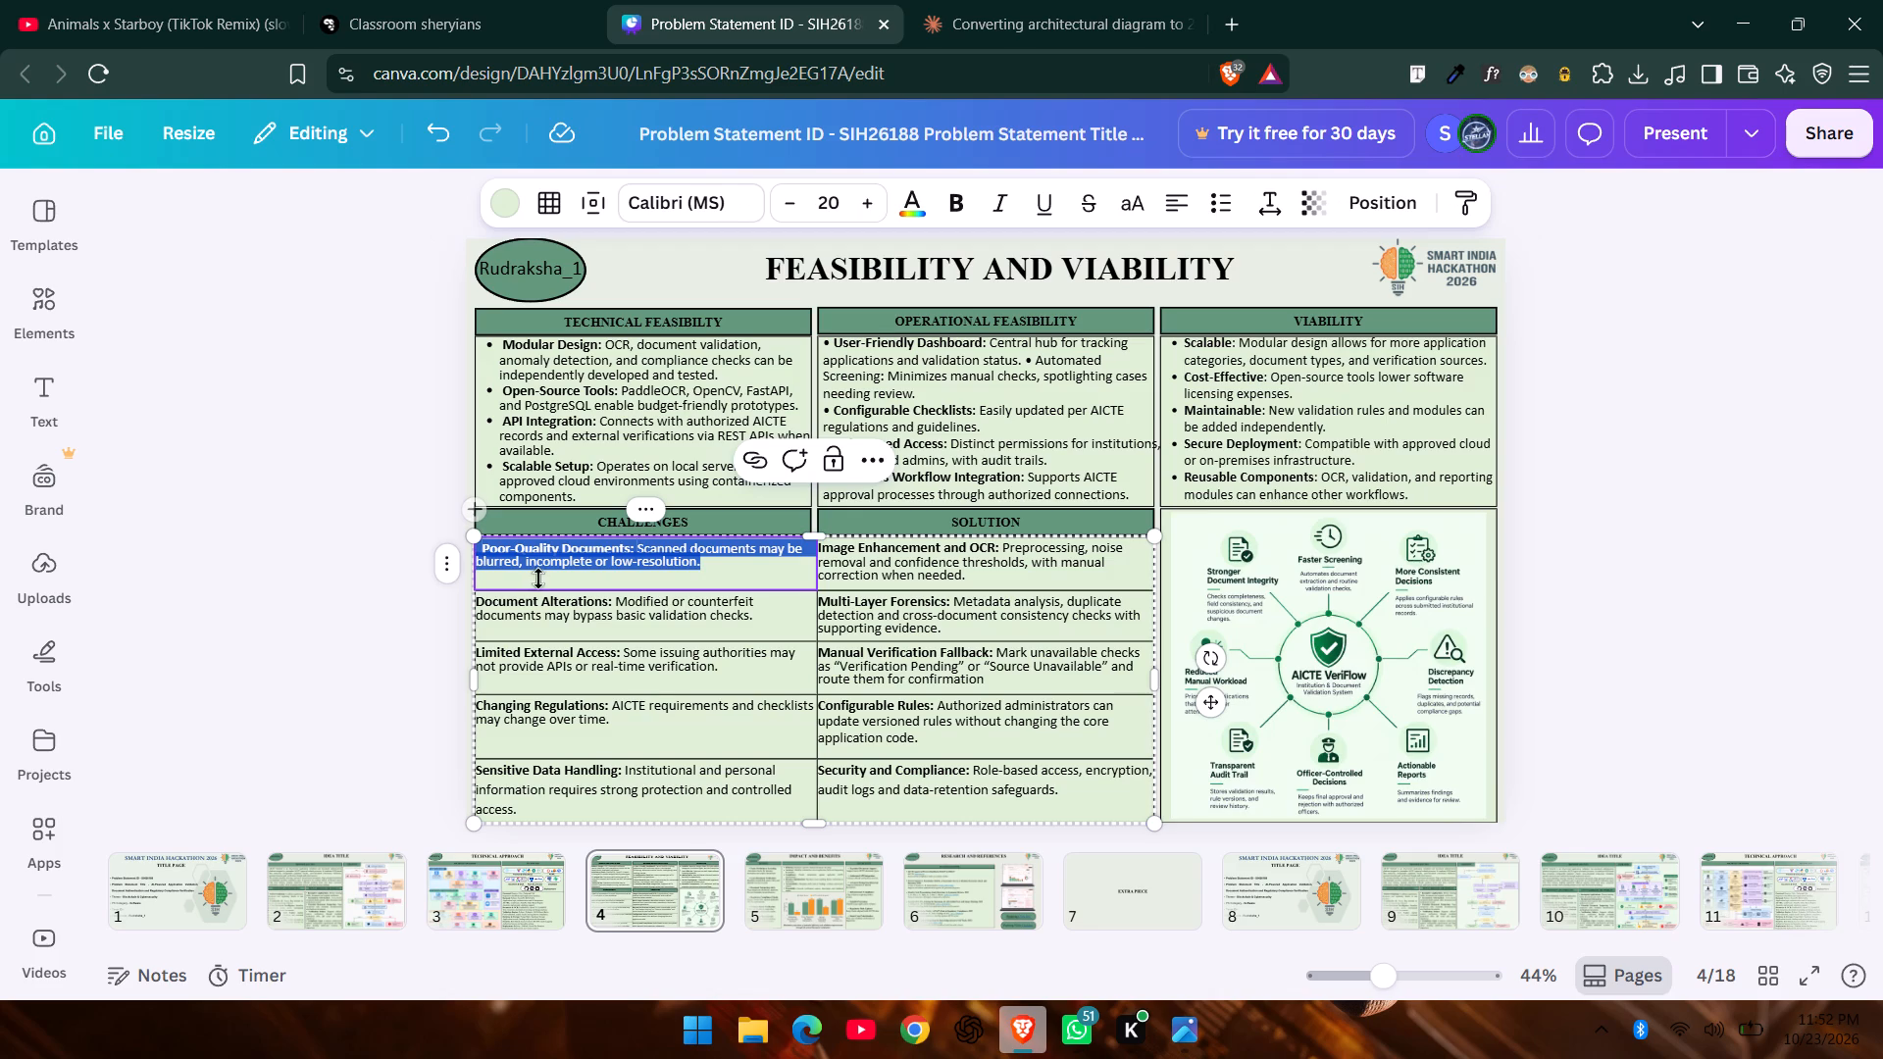
{"action": "left_click", "coordinate": [542, 580]}
{"action": "left_click", "coordinate": [611, 596]}
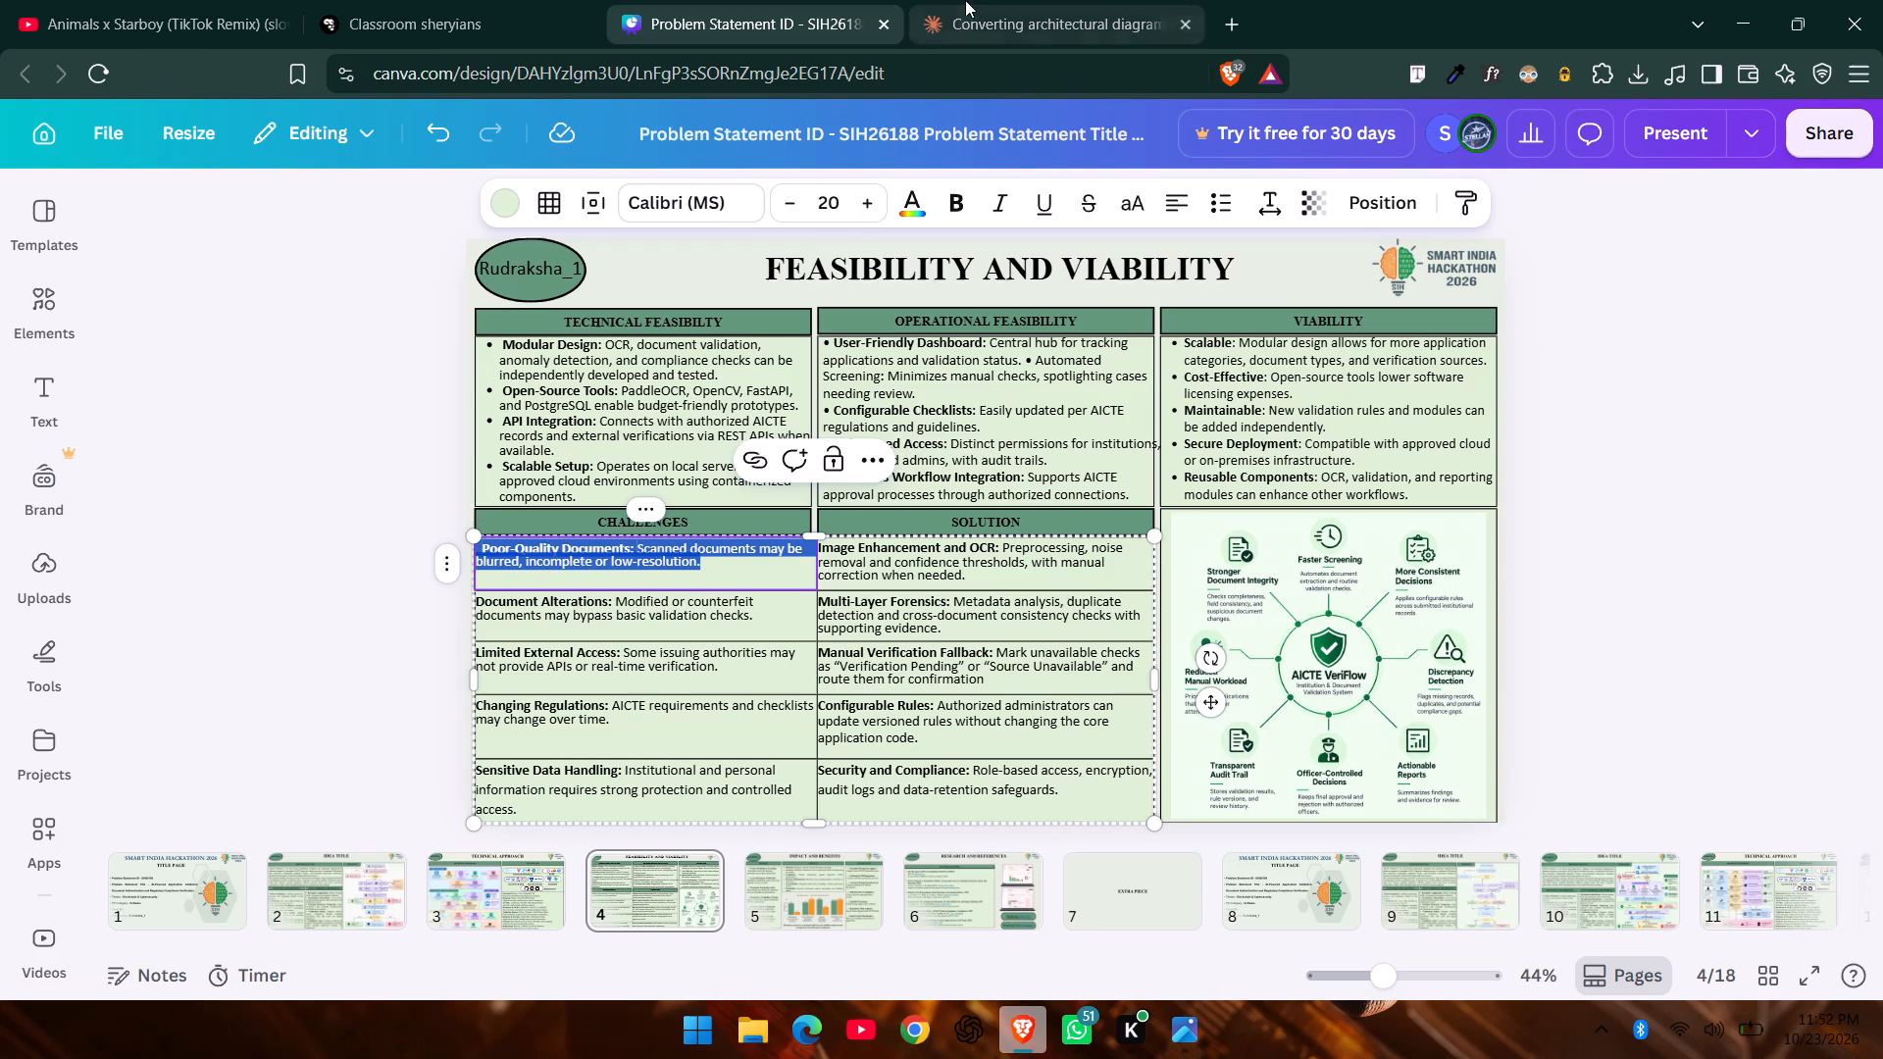
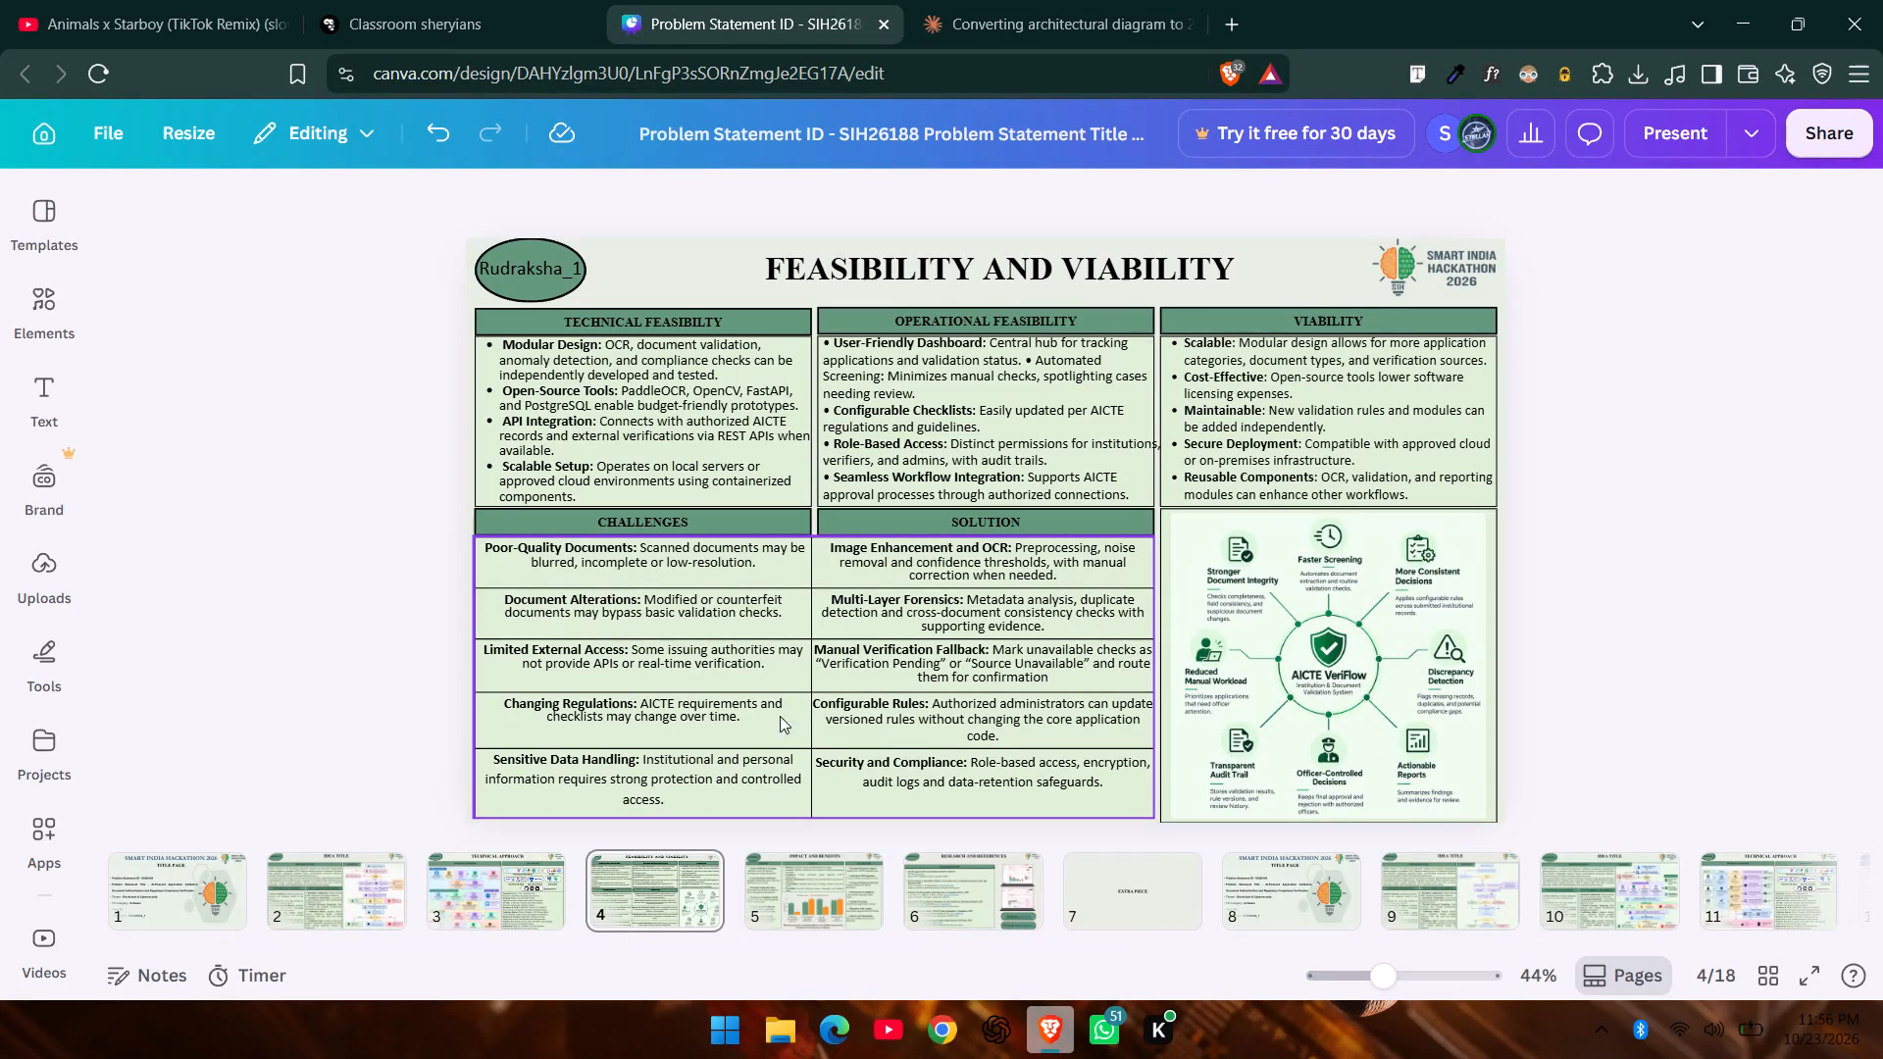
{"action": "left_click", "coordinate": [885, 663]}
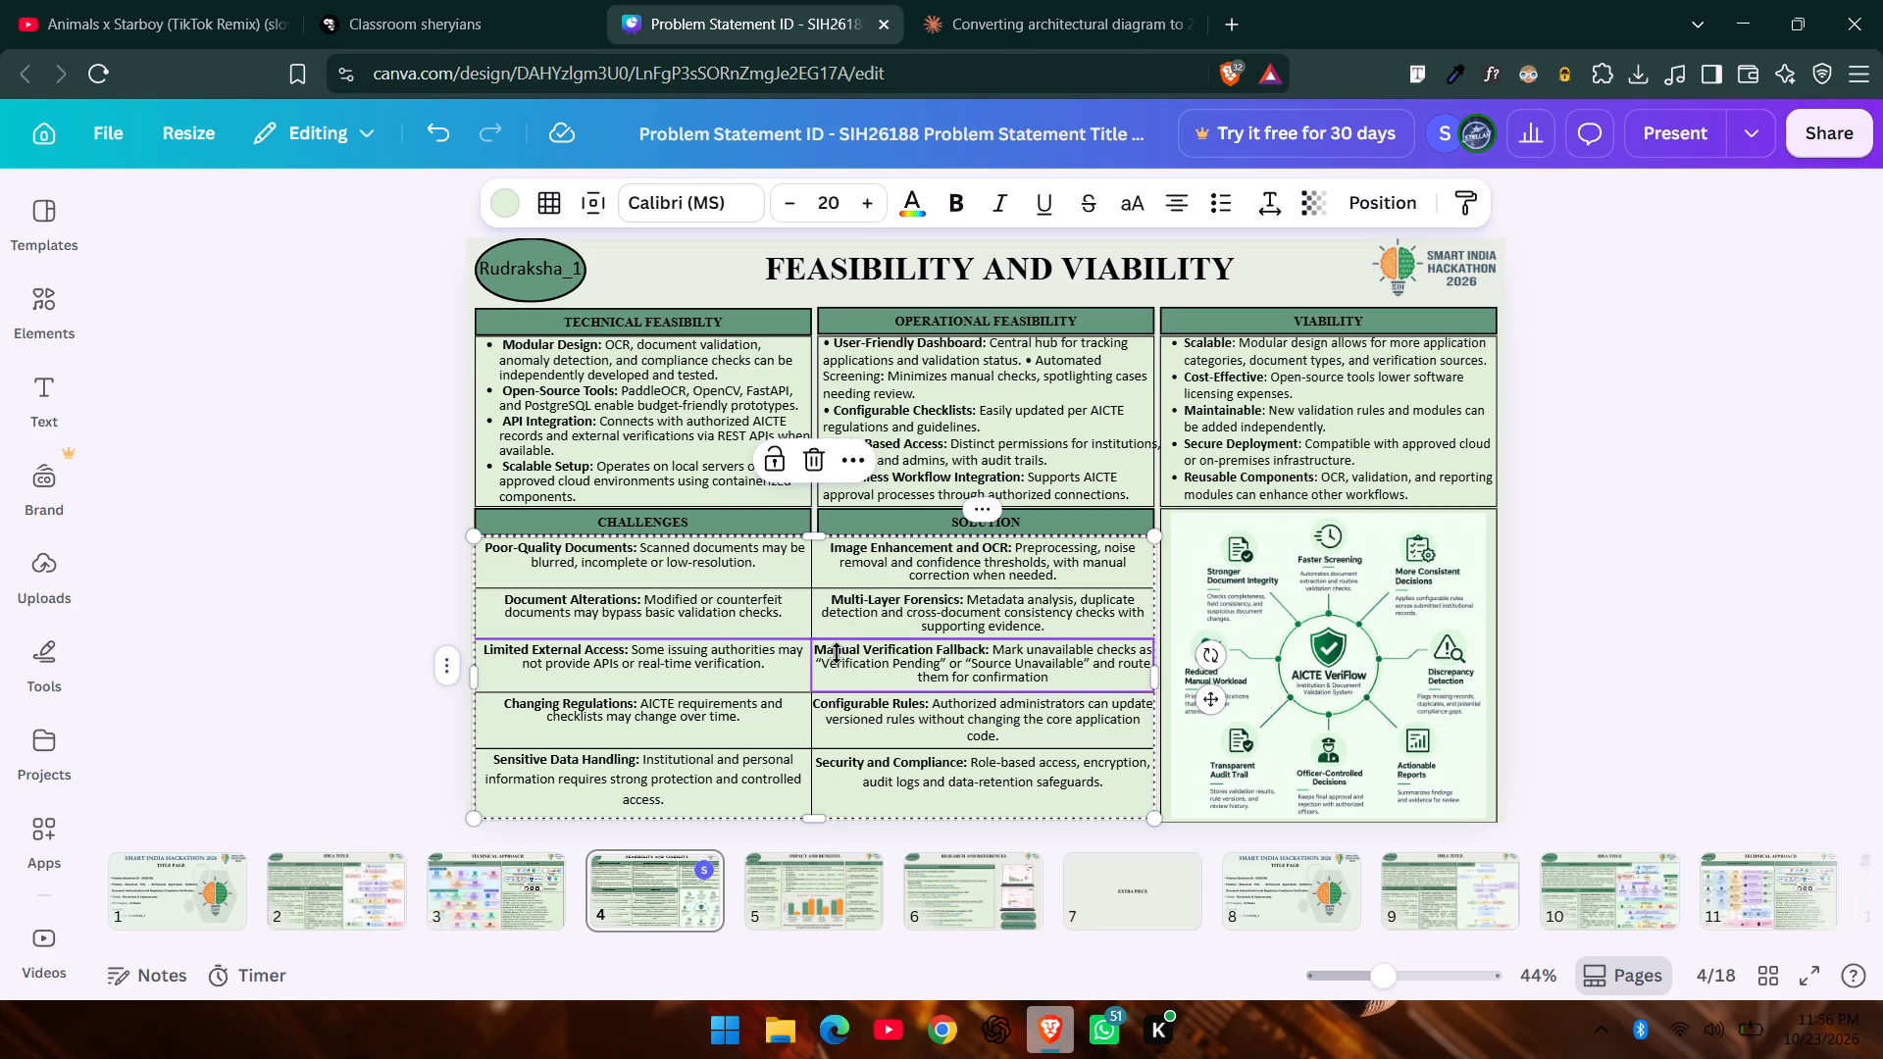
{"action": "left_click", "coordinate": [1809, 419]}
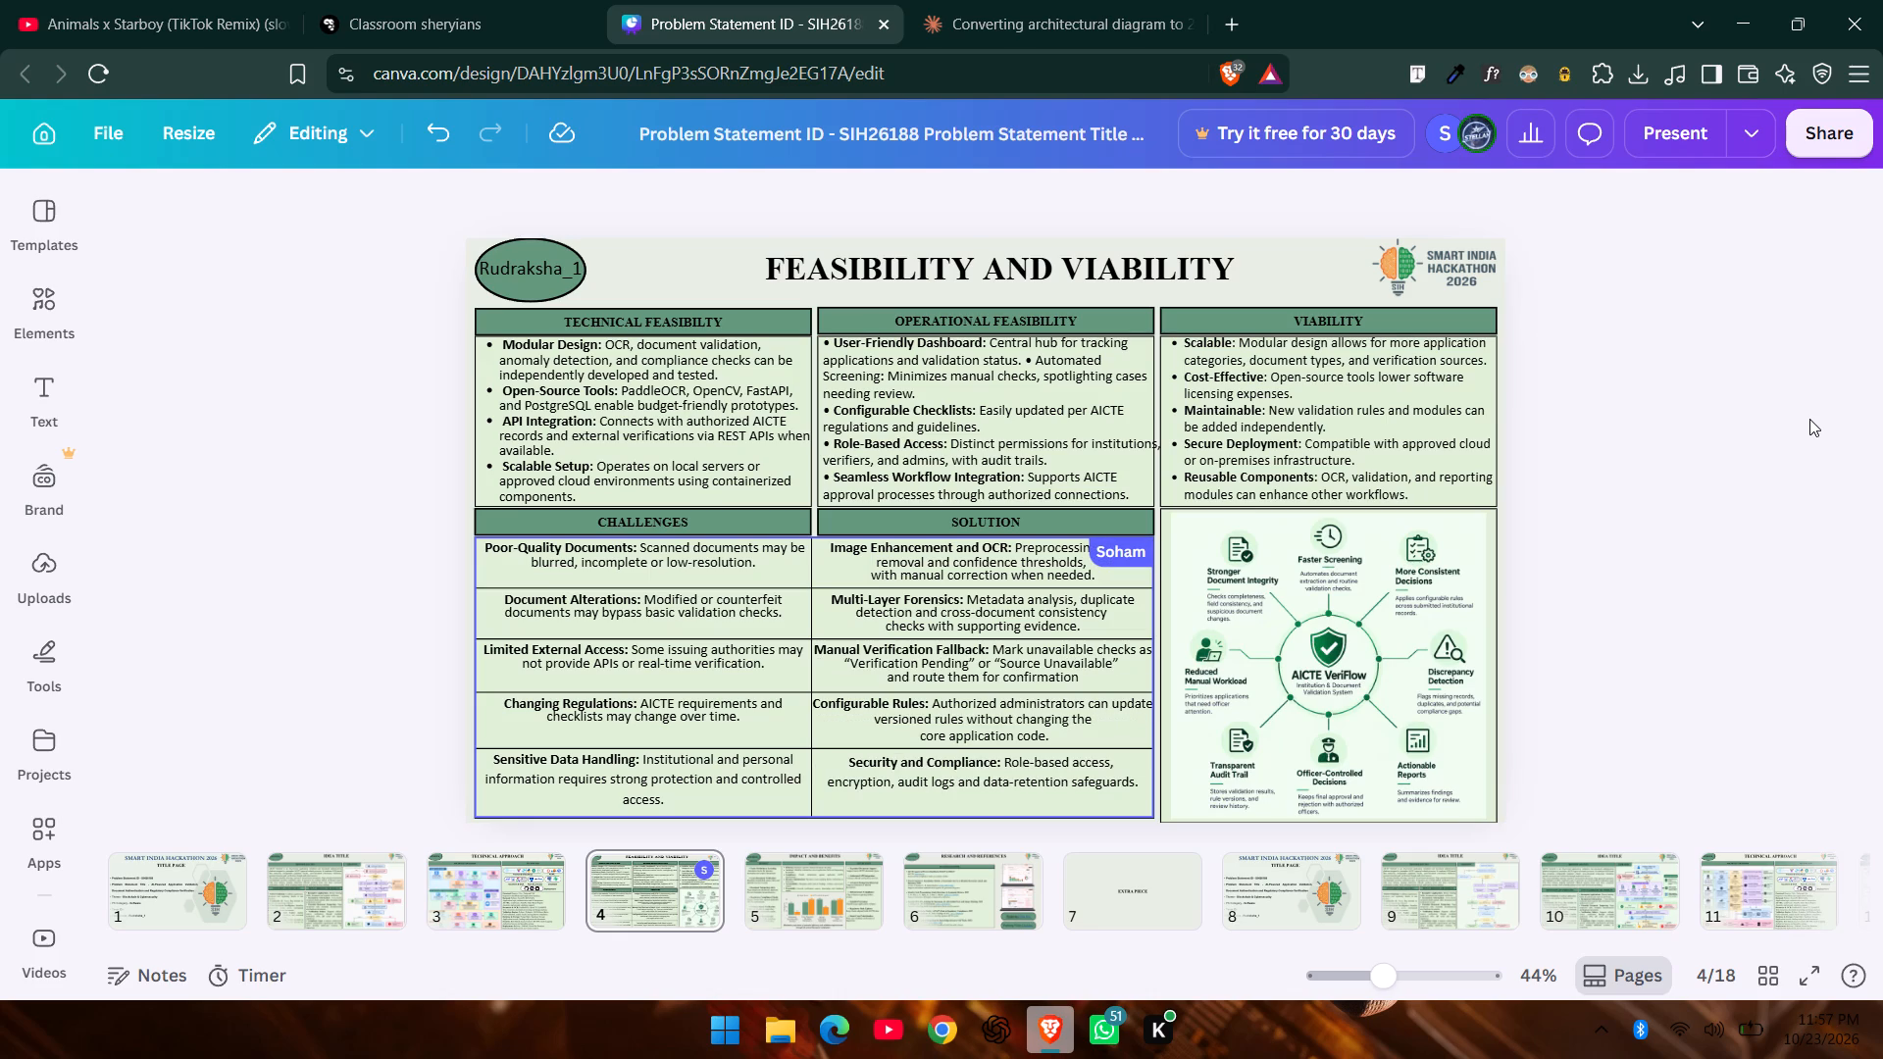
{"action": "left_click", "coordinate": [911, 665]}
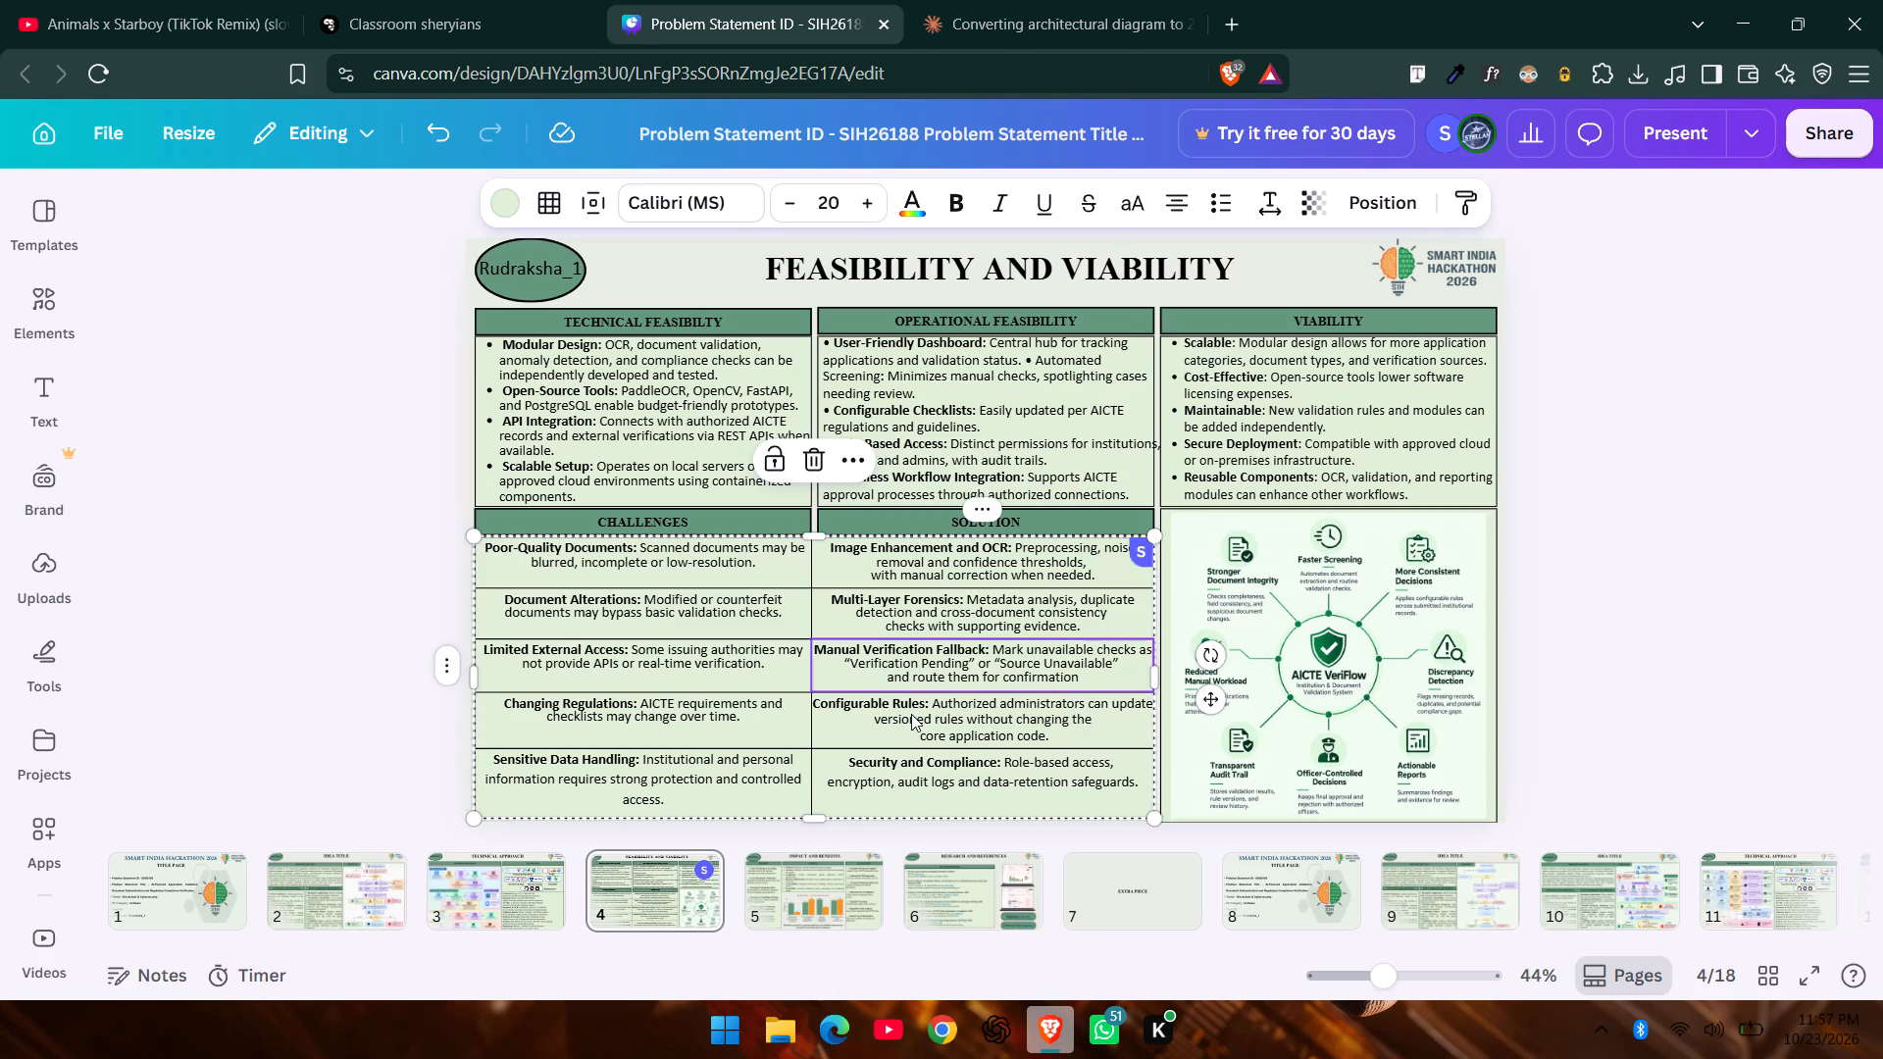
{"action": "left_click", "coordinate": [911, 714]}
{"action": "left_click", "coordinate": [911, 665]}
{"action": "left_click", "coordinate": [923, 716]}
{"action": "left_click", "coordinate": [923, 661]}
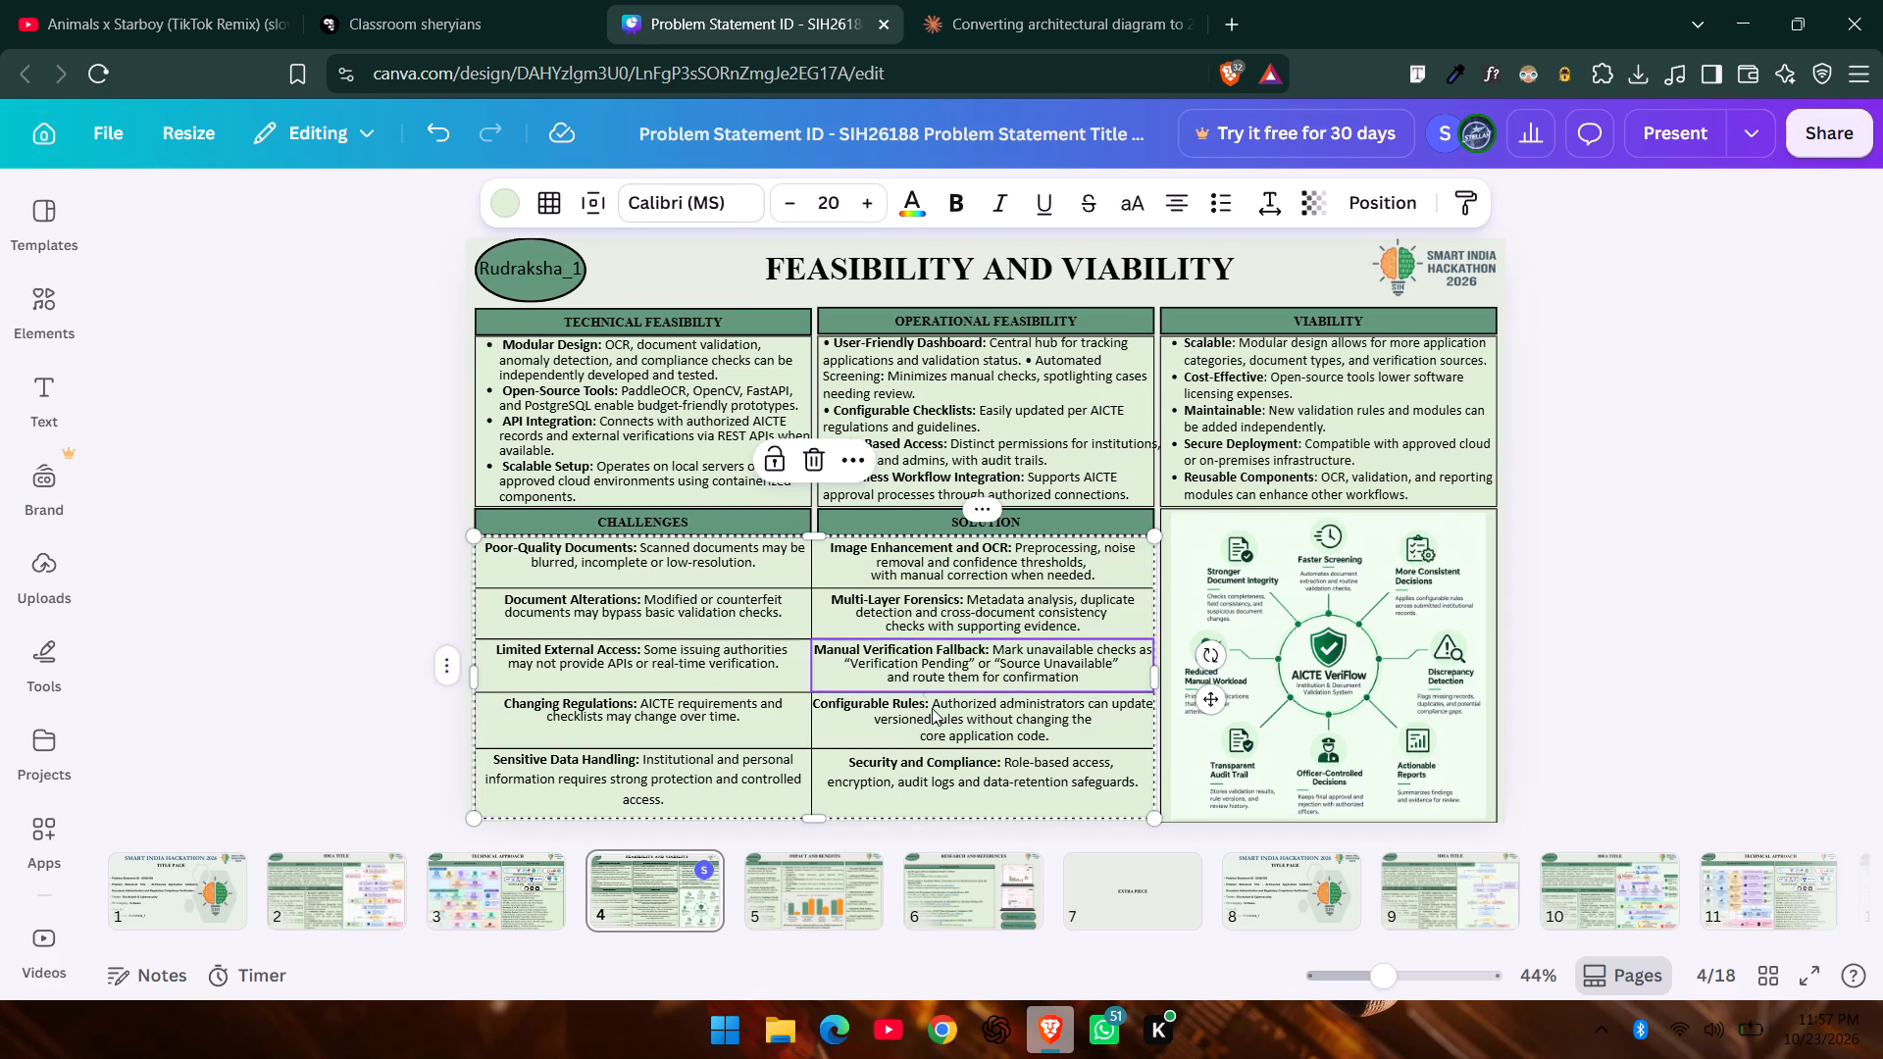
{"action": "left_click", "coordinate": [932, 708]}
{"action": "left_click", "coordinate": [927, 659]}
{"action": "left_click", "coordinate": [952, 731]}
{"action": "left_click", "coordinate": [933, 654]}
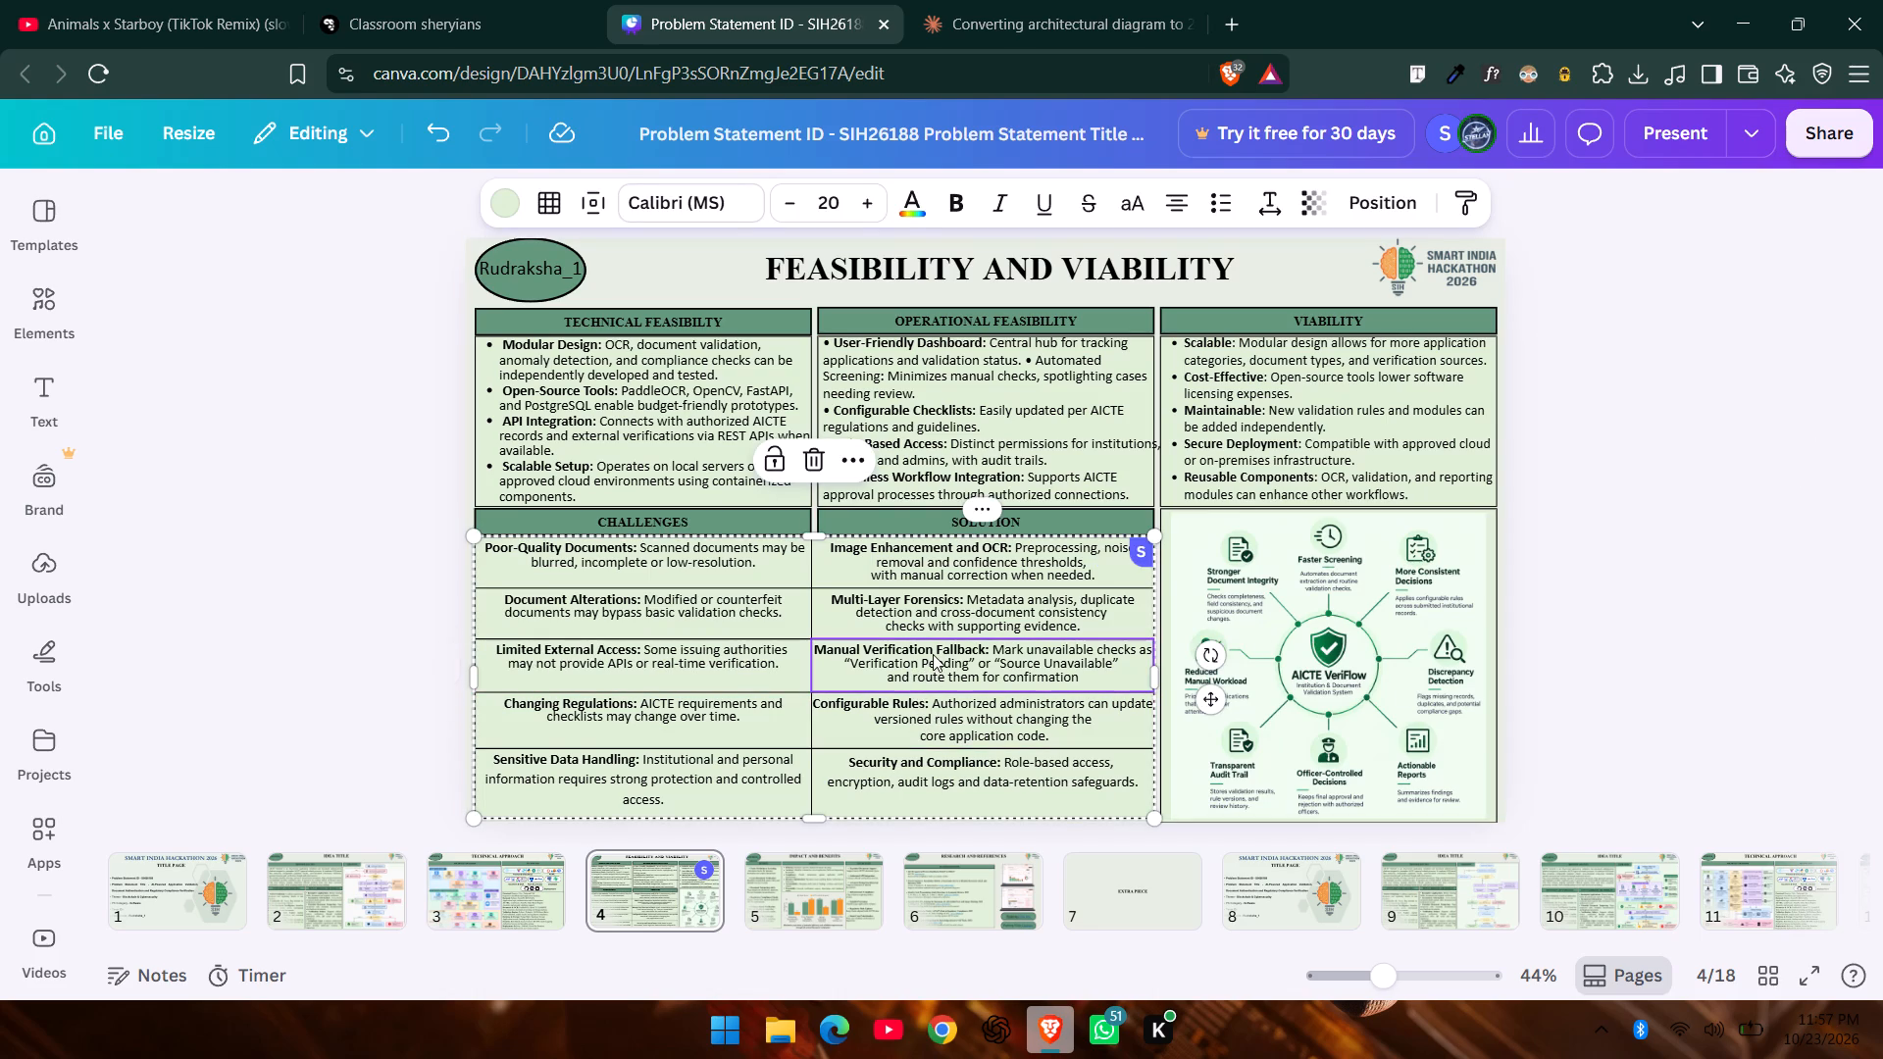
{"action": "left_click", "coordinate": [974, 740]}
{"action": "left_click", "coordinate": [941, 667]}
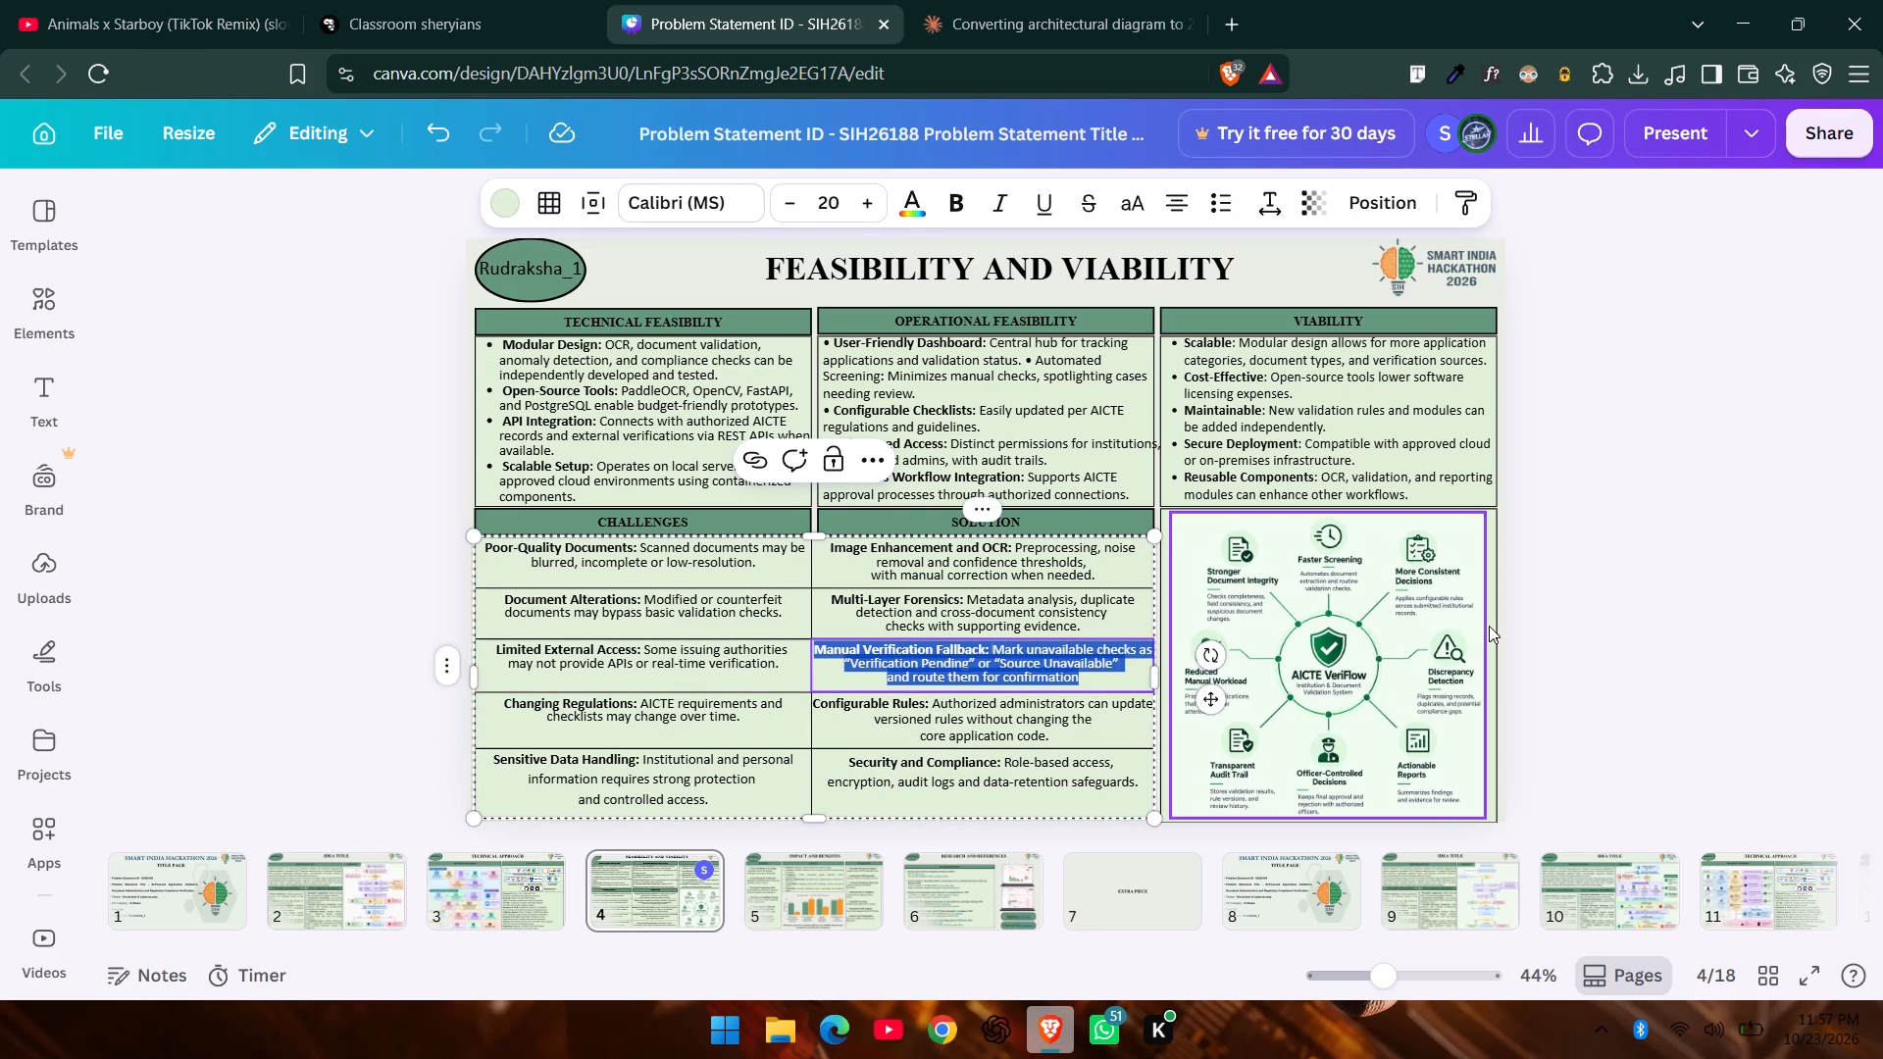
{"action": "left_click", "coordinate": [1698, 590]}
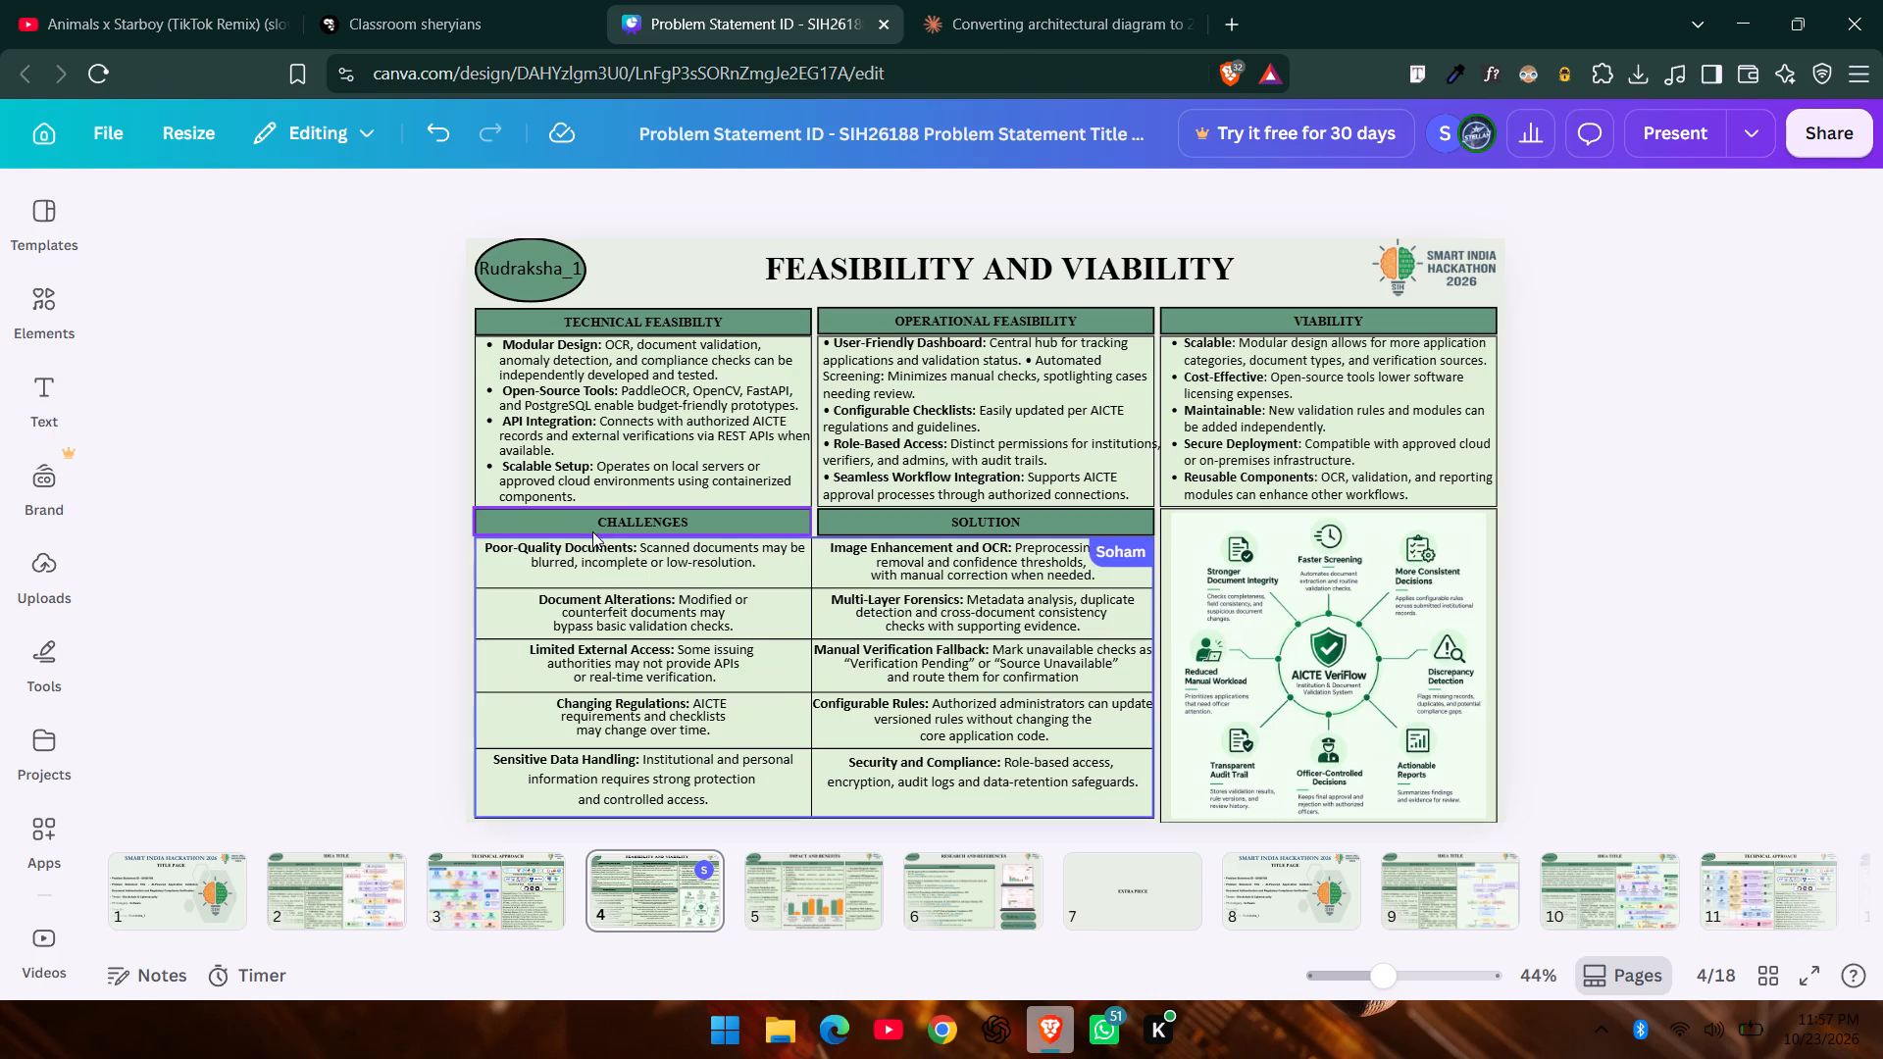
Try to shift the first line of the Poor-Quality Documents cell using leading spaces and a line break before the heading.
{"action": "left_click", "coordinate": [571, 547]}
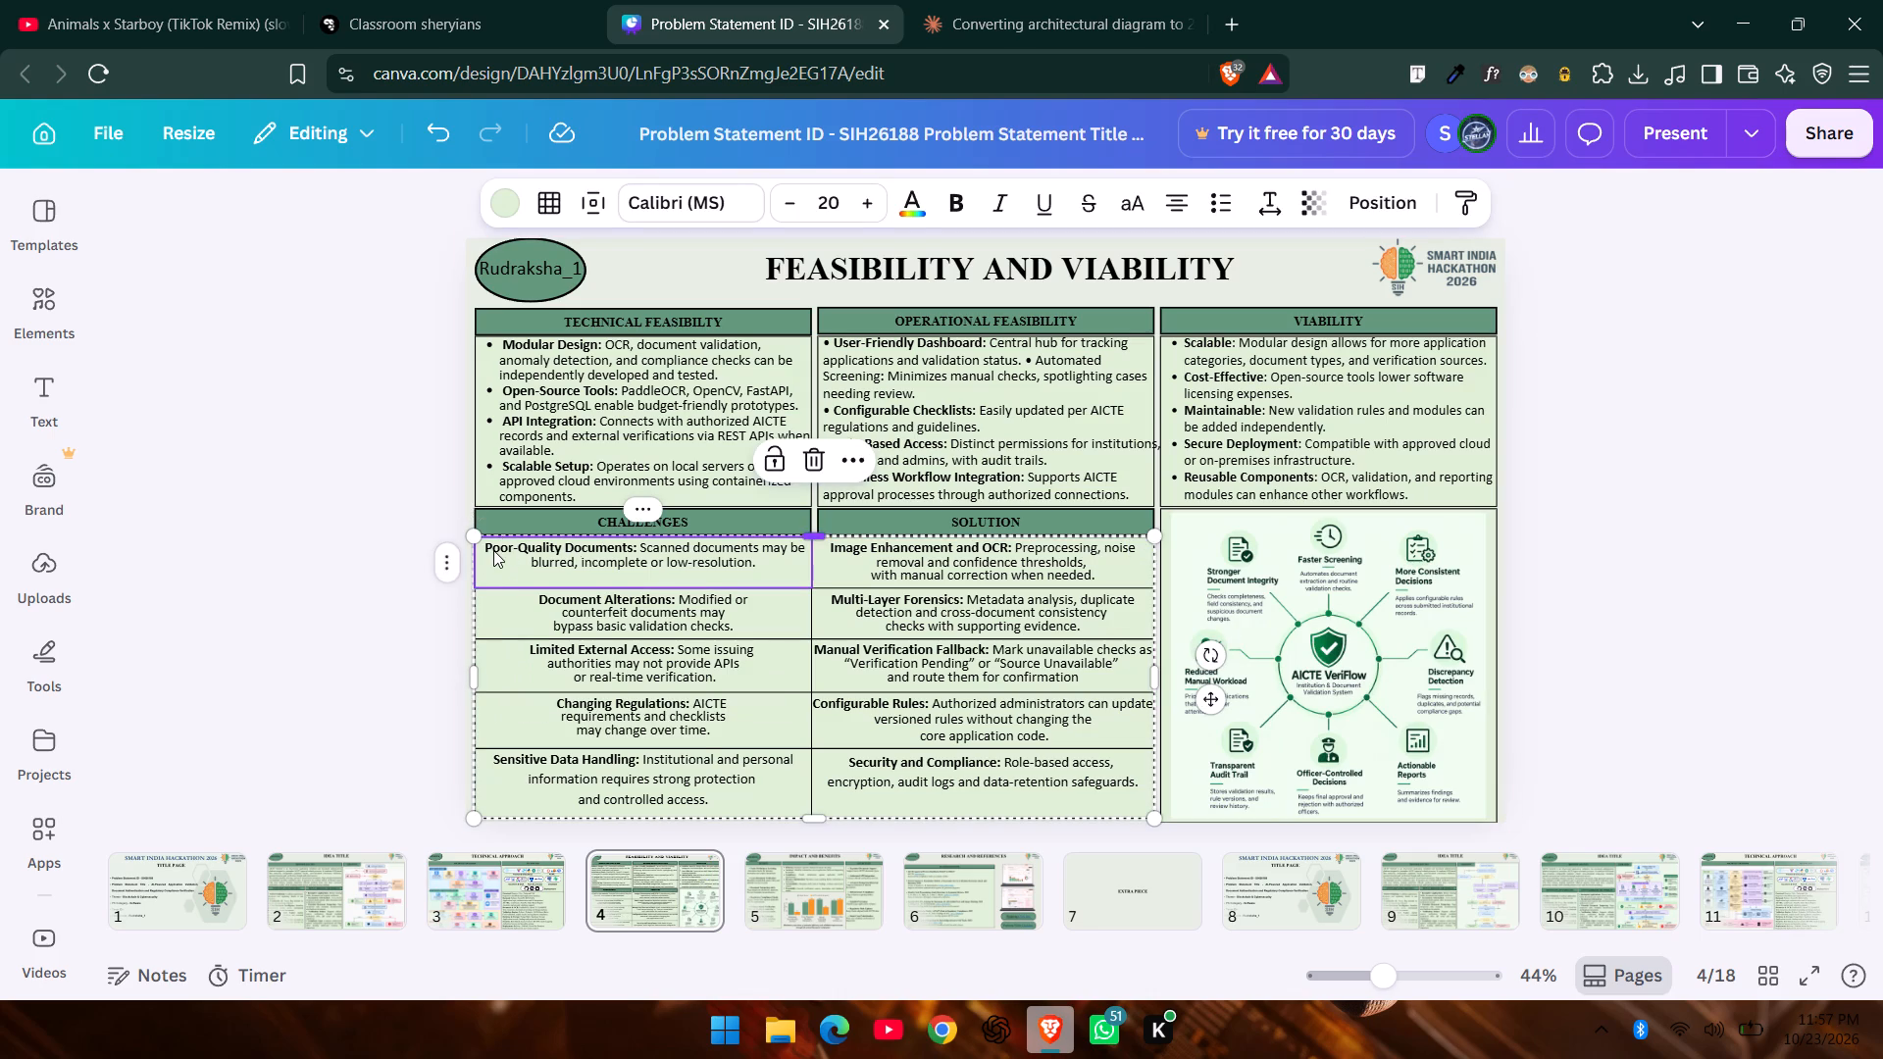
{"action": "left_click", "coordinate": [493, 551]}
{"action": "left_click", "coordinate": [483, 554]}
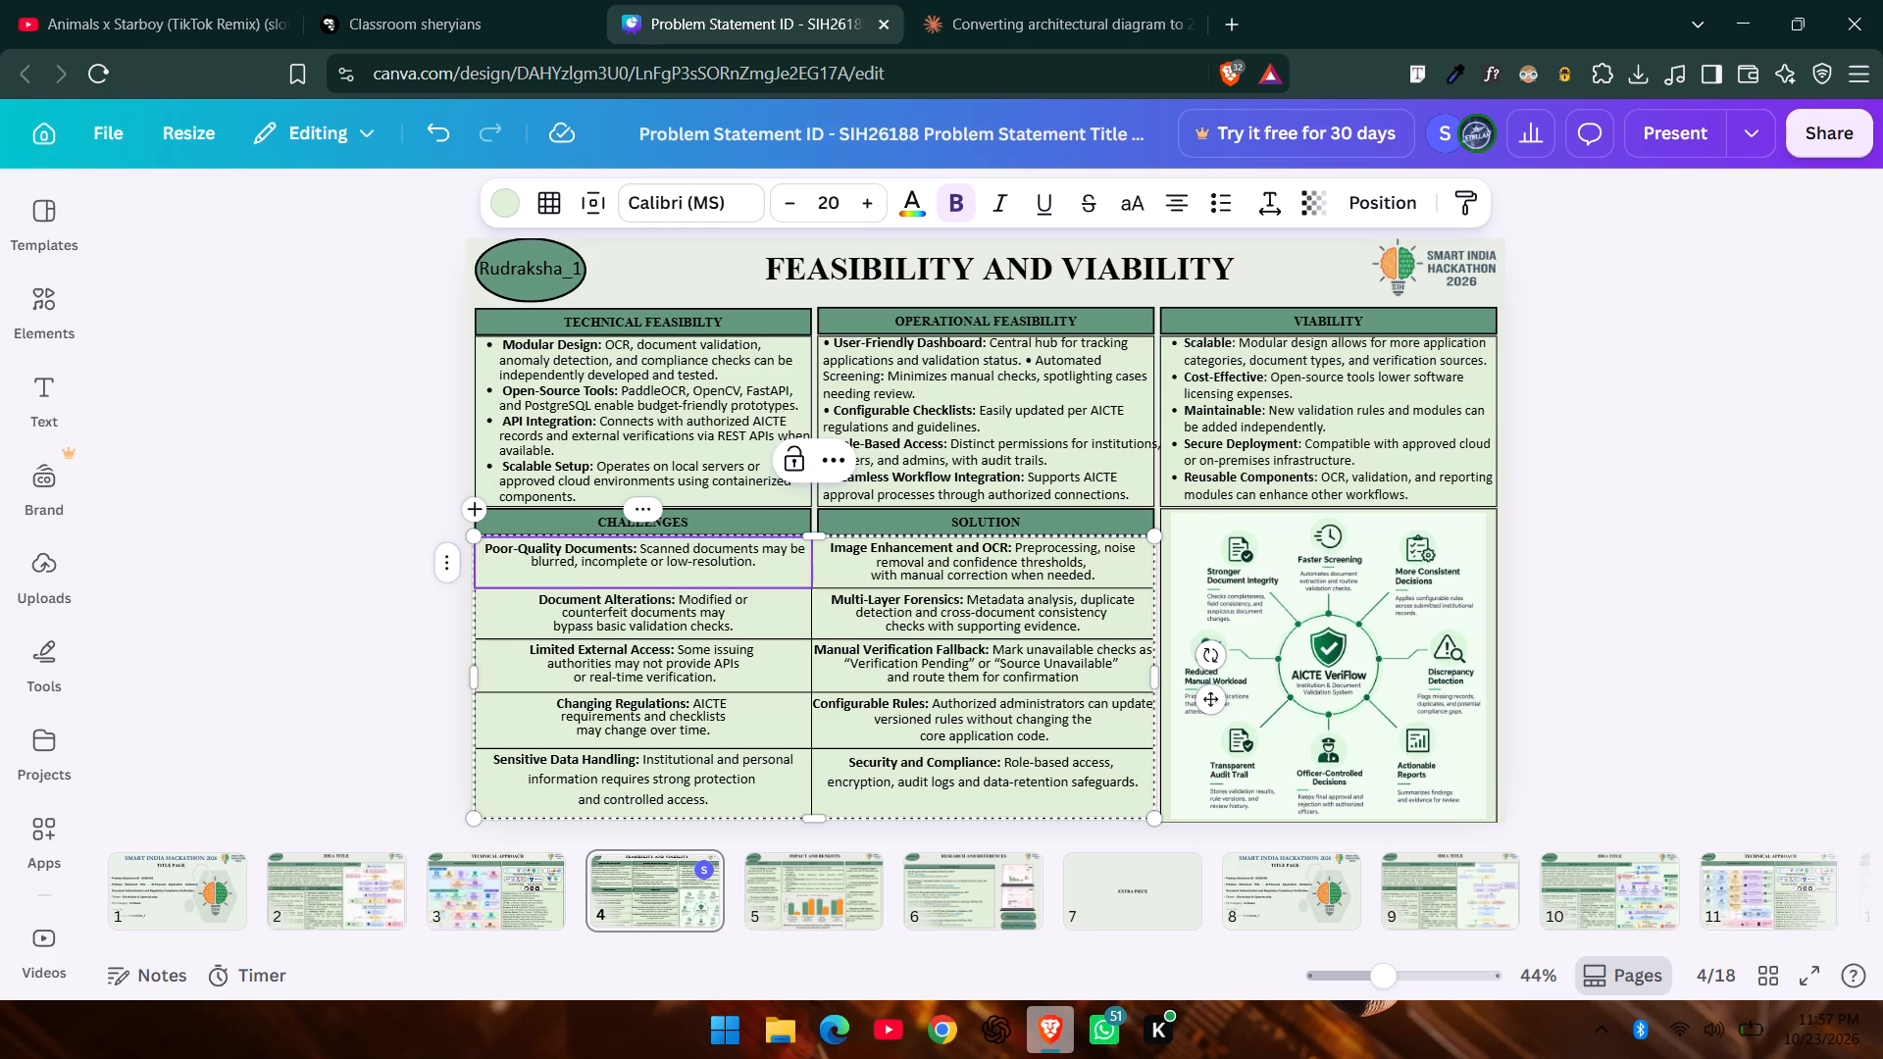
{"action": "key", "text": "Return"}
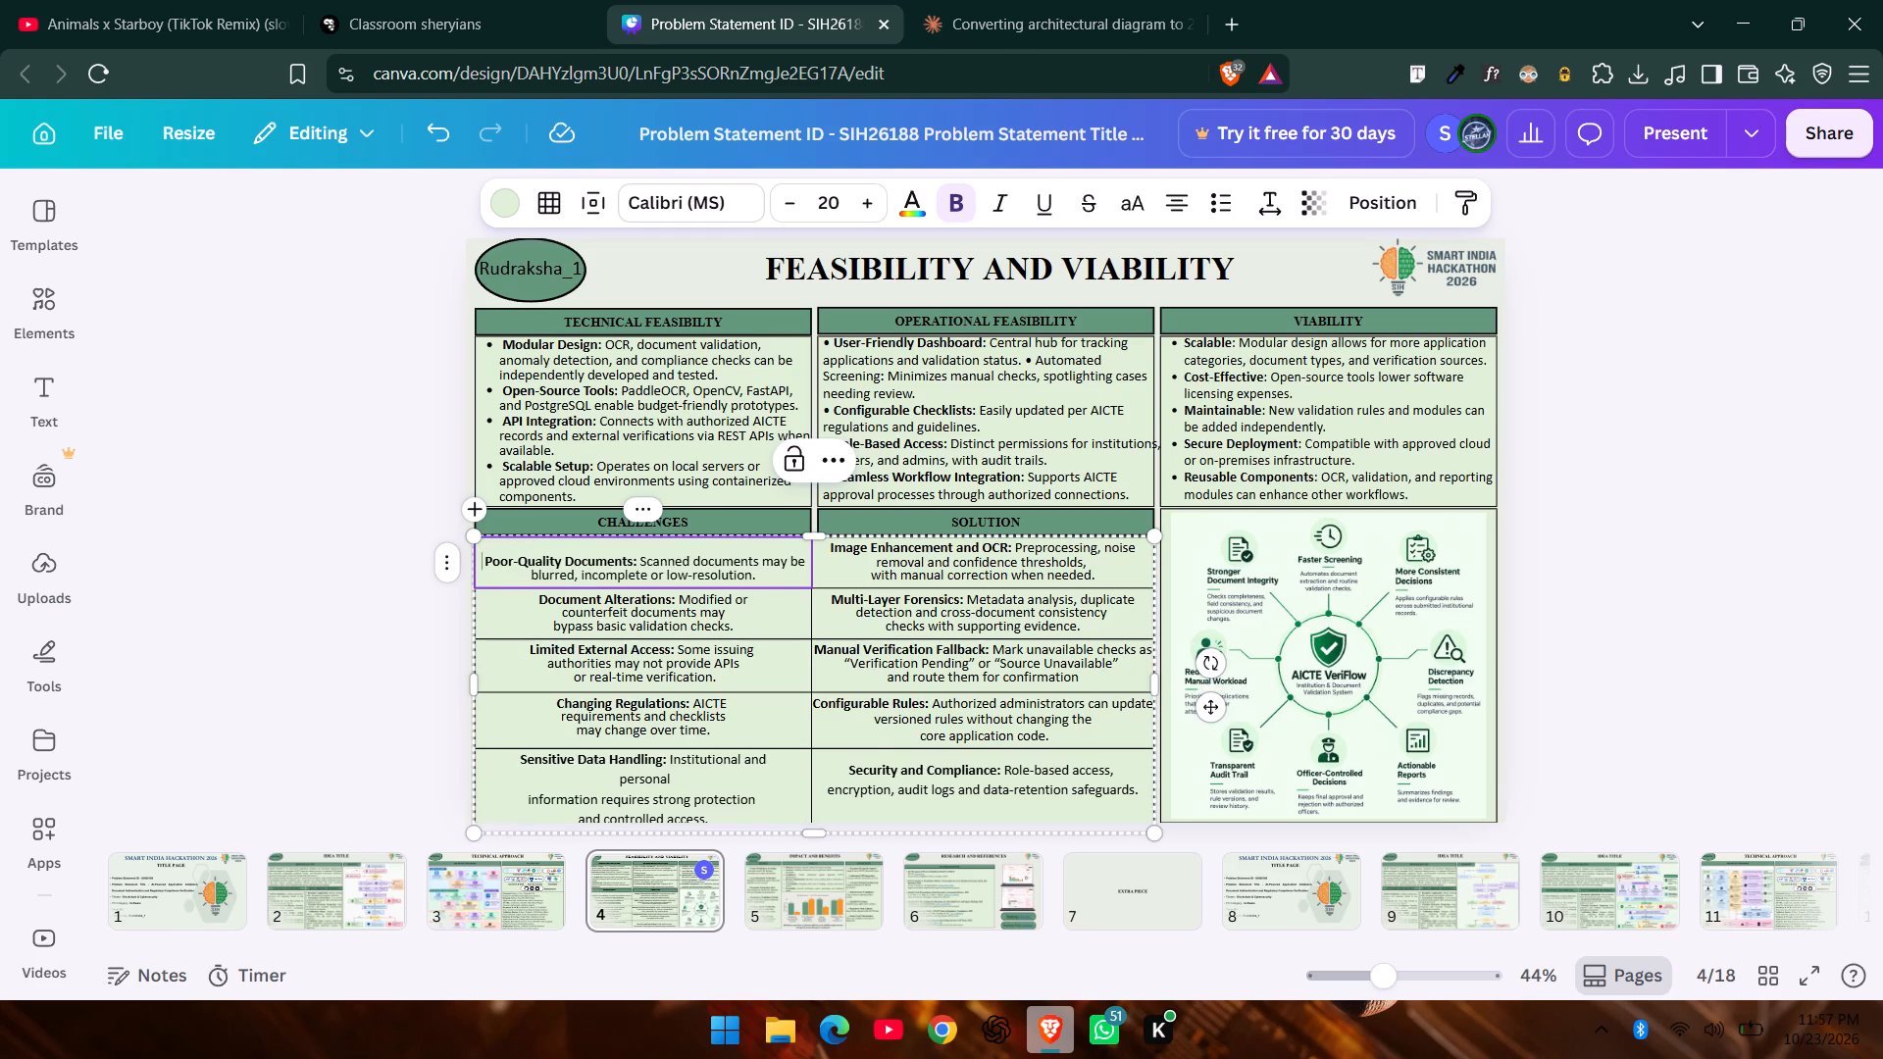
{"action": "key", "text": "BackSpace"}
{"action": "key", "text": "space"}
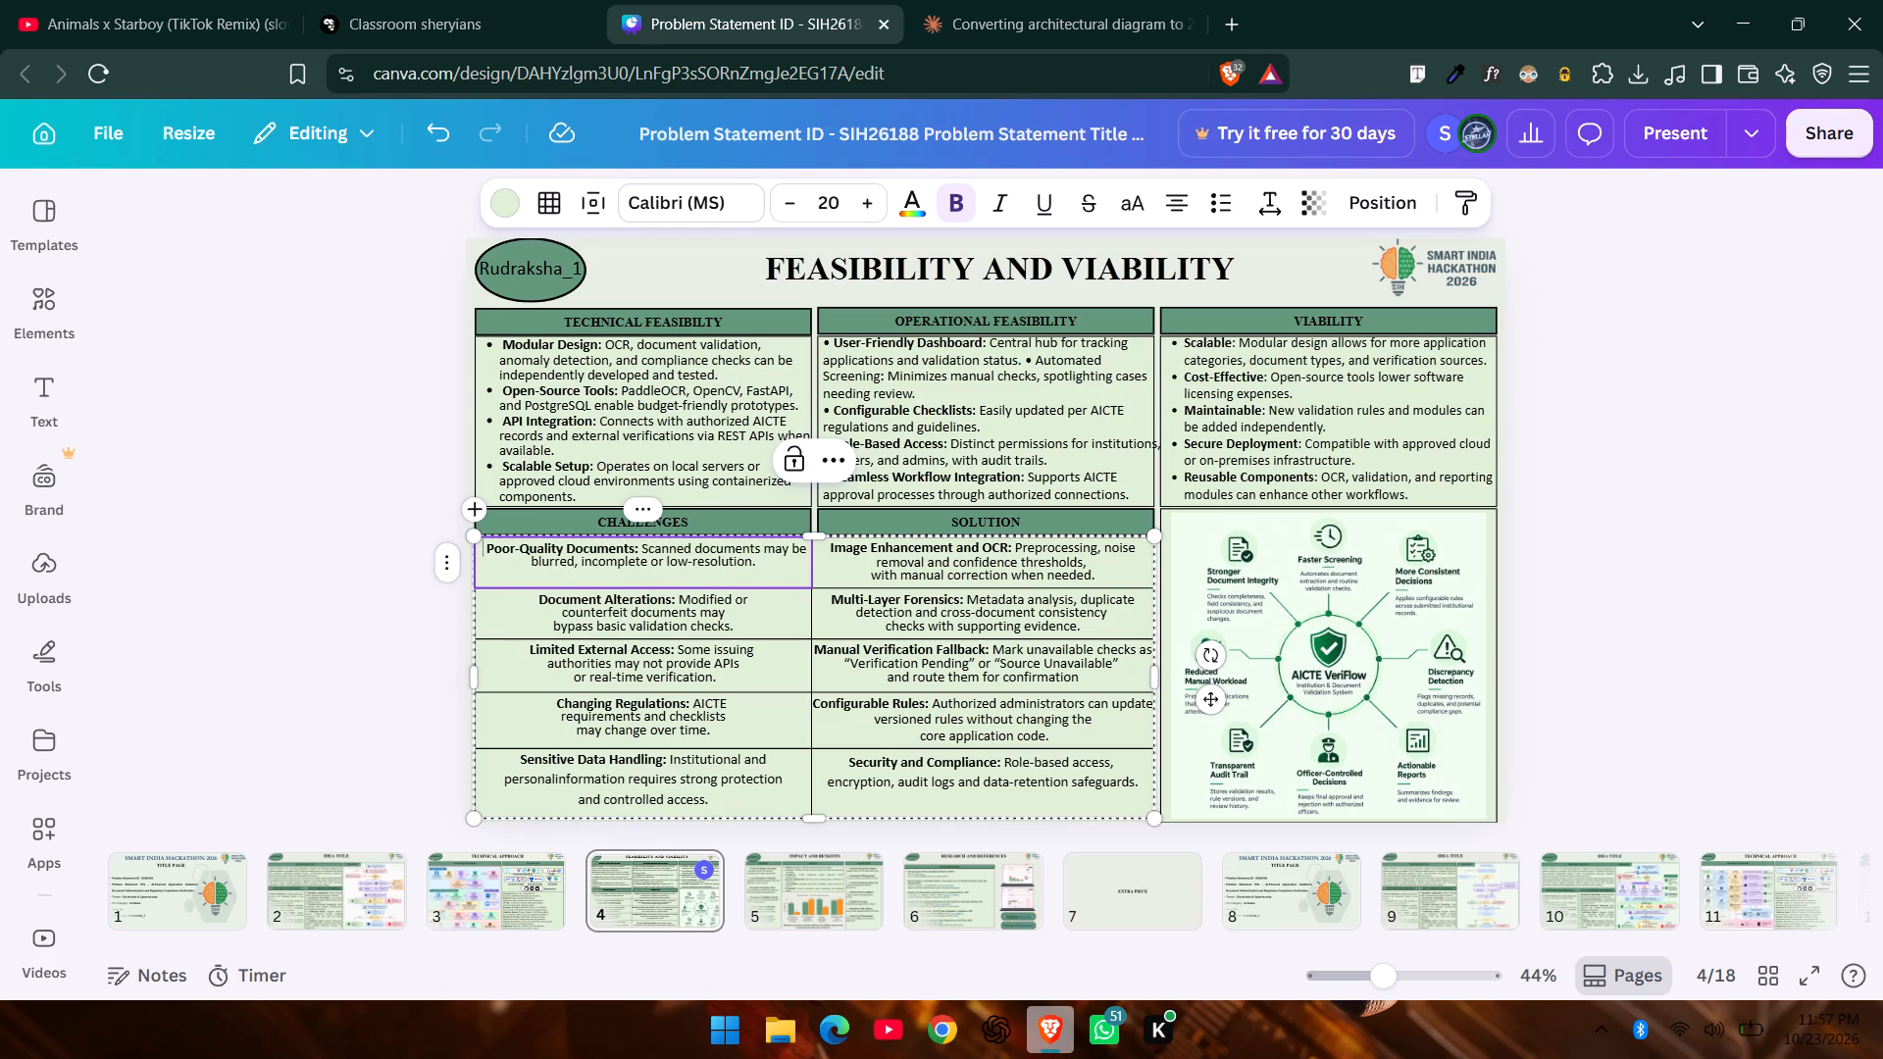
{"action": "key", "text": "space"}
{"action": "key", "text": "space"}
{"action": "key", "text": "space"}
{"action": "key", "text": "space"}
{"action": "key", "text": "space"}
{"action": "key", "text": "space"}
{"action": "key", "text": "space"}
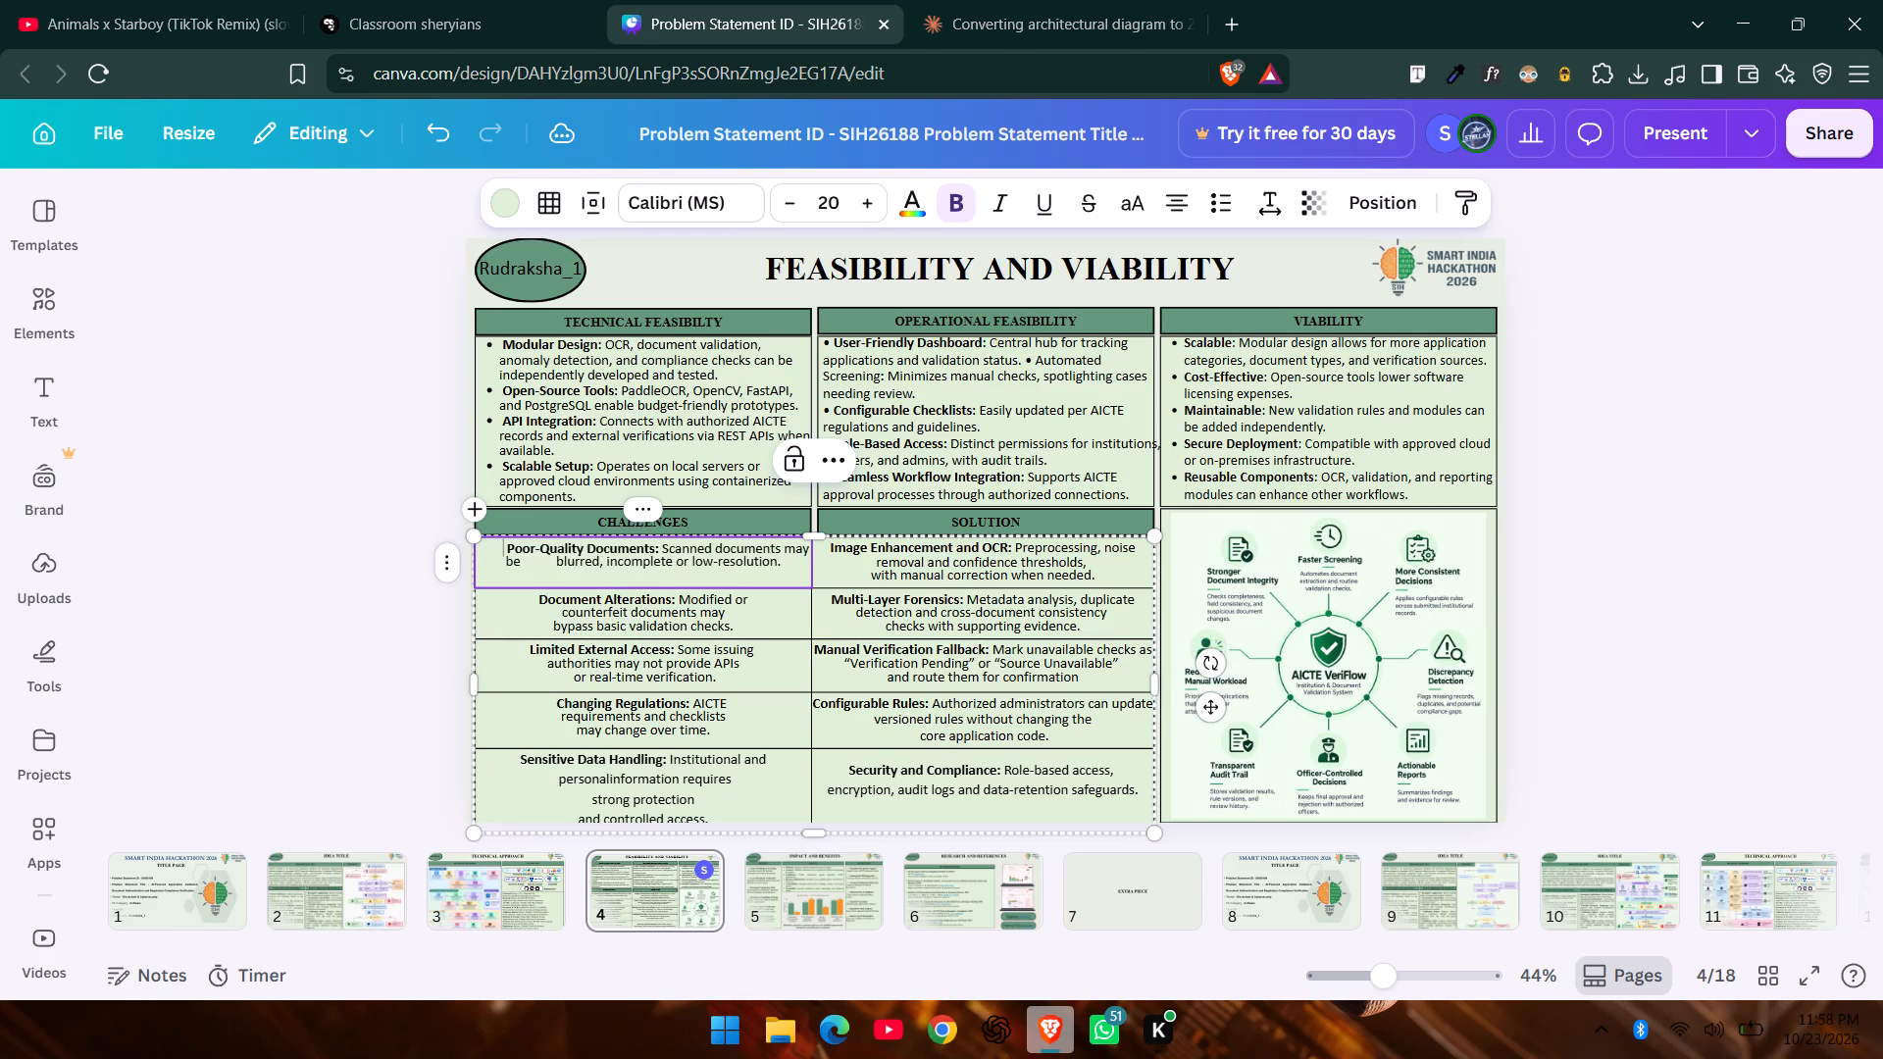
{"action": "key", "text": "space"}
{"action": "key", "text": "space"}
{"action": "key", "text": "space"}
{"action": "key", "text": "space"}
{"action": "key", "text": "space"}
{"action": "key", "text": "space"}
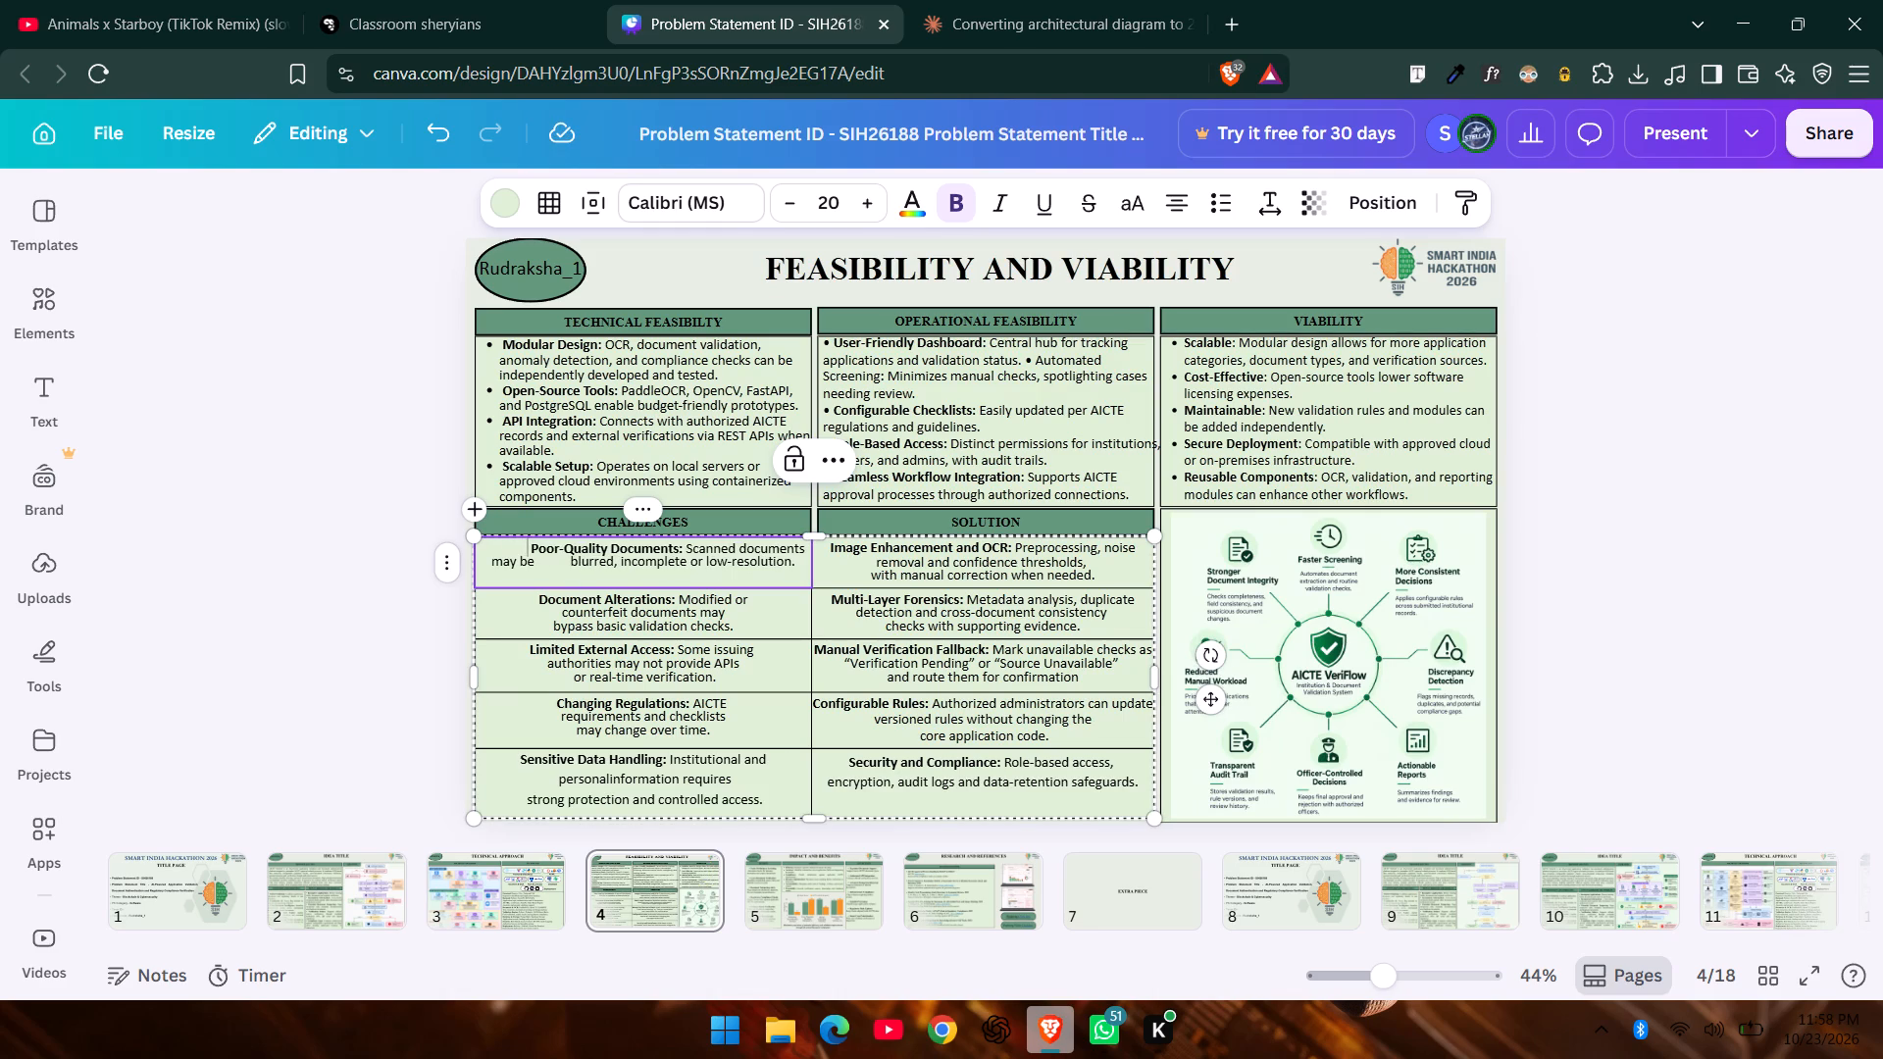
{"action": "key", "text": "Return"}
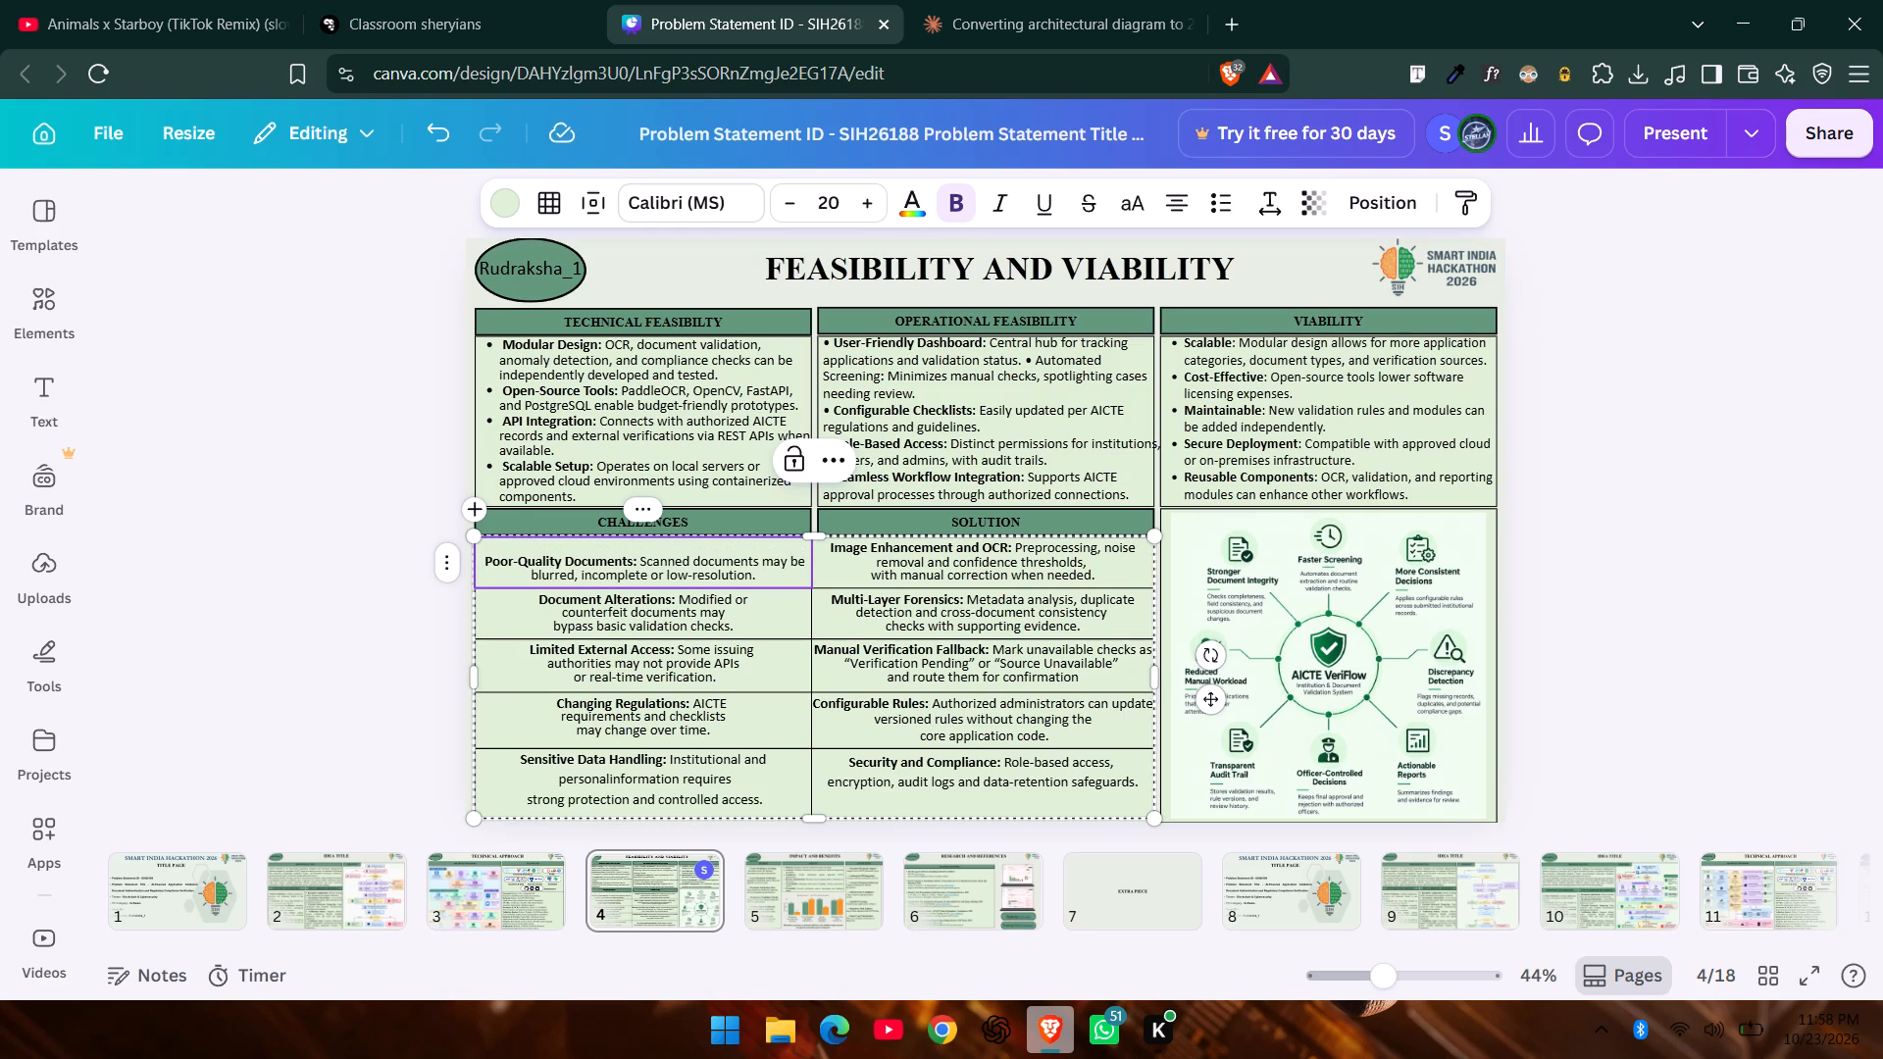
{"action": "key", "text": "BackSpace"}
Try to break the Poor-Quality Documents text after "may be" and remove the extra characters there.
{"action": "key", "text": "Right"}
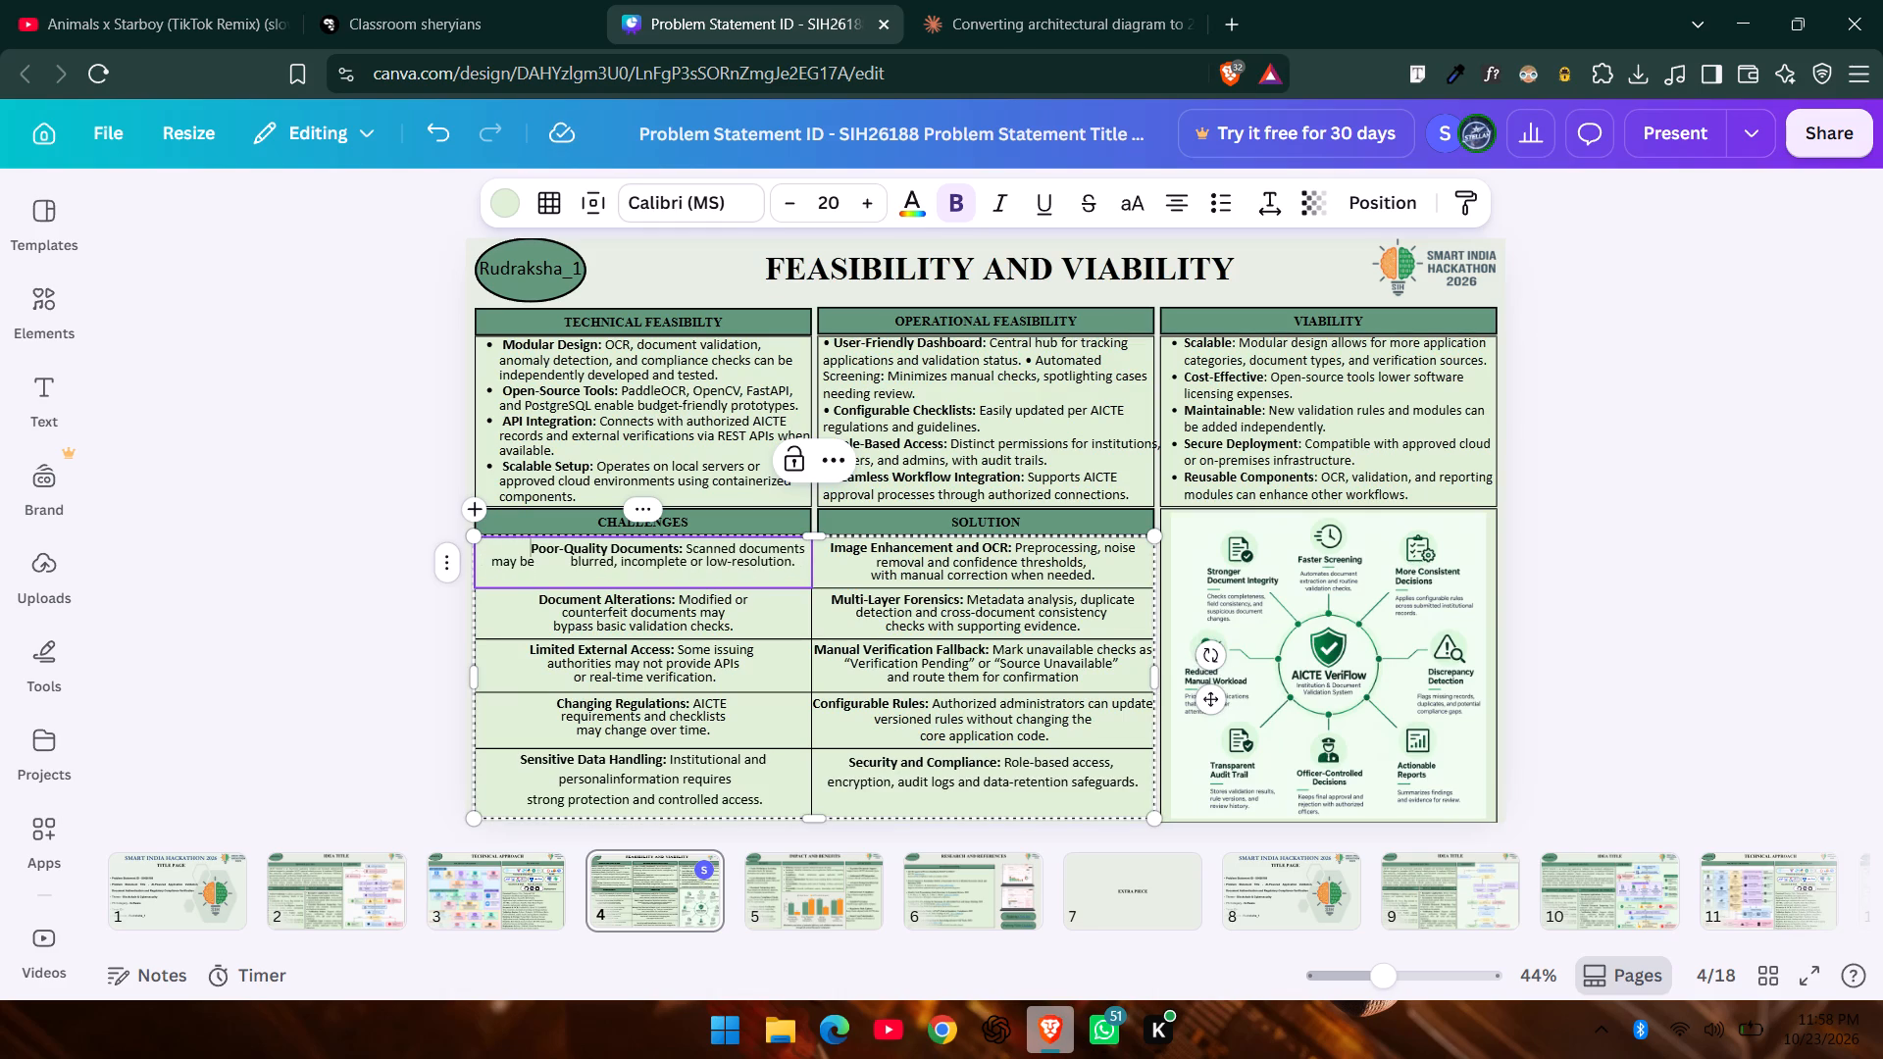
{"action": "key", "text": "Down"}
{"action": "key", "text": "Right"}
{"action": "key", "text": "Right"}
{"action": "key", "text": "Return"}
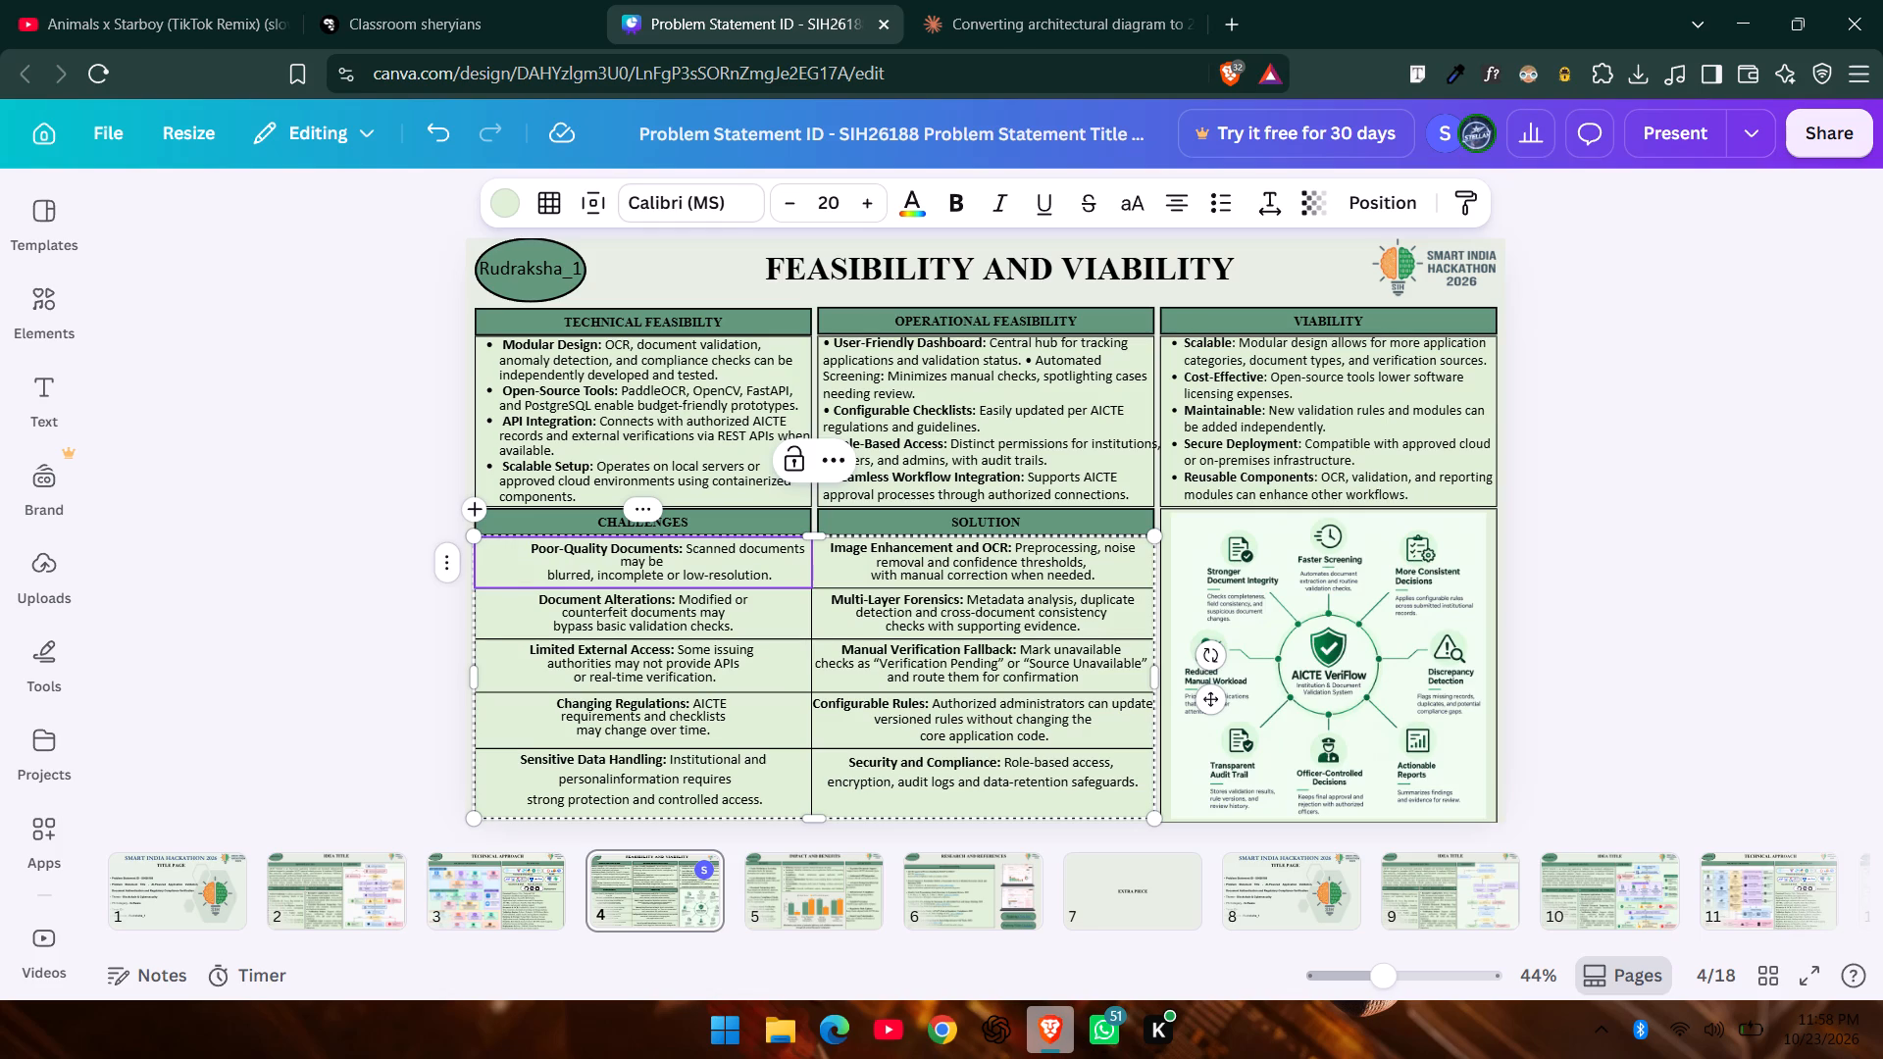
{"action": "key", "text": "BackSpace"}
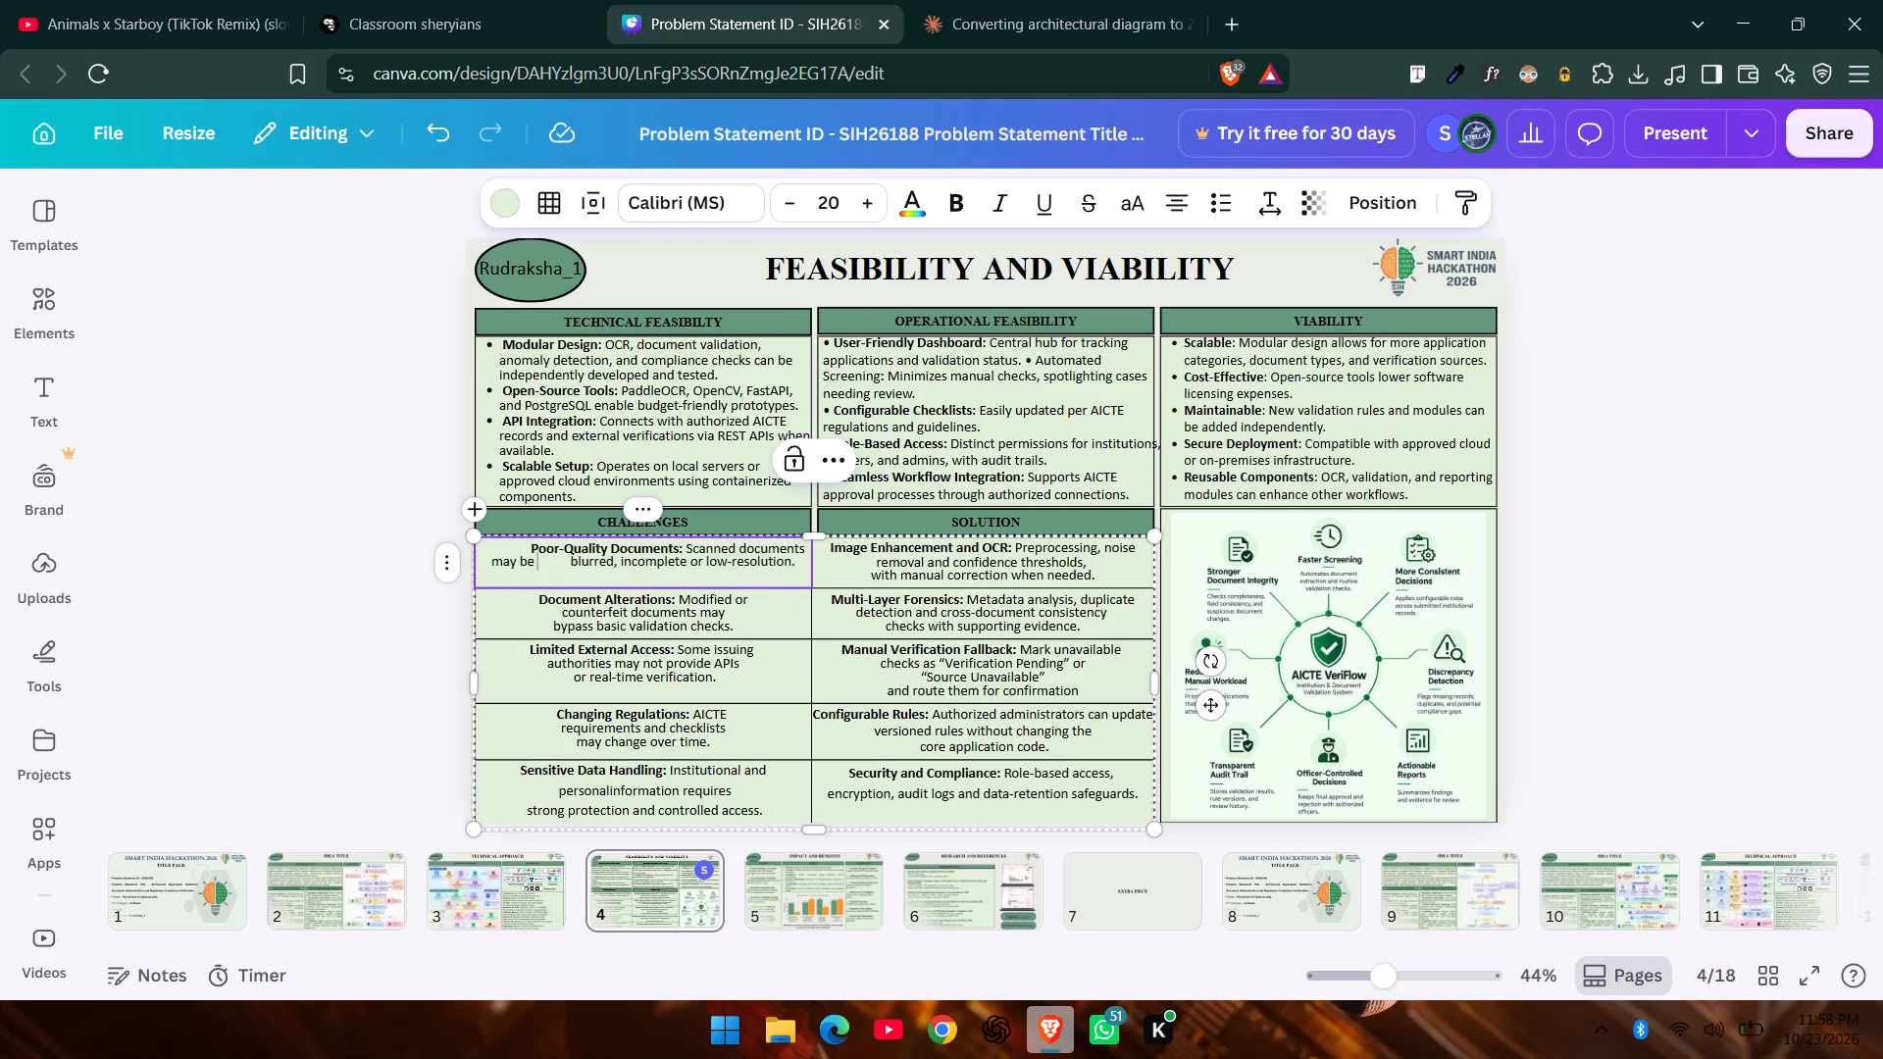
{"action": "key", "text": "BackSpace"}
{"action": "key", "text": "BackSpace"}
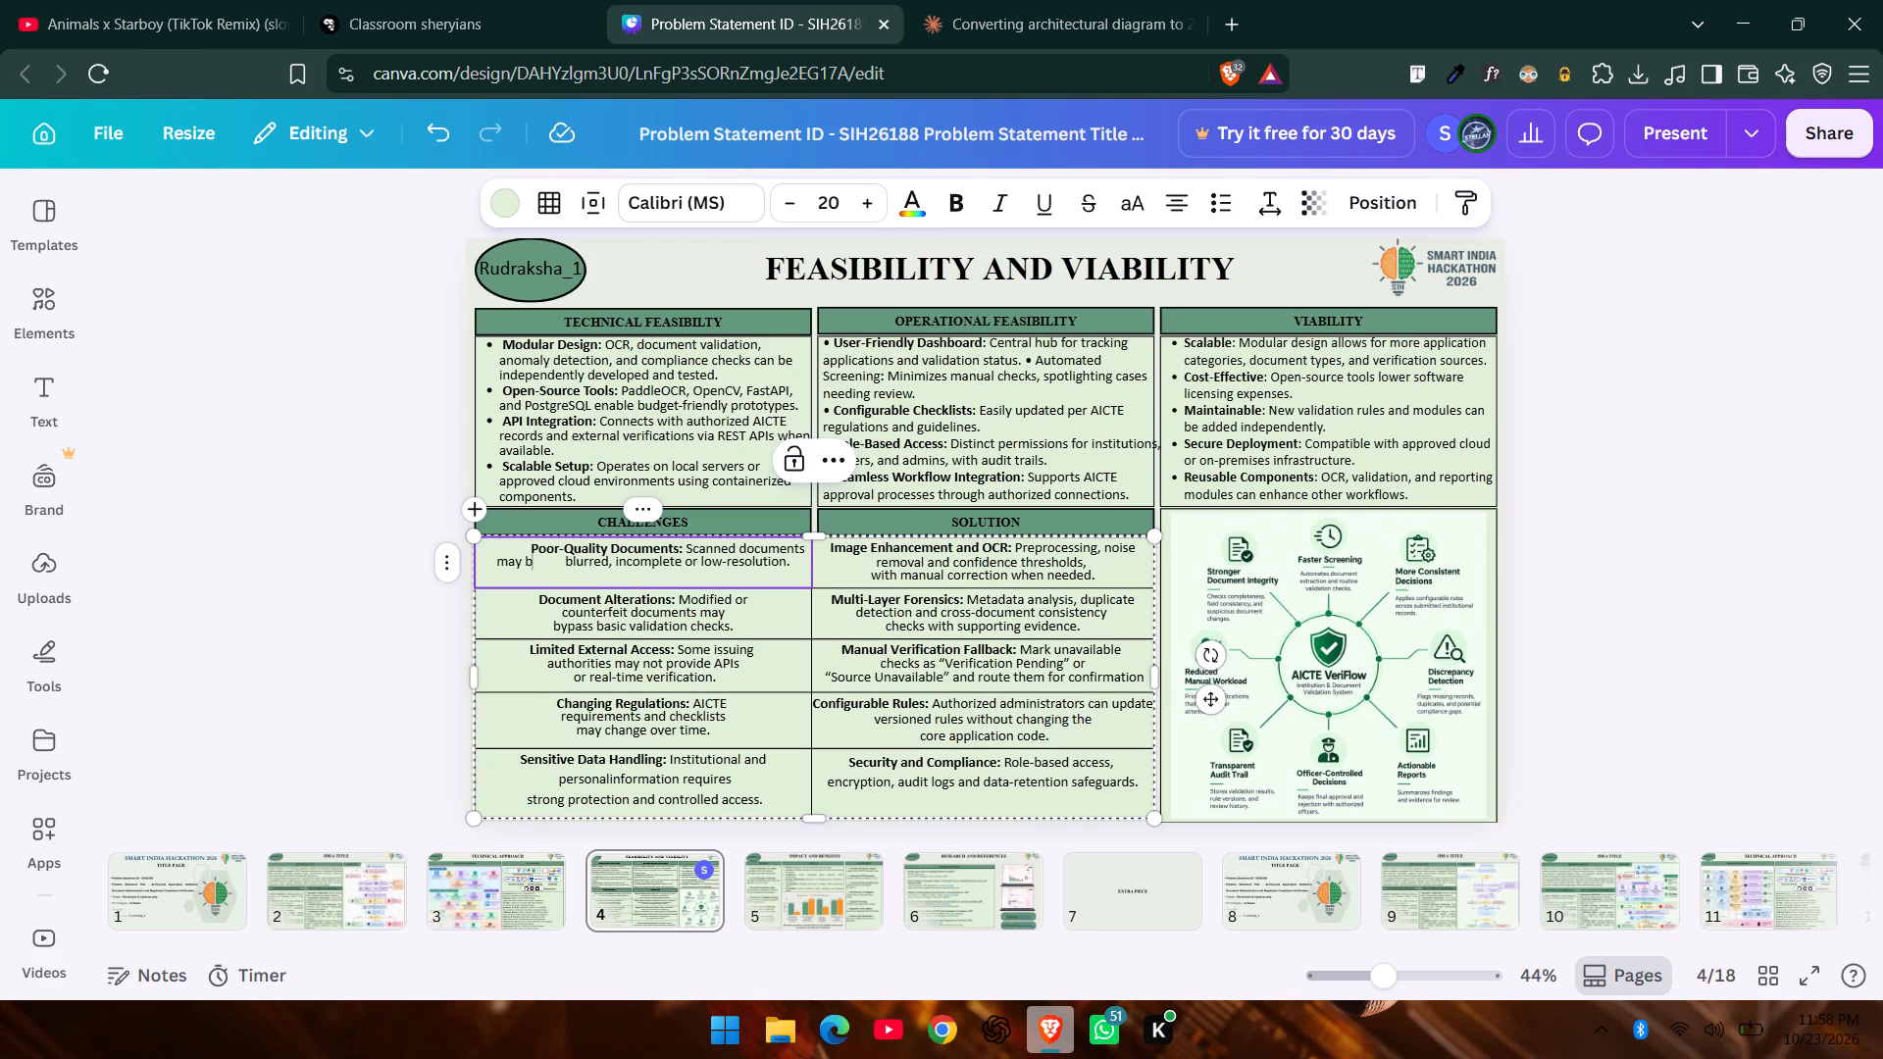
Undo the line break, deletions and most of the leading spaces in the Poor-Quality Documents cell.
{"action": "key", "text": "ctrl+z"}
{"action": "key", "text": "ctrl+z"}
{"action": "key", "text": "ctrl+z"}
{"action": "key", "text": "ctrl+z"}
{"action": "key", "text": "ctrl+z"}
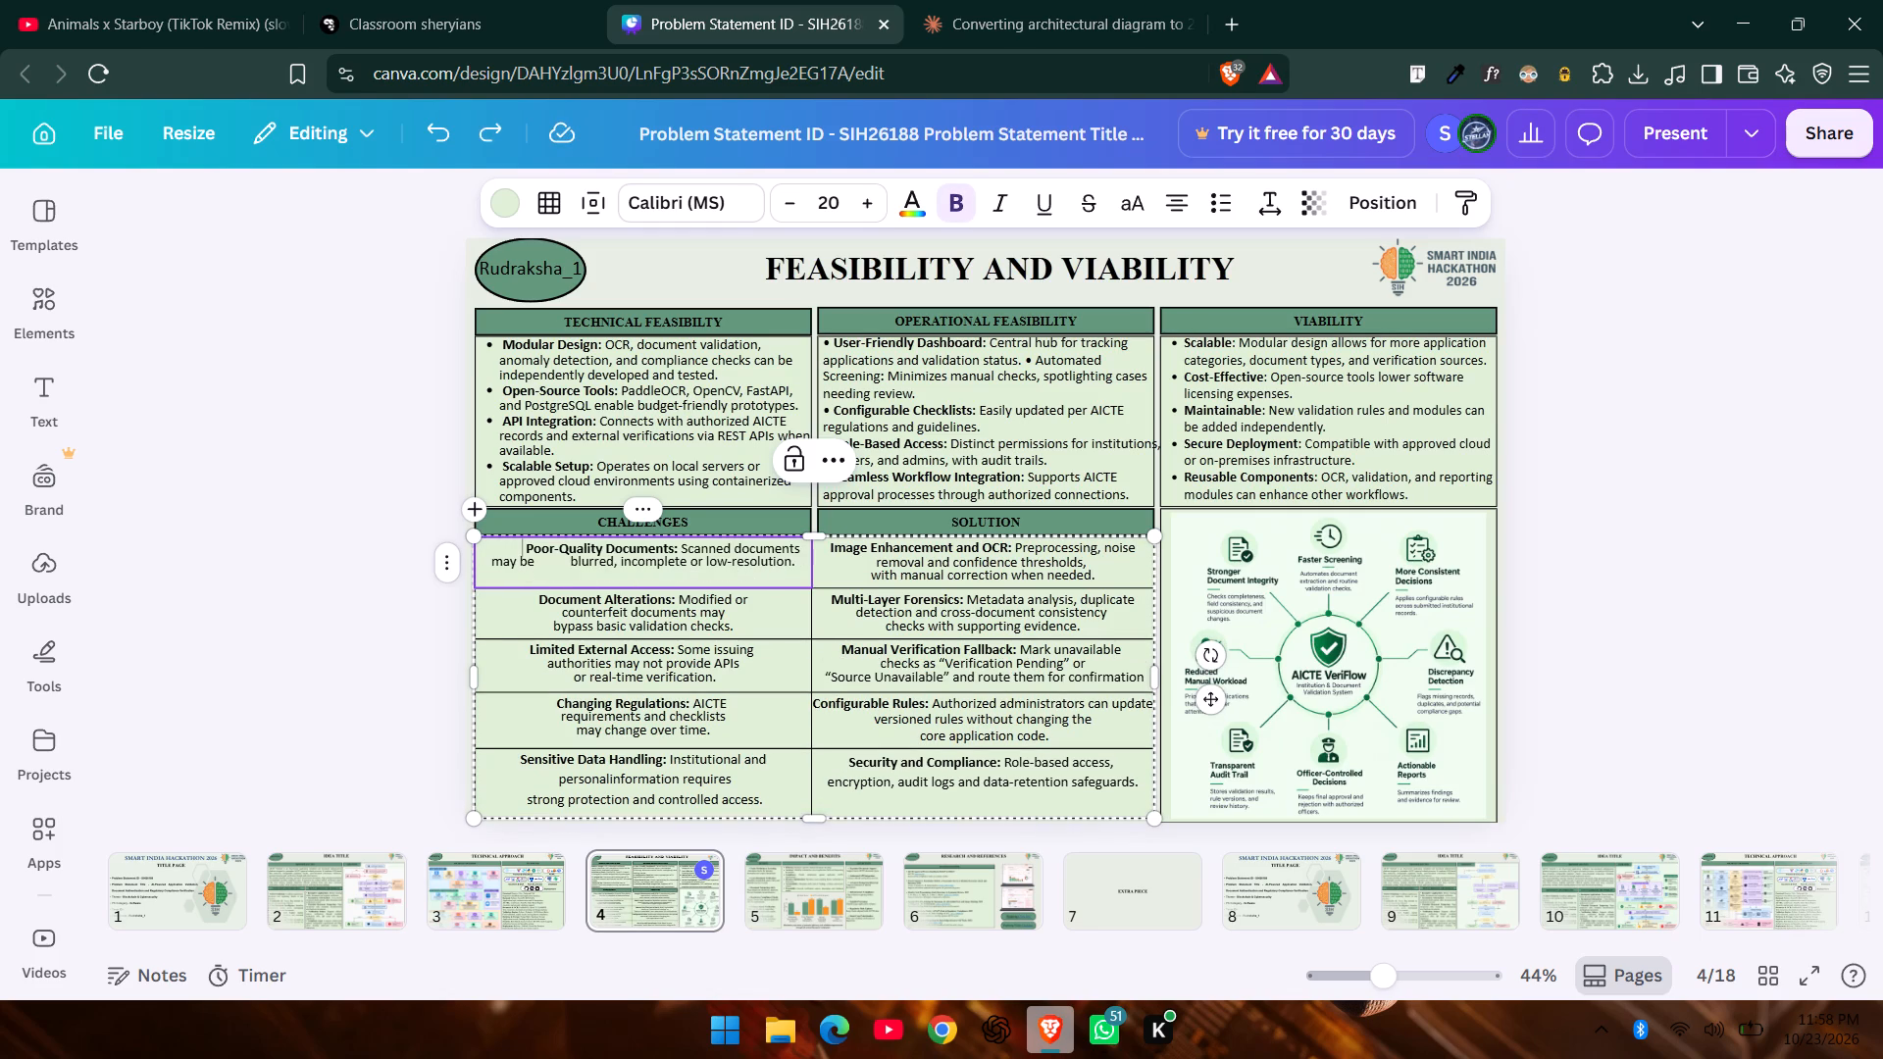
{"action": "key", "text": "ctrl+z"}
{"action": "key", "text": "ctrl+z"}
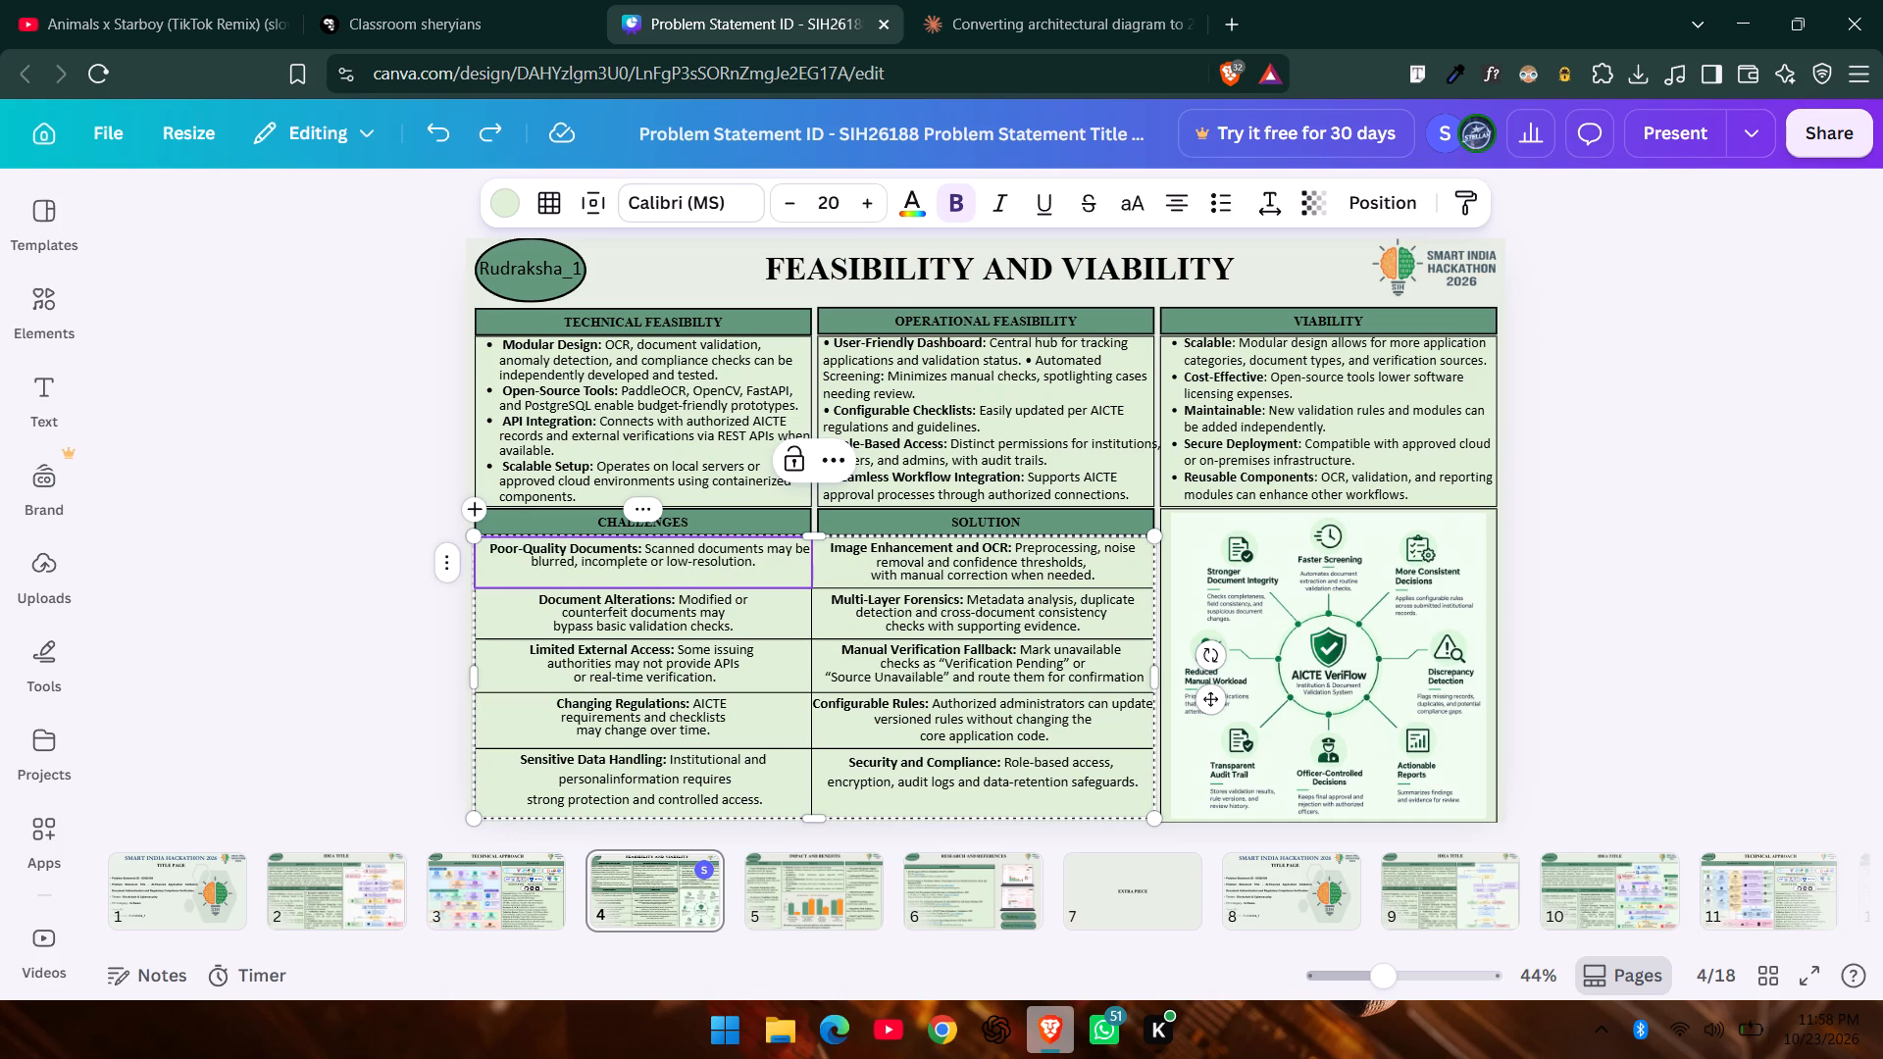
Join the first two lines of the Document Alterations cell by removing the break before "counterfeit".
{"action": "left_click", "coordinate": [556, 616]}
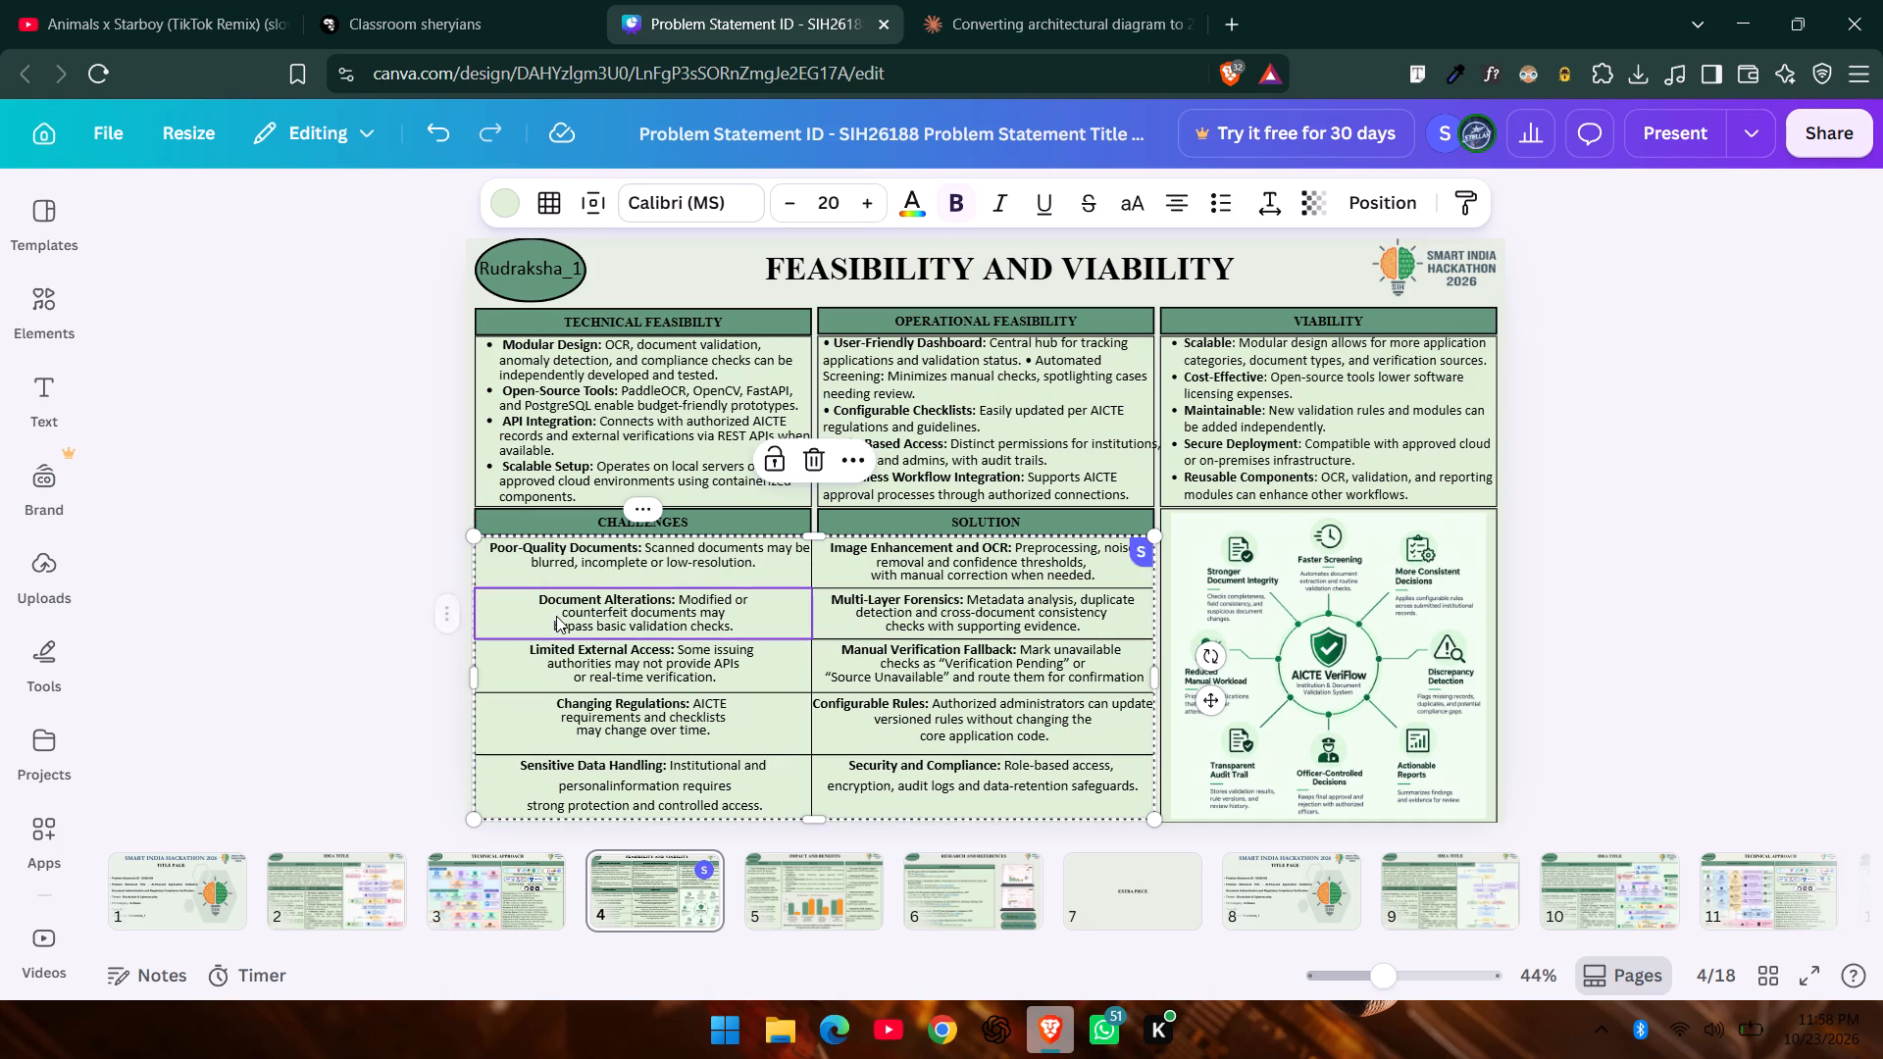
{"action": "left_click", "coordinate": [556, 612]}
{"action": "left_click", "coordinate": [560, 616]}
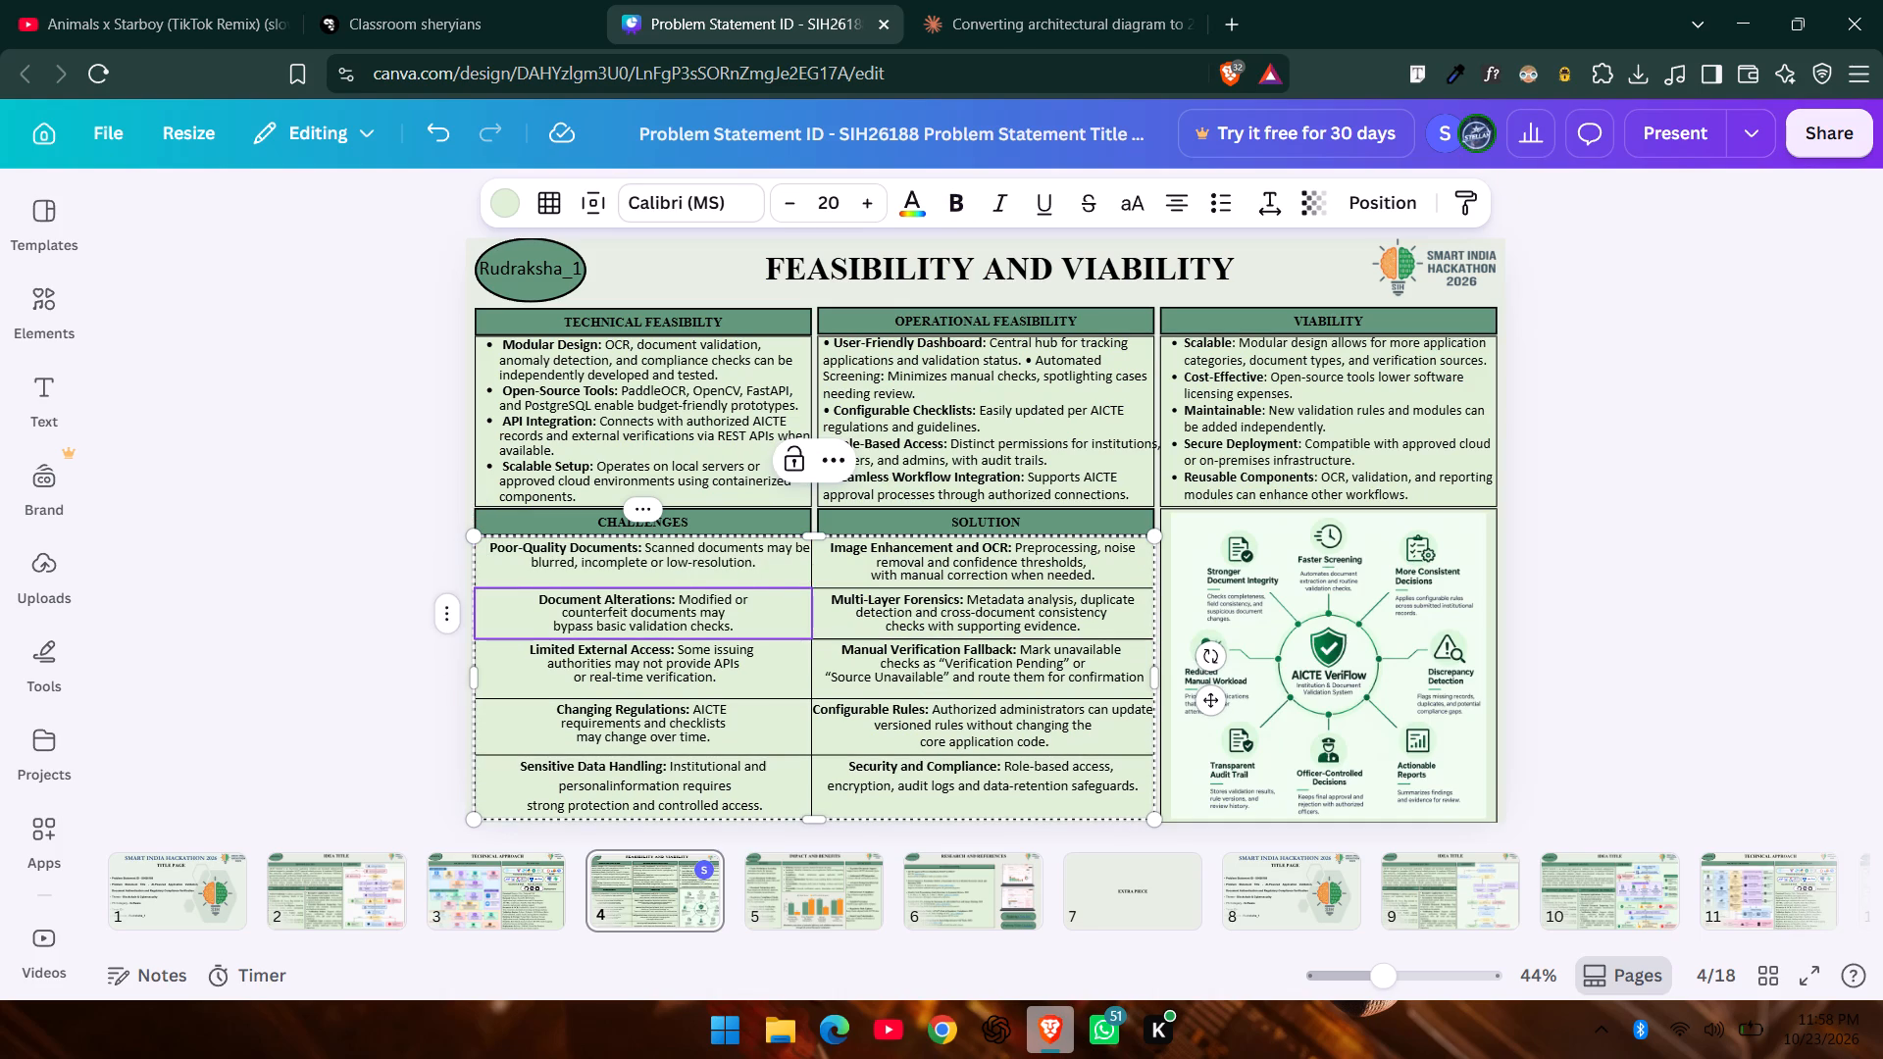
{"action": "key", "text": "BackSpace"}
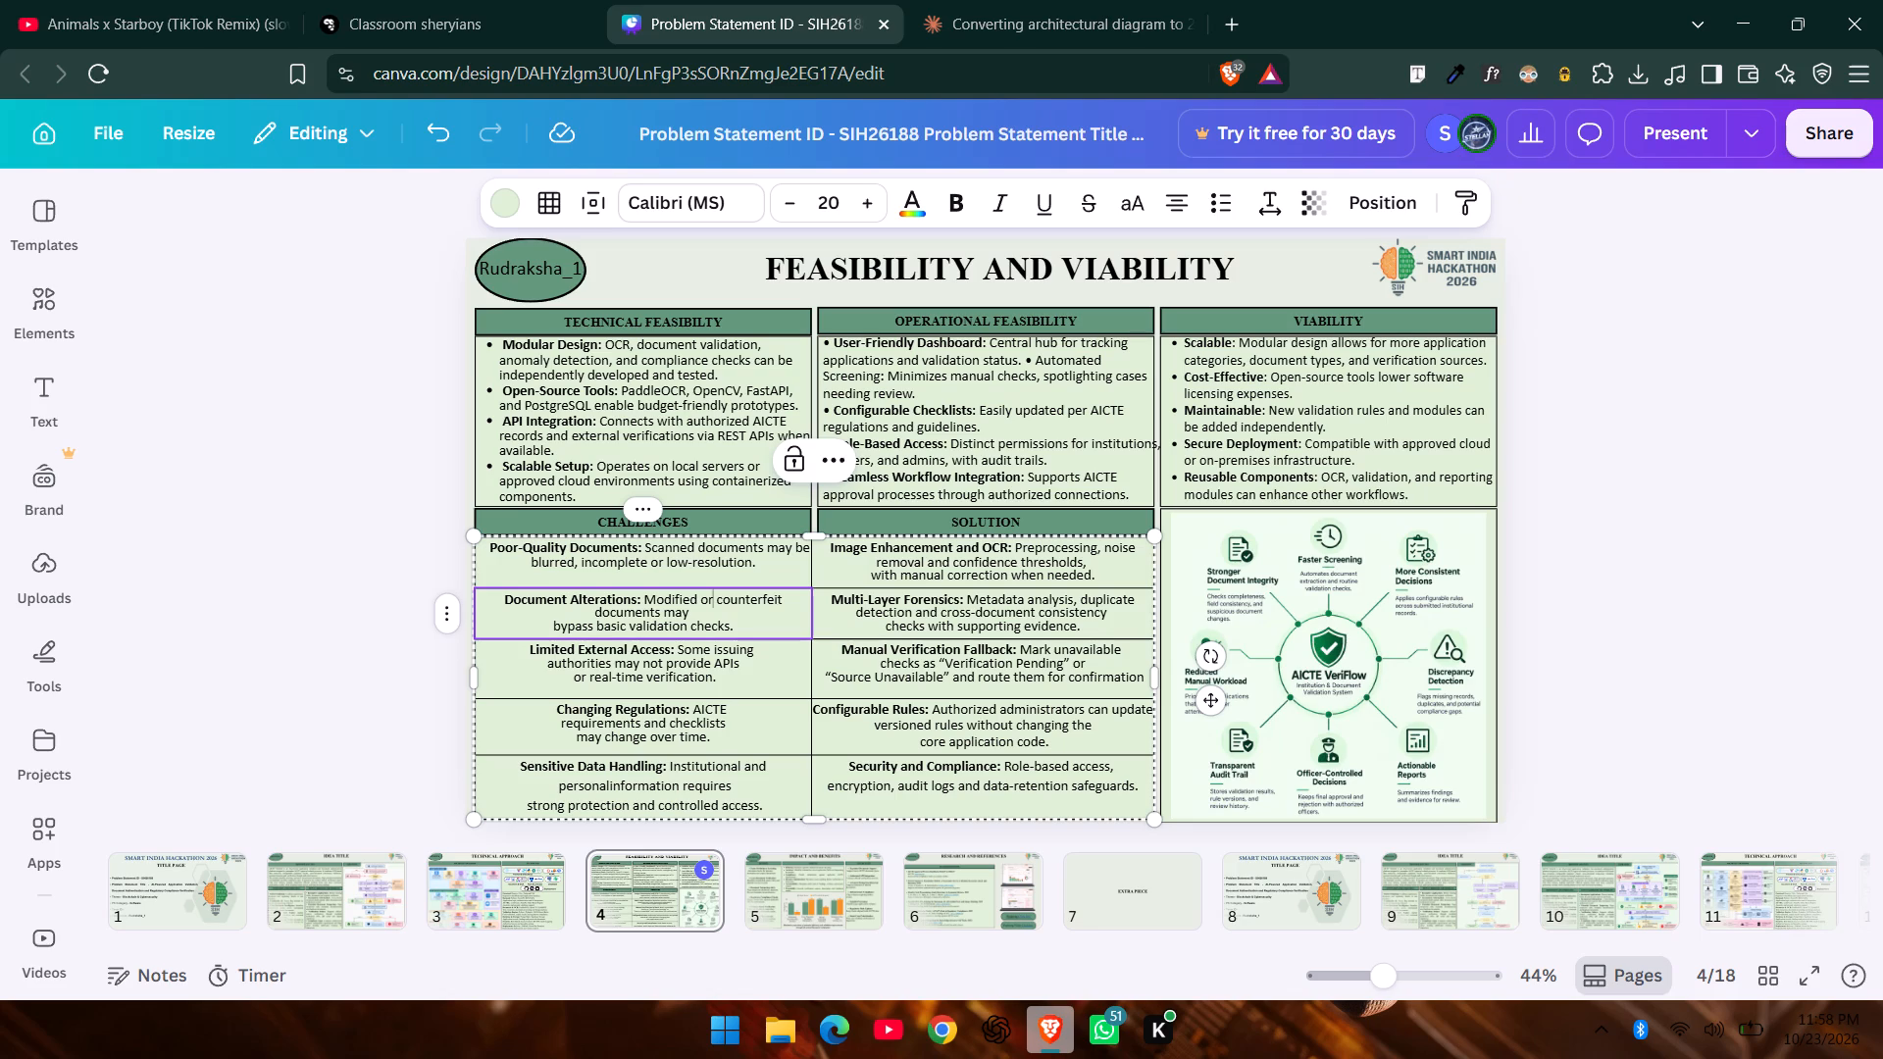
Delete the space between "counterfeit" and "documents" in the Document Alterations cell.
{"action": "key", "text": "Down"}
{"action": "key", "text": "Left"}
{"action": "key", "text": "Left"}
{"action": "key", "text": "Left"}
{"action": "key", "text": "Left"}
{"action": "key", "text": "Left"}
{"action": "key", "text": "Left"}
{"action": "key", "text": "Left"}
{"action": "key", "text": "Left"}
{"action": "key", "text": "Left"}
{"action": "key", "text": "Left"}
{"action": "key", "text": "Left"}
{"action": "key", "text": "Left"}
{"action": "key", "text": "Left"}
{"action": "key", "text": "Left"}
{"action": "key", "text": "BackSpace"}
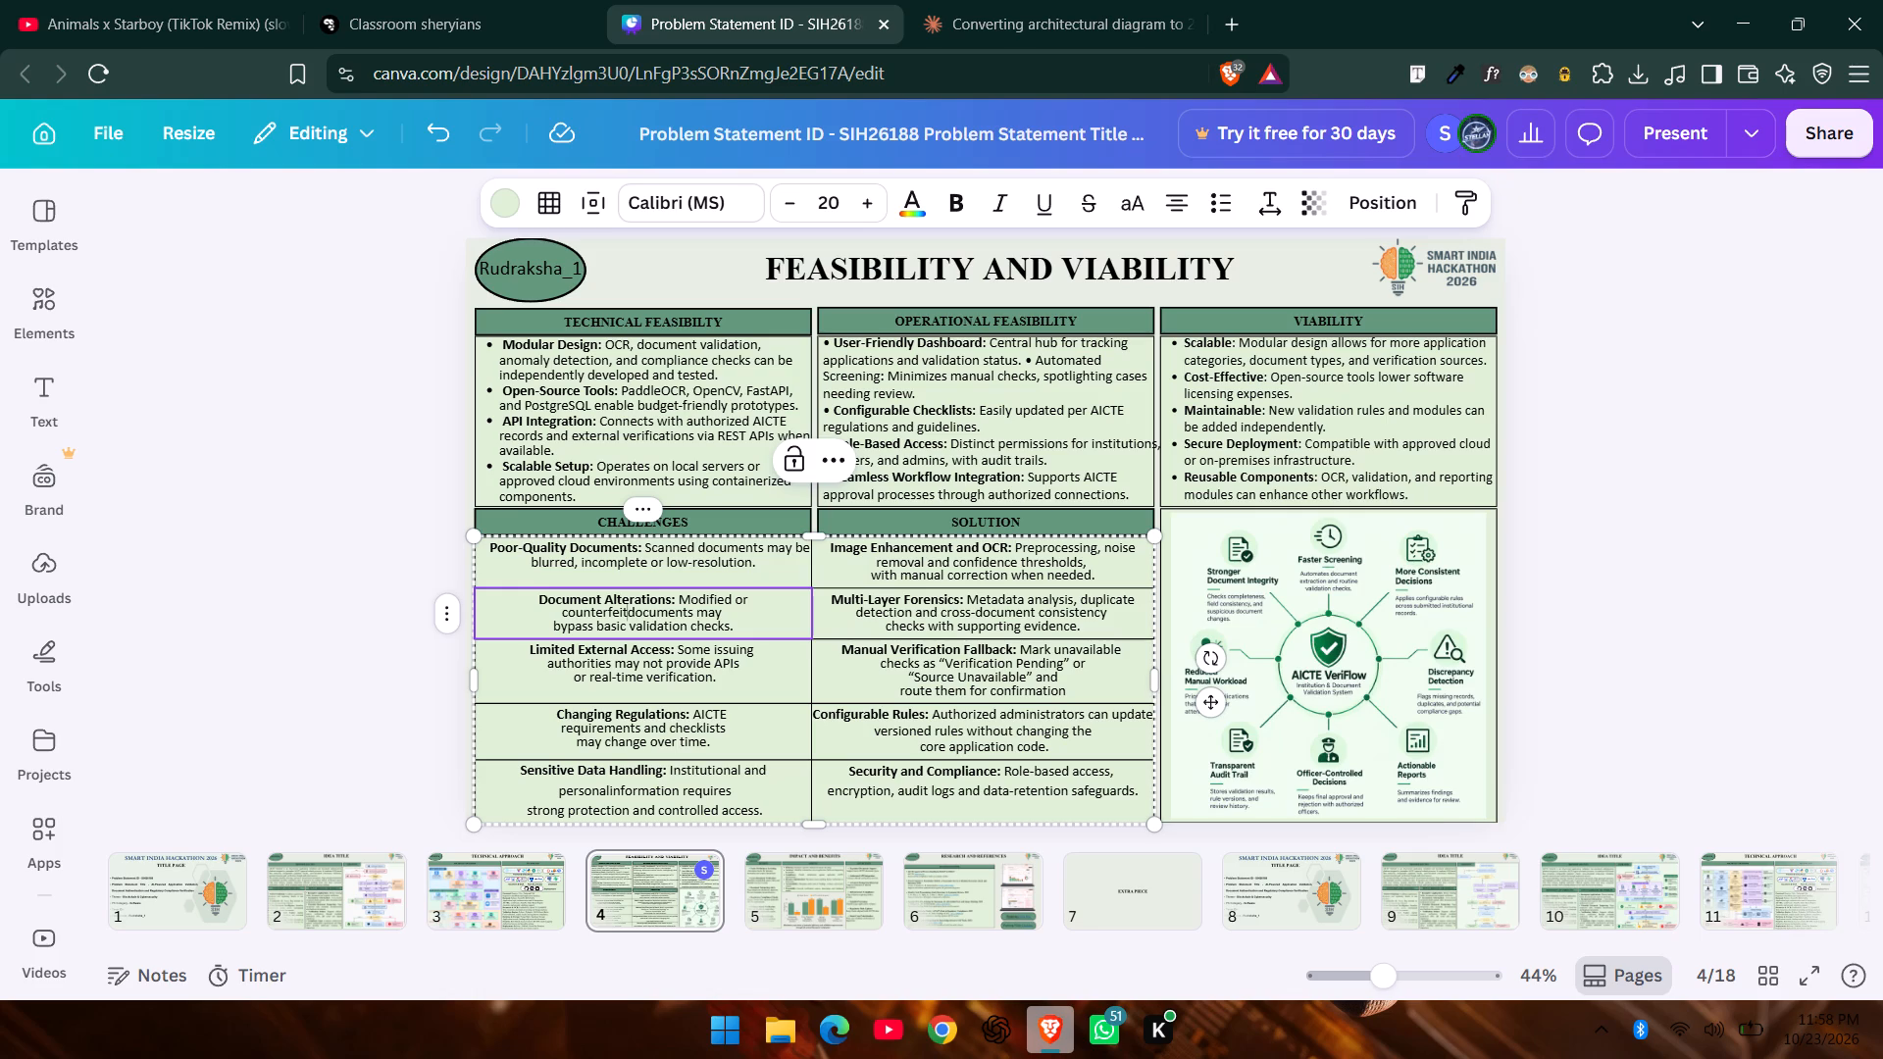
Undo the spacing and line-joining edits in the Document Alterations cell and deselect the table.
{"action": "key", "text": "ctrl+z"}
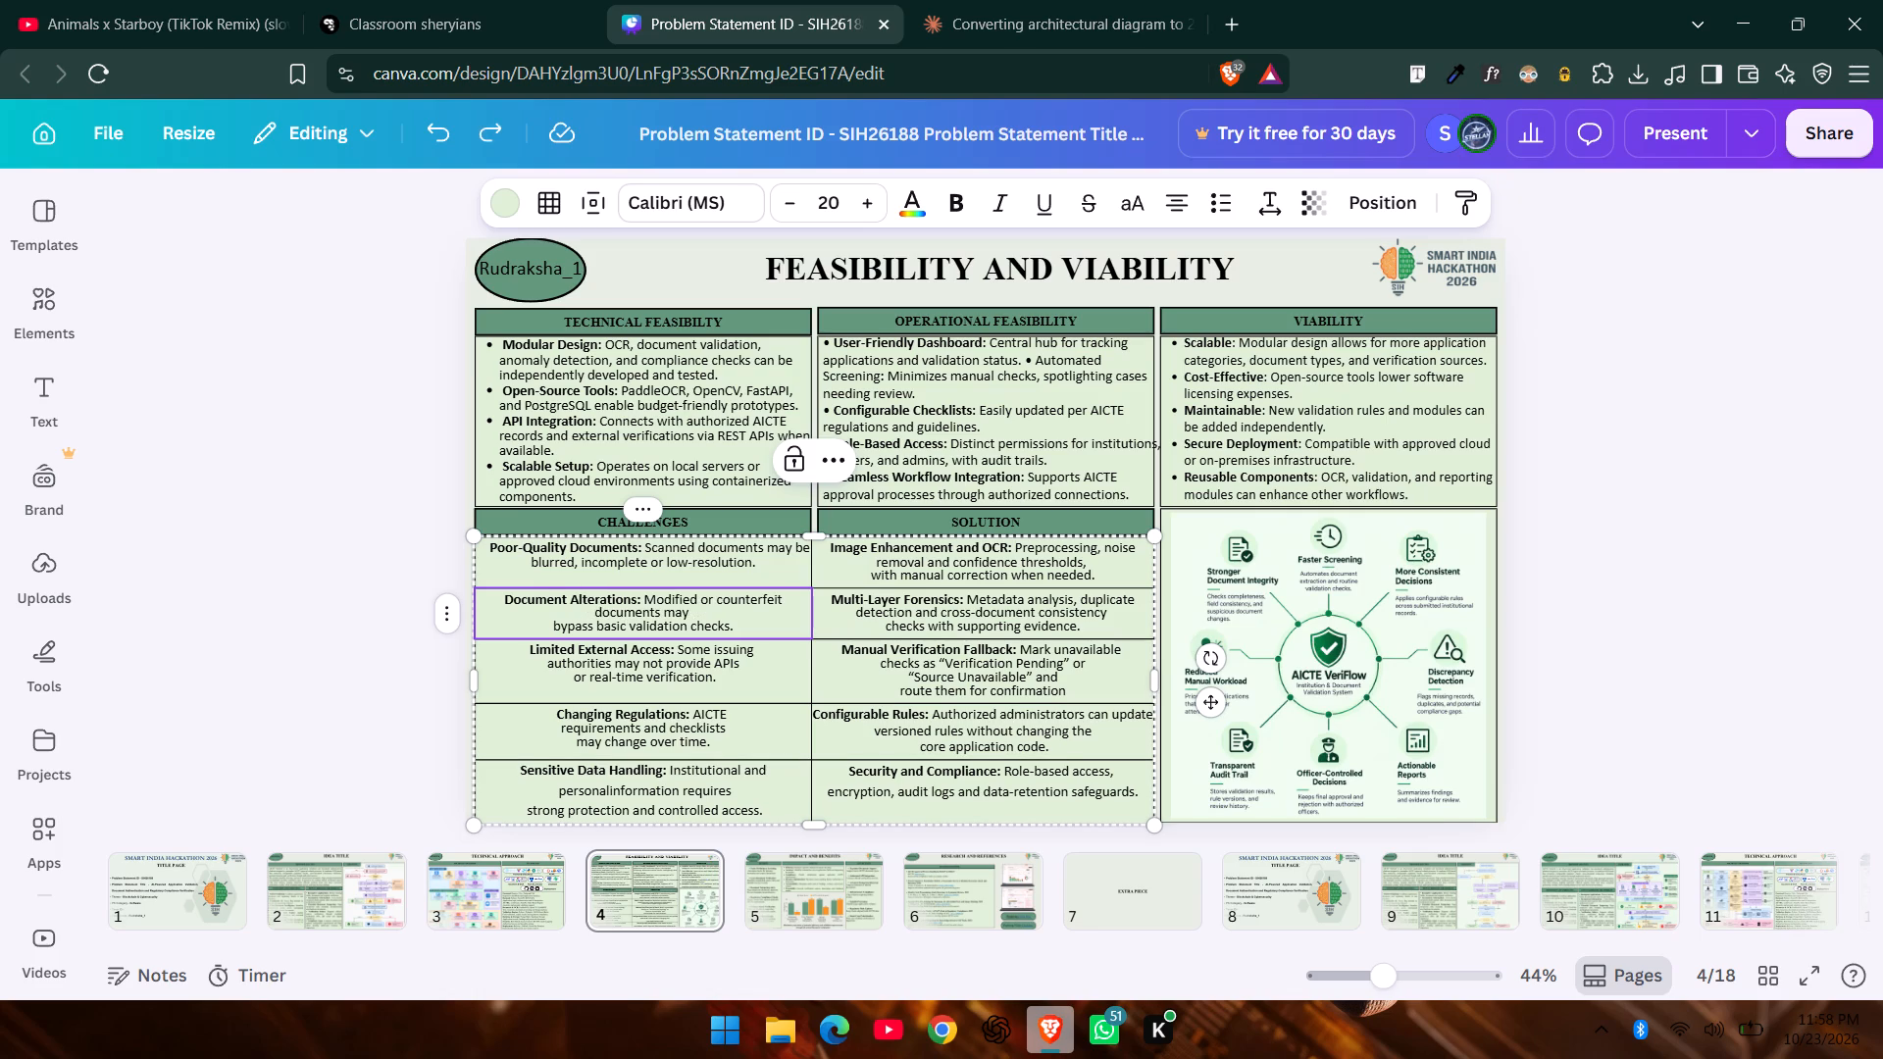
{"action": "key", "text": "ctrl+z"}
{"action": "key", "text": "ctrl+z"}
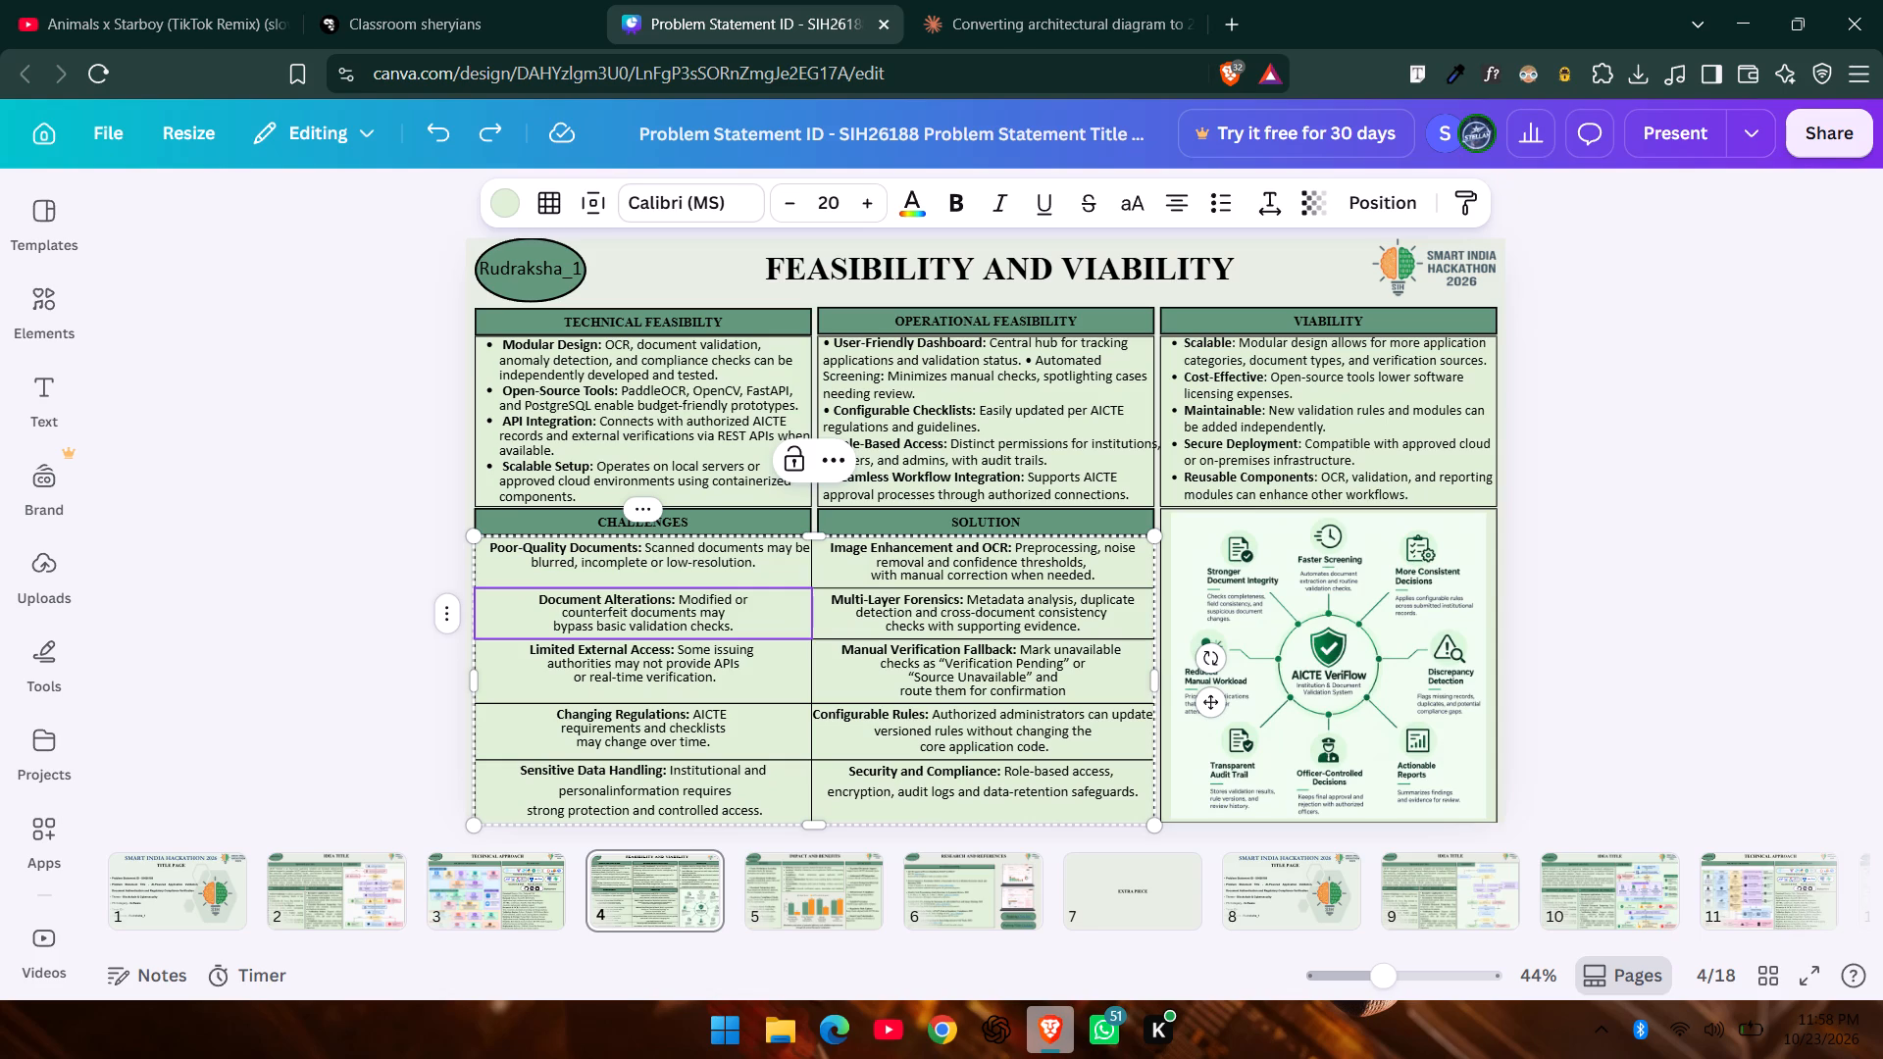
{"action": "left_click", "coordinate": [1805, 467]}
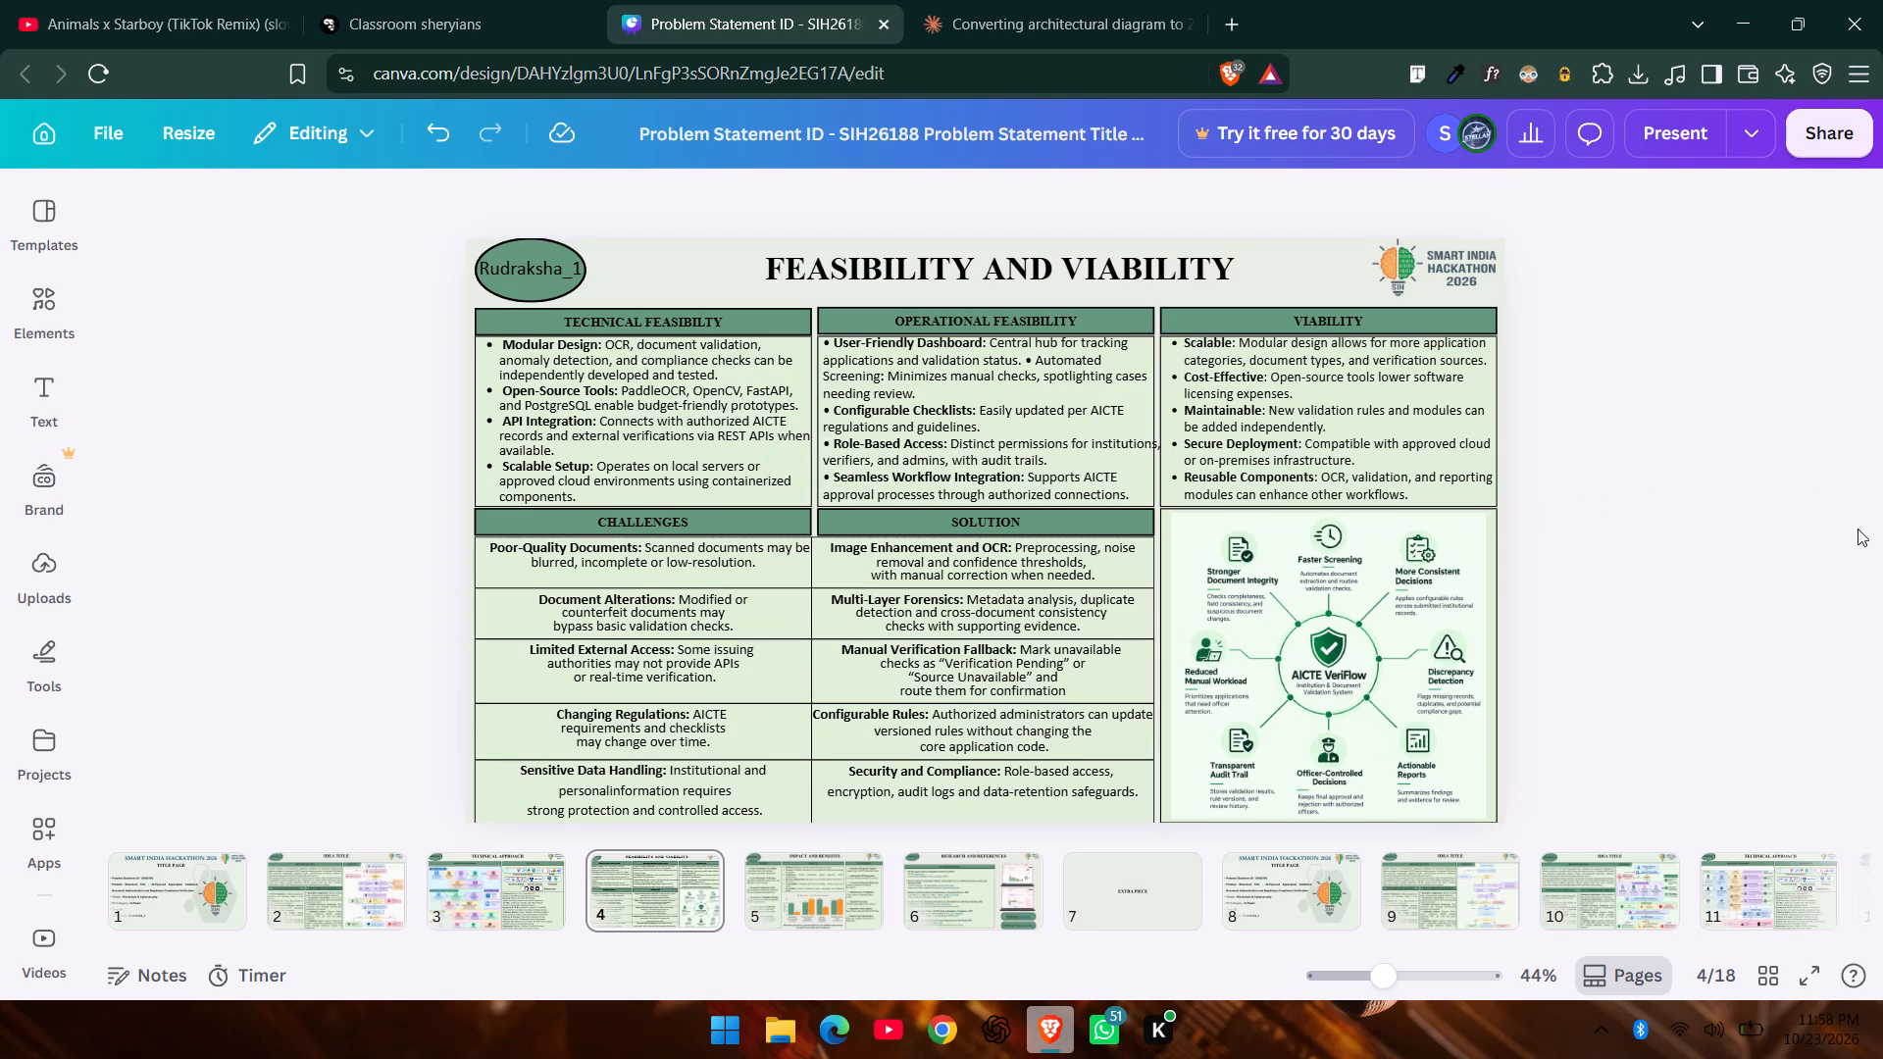
Nudge the Operational Feasibility body text box down by four small increments.
{"action": "left_click", "coordinate": [1066, 405]}
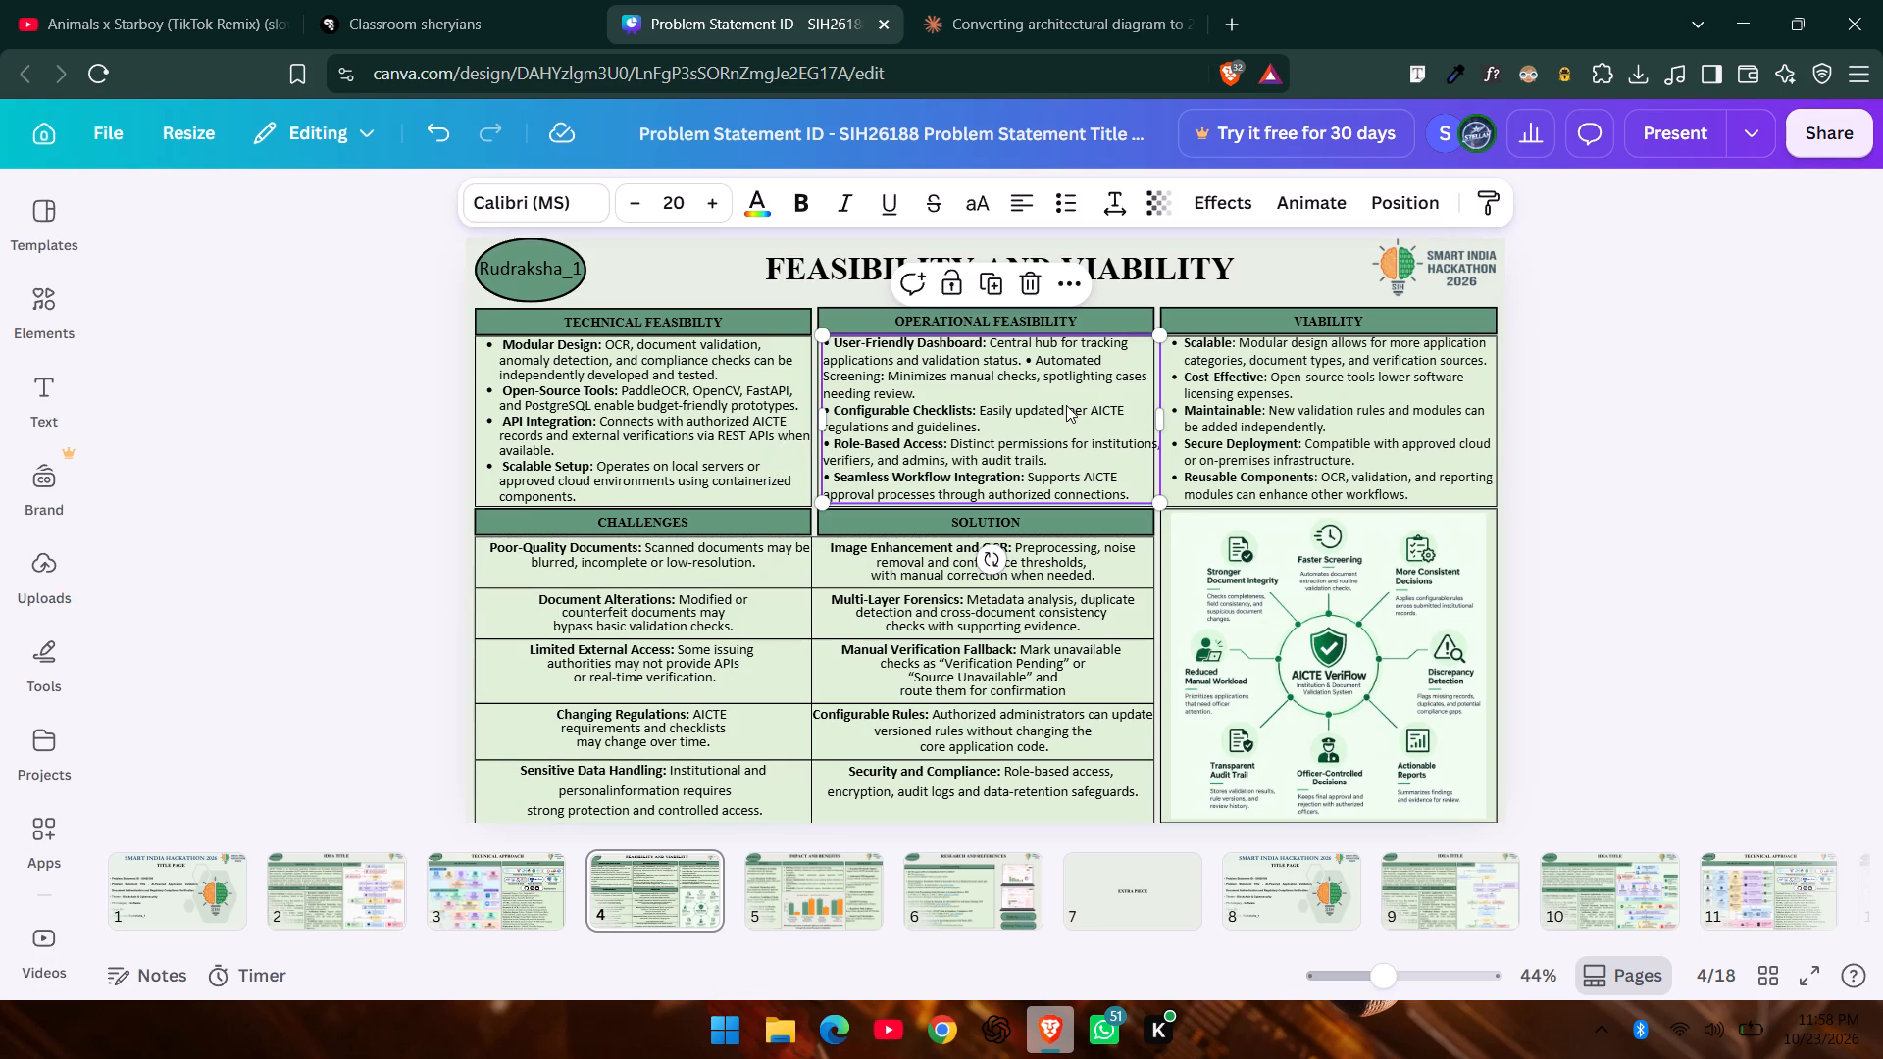
{"action": "key", "text": "Down"}
{"action": "key", "text": "Down"}
{"action": "key", "text": "Down"}
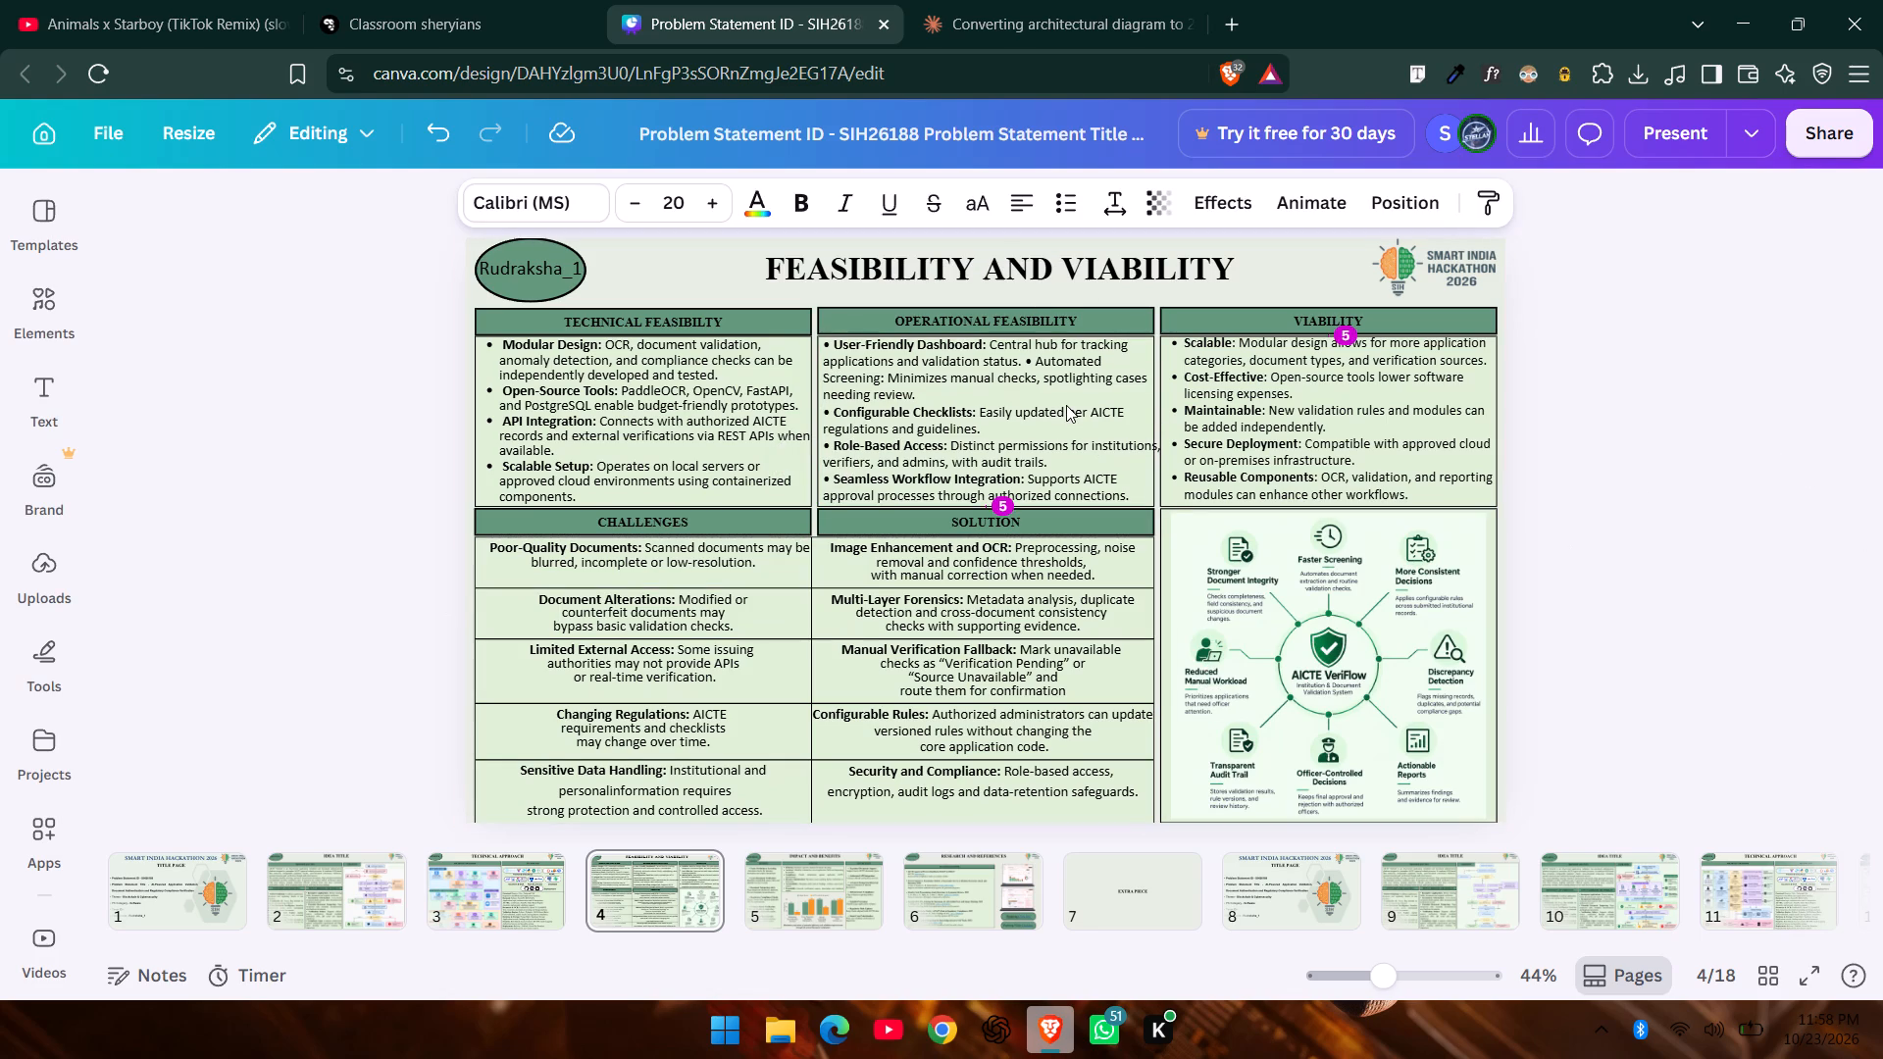
{"action": "key", "text": "Down"}
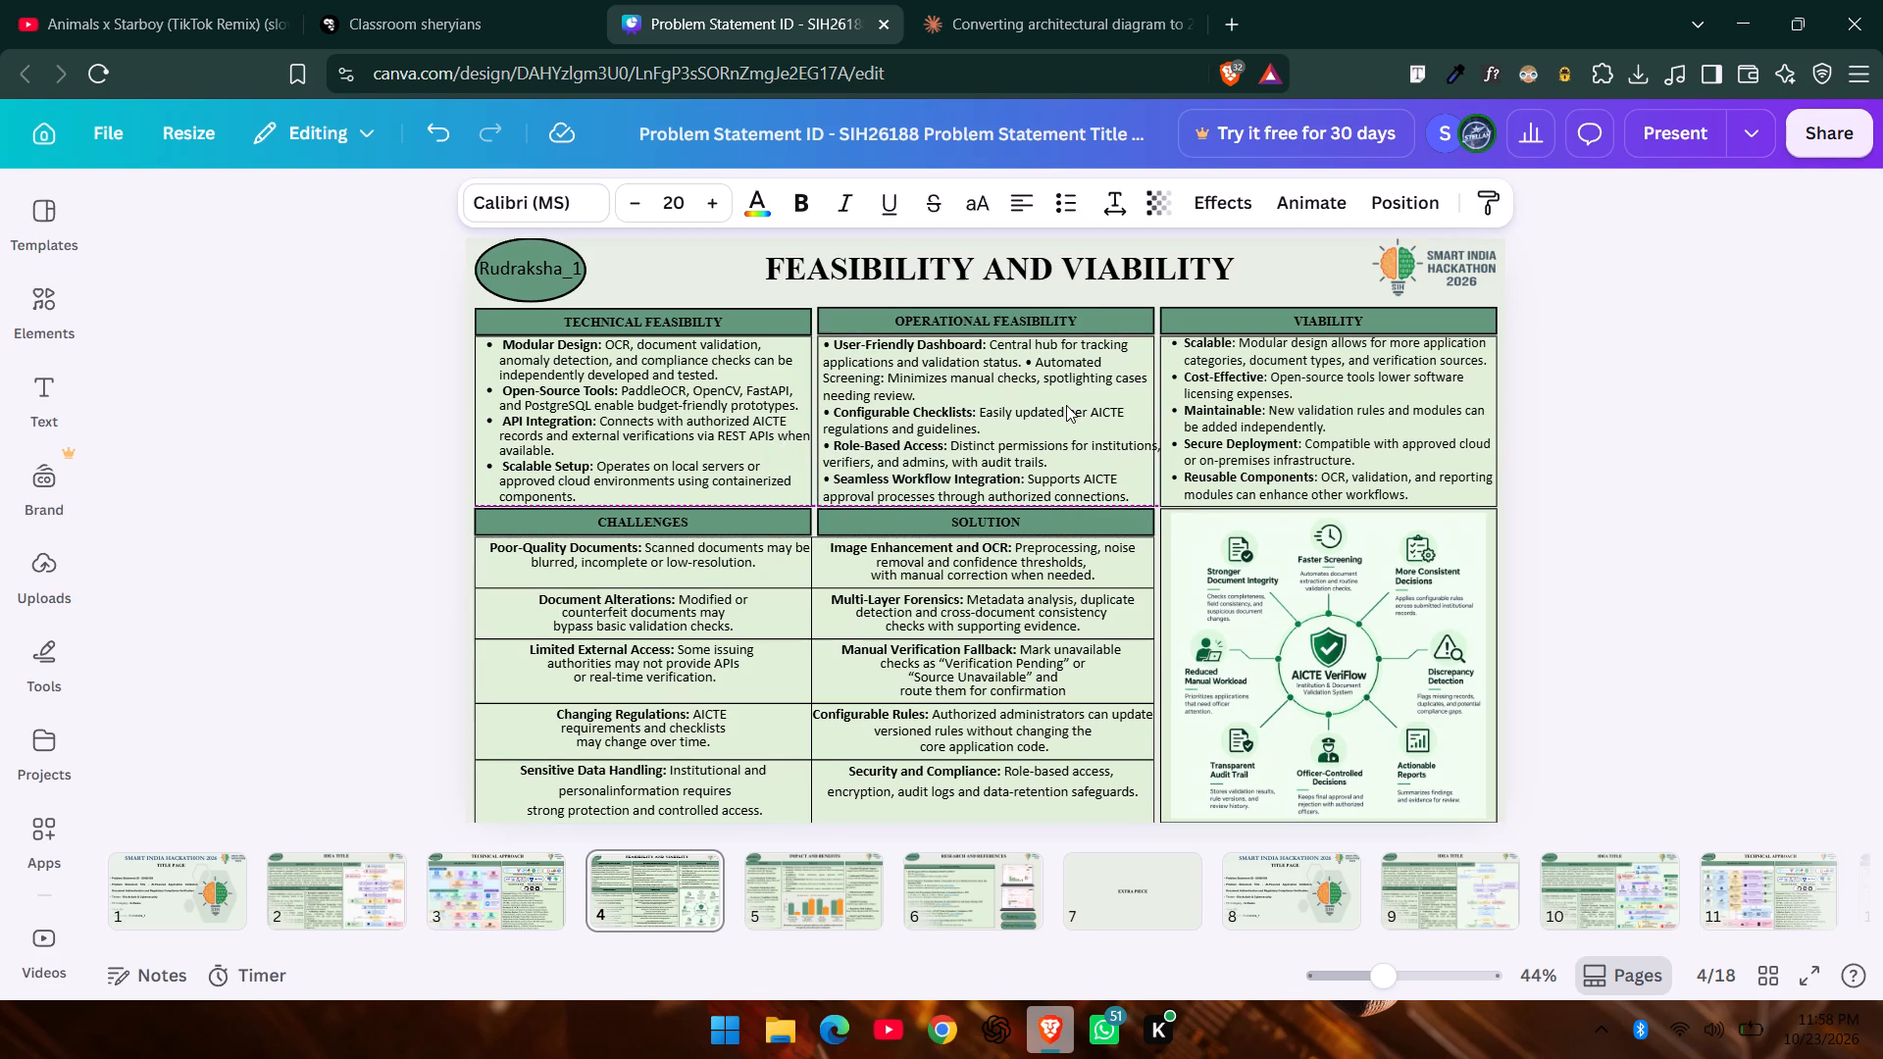
Nudge the Viability body text box down by three small increments and deselect it.
{"action": "left_click", "coordinate": [1252, 409]}
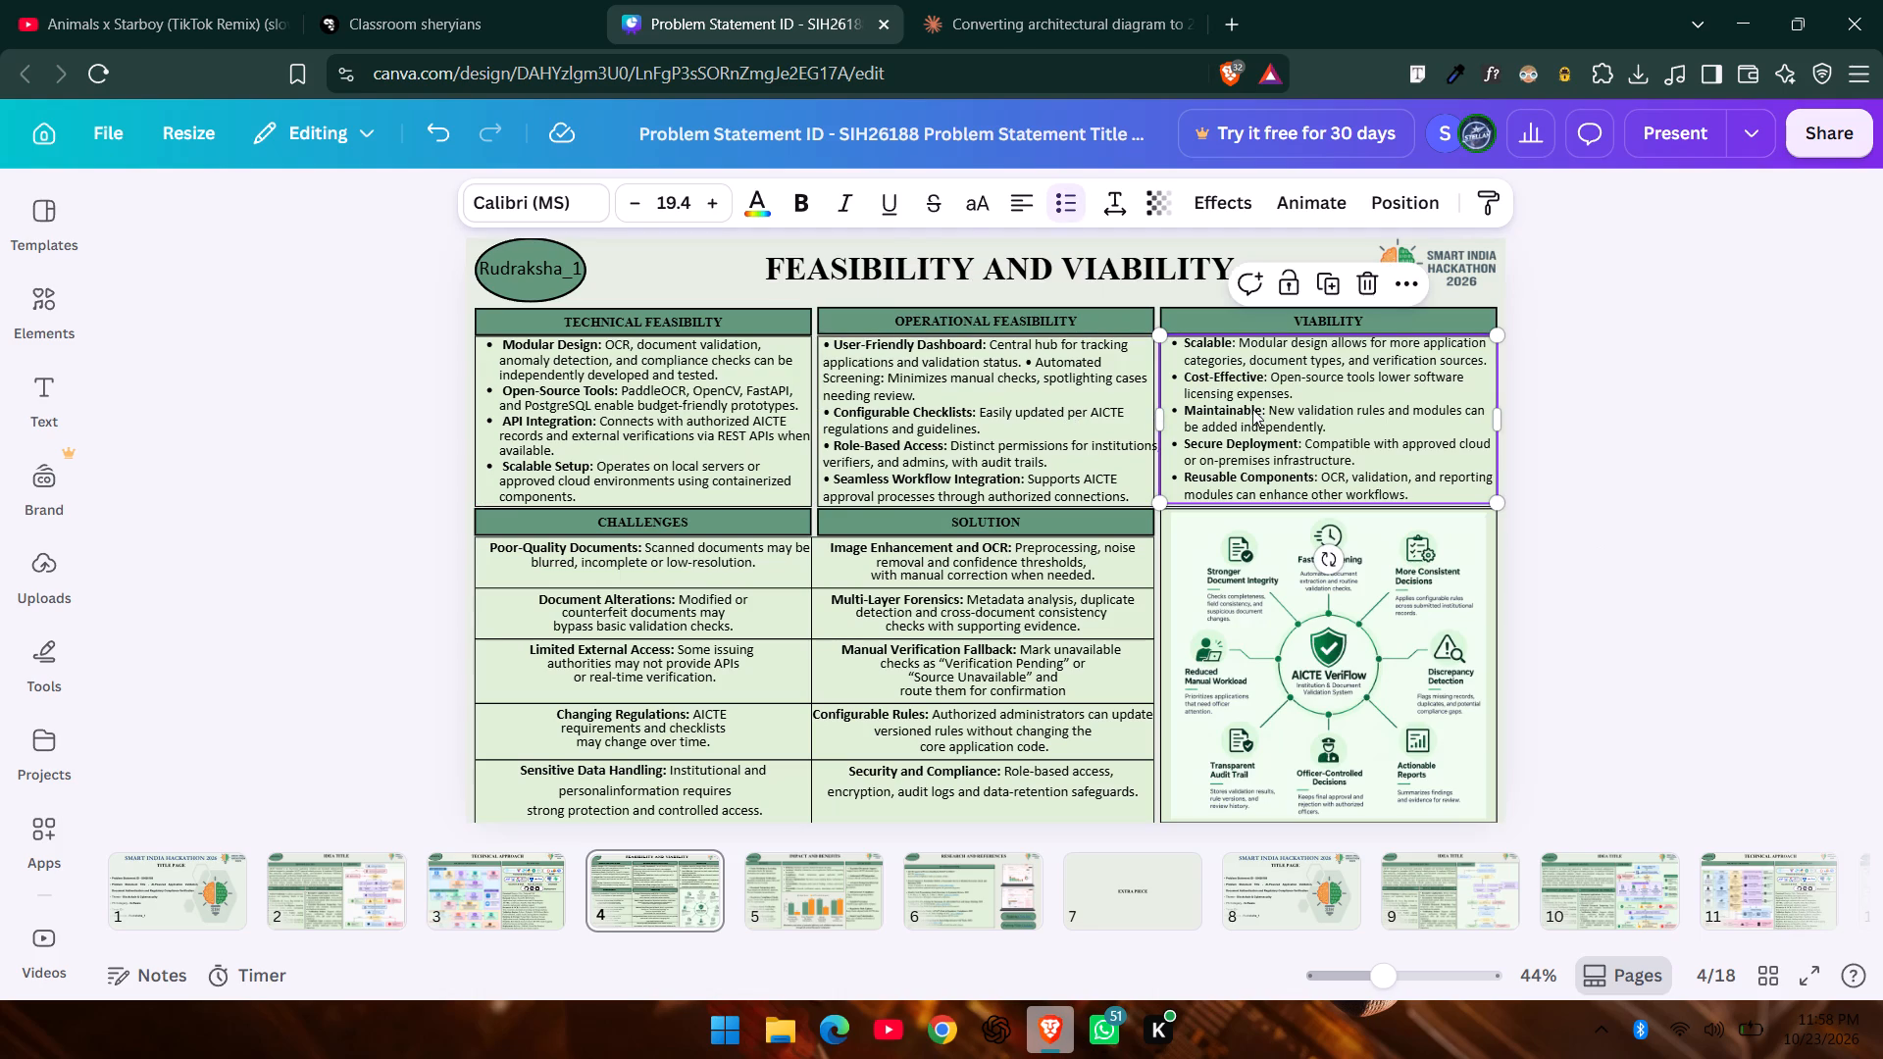
{"action": "key", "text": "Down"}
{"action": "key", "text": "Down"}
{"action": "key", "text": "Down"}
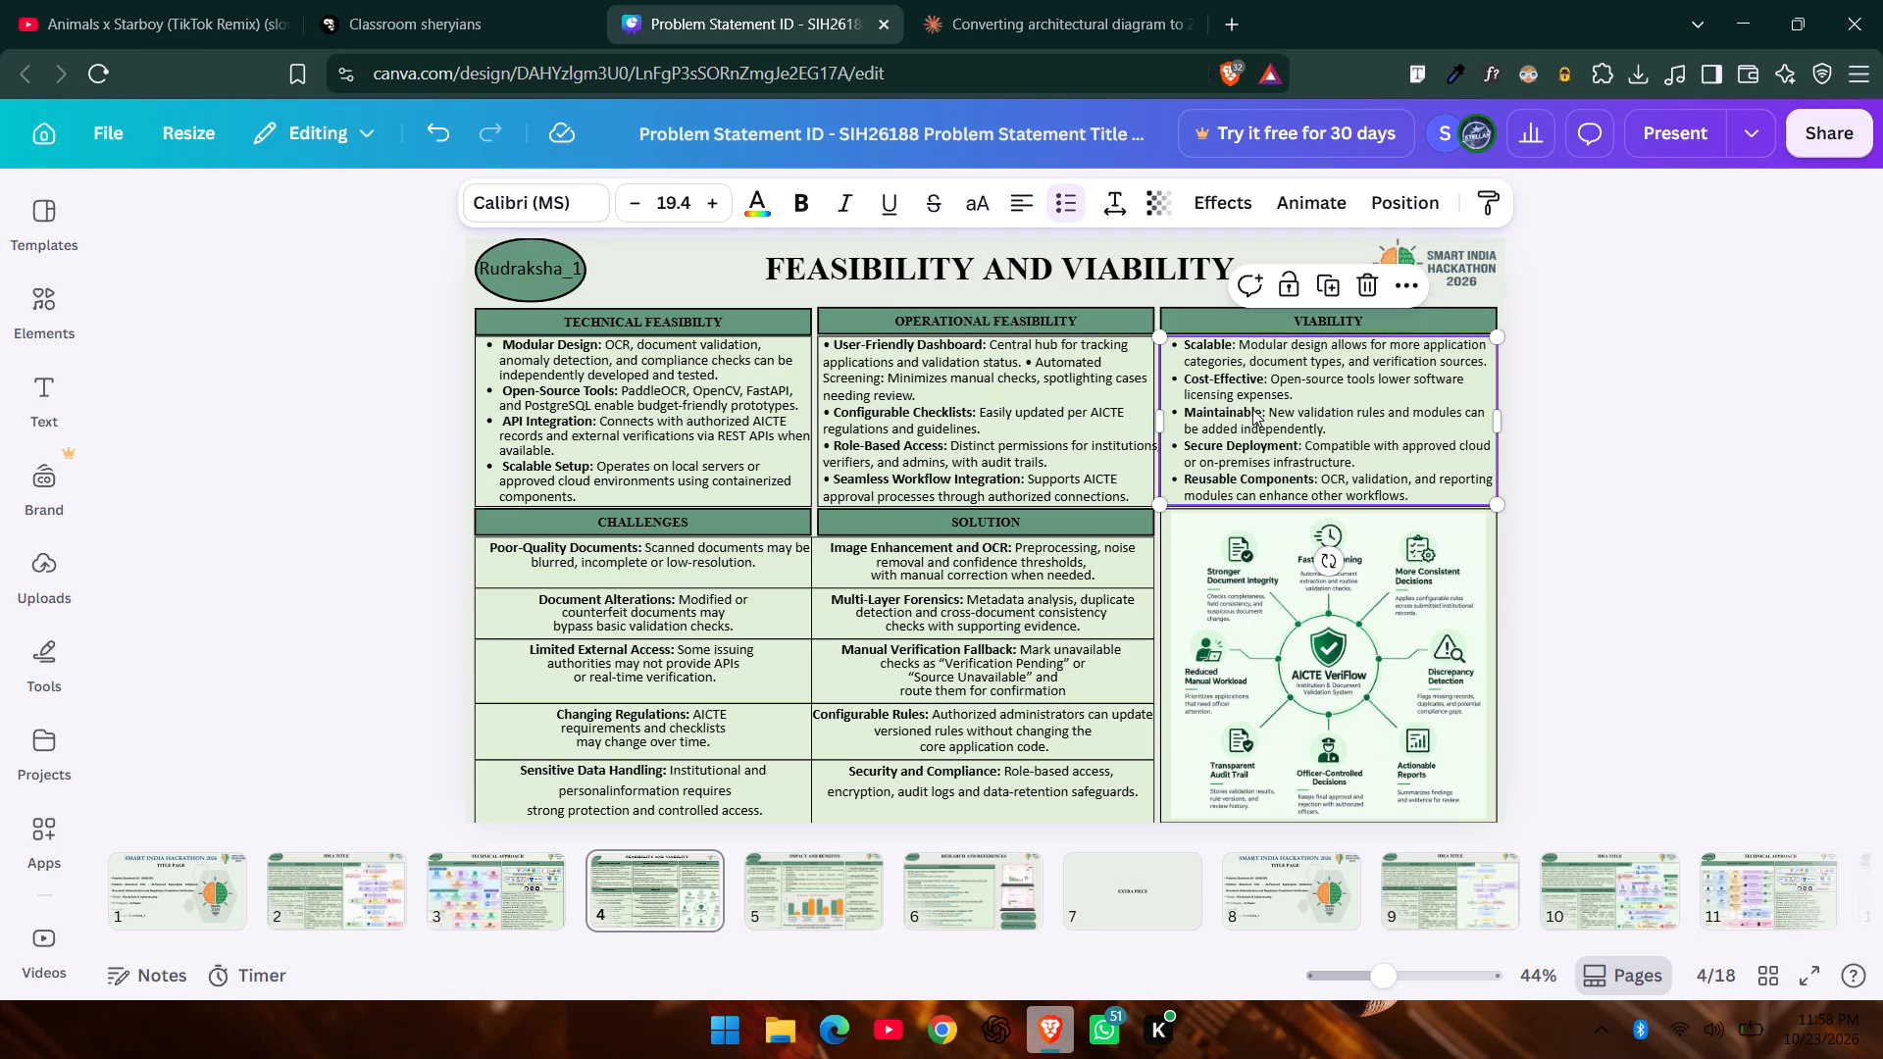
{"action": "left_click", "coordinate": [1770, 404]}
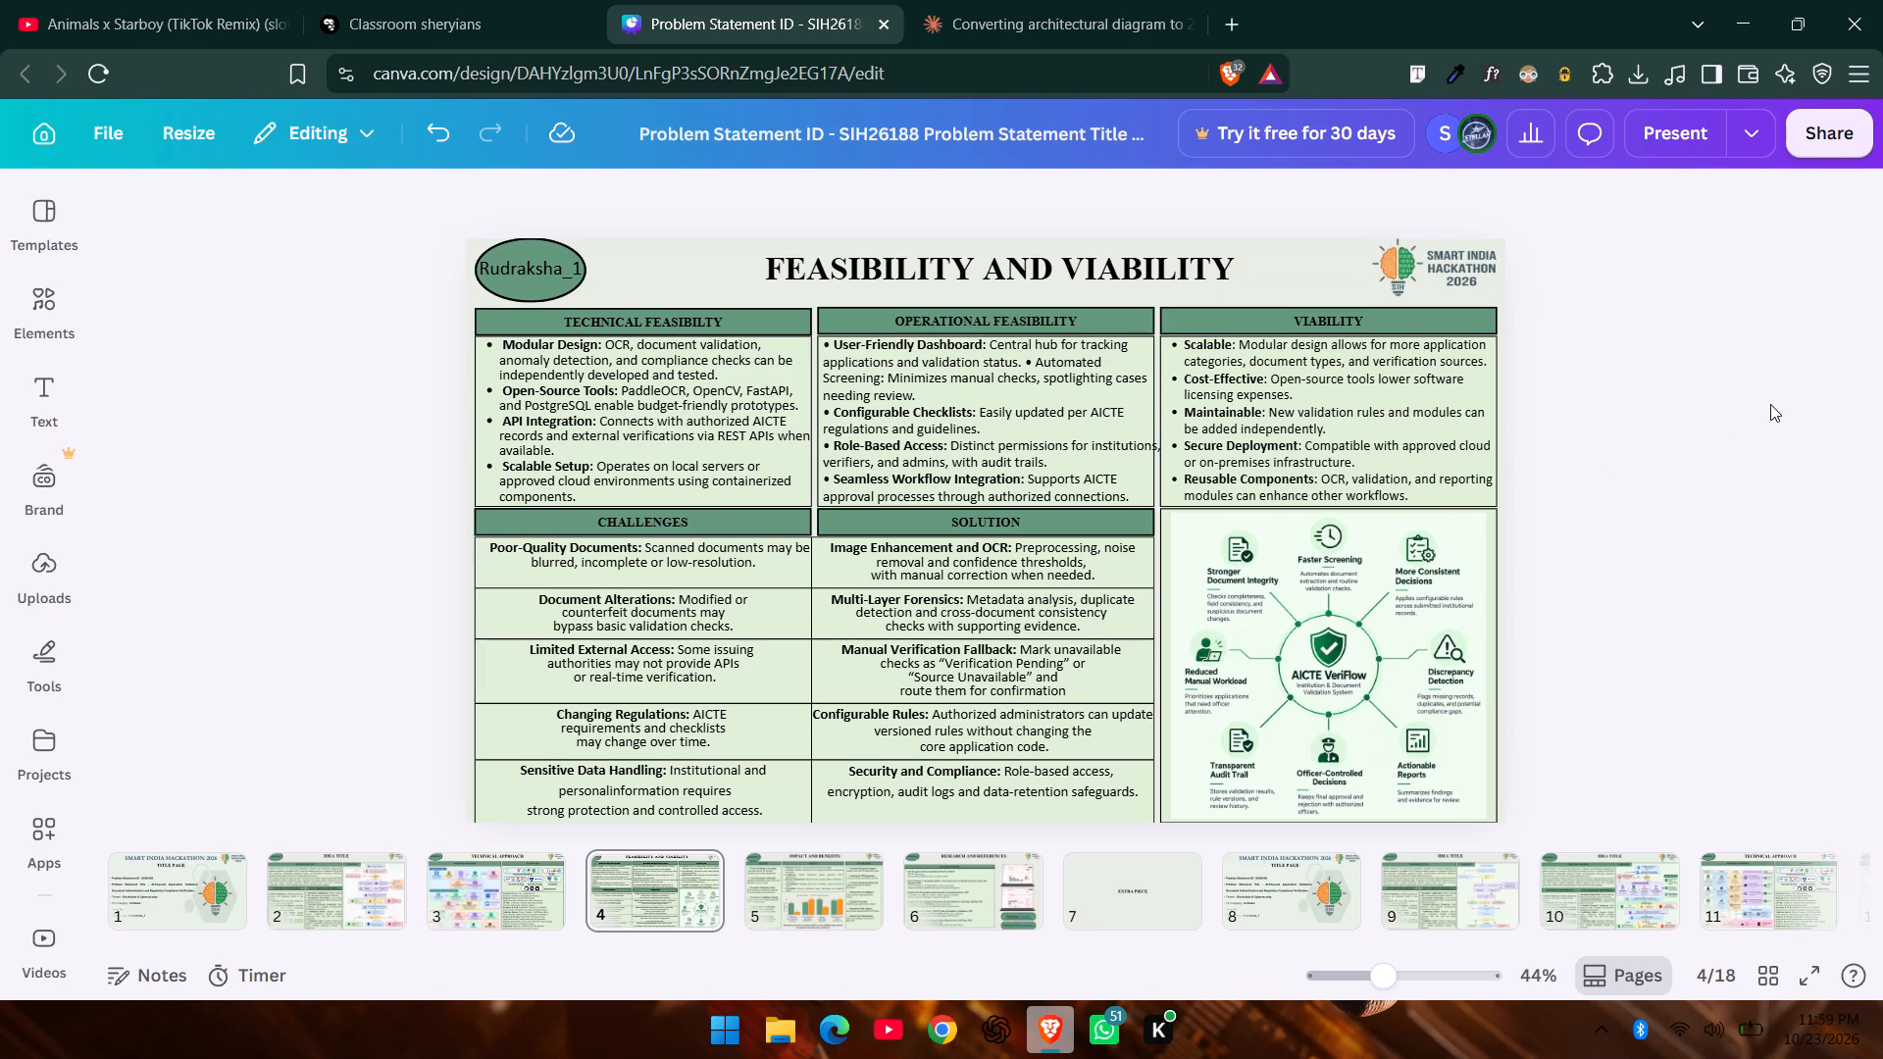
Insert a space before "Configurable Rules:" in the Solution column so the cell's text rewraps, and deselect the table.
{"action": "left_click", "coordinate": [836, 713]}
{"action": "left_click", "coordinate": [825, 717]}
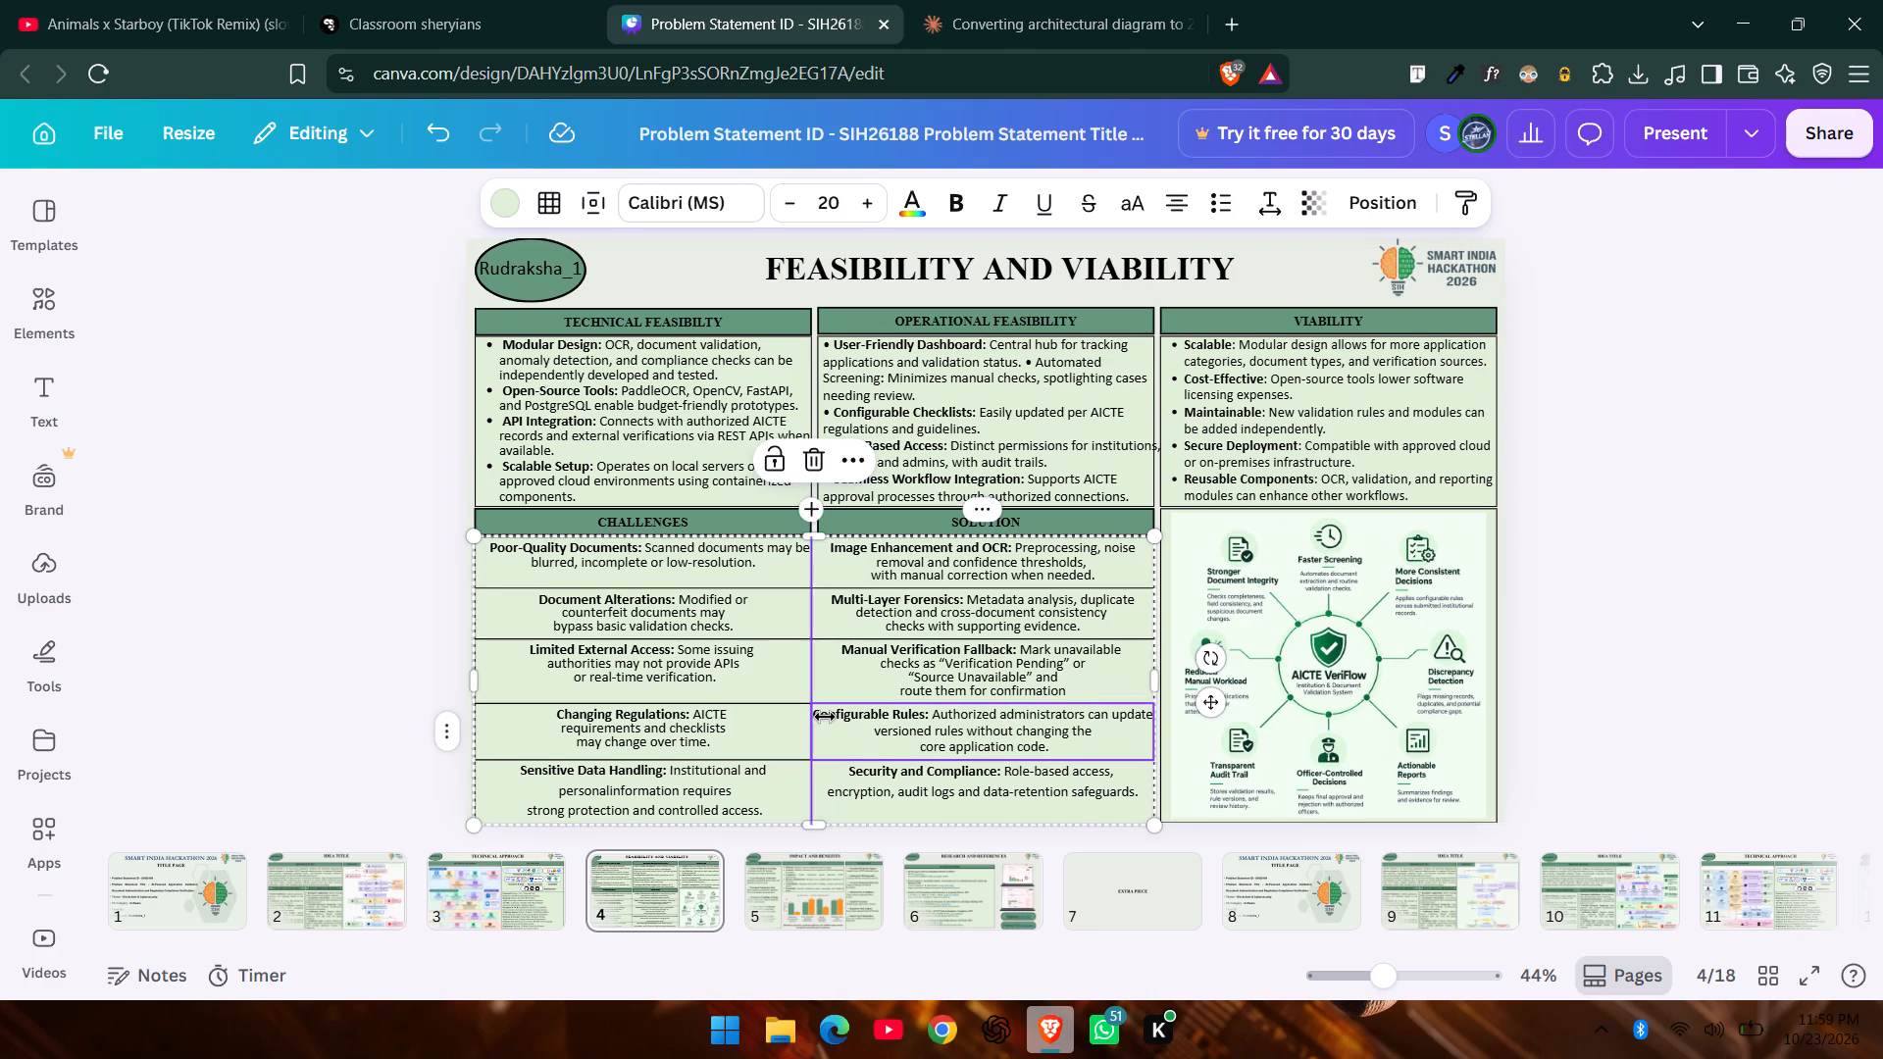
{"action": "left_click", "coordinate": [828, 712]}
{"action": "left_click", "coordinate": [831, 723]}
{"action": "left_click", "coordinate": [838, 730]}
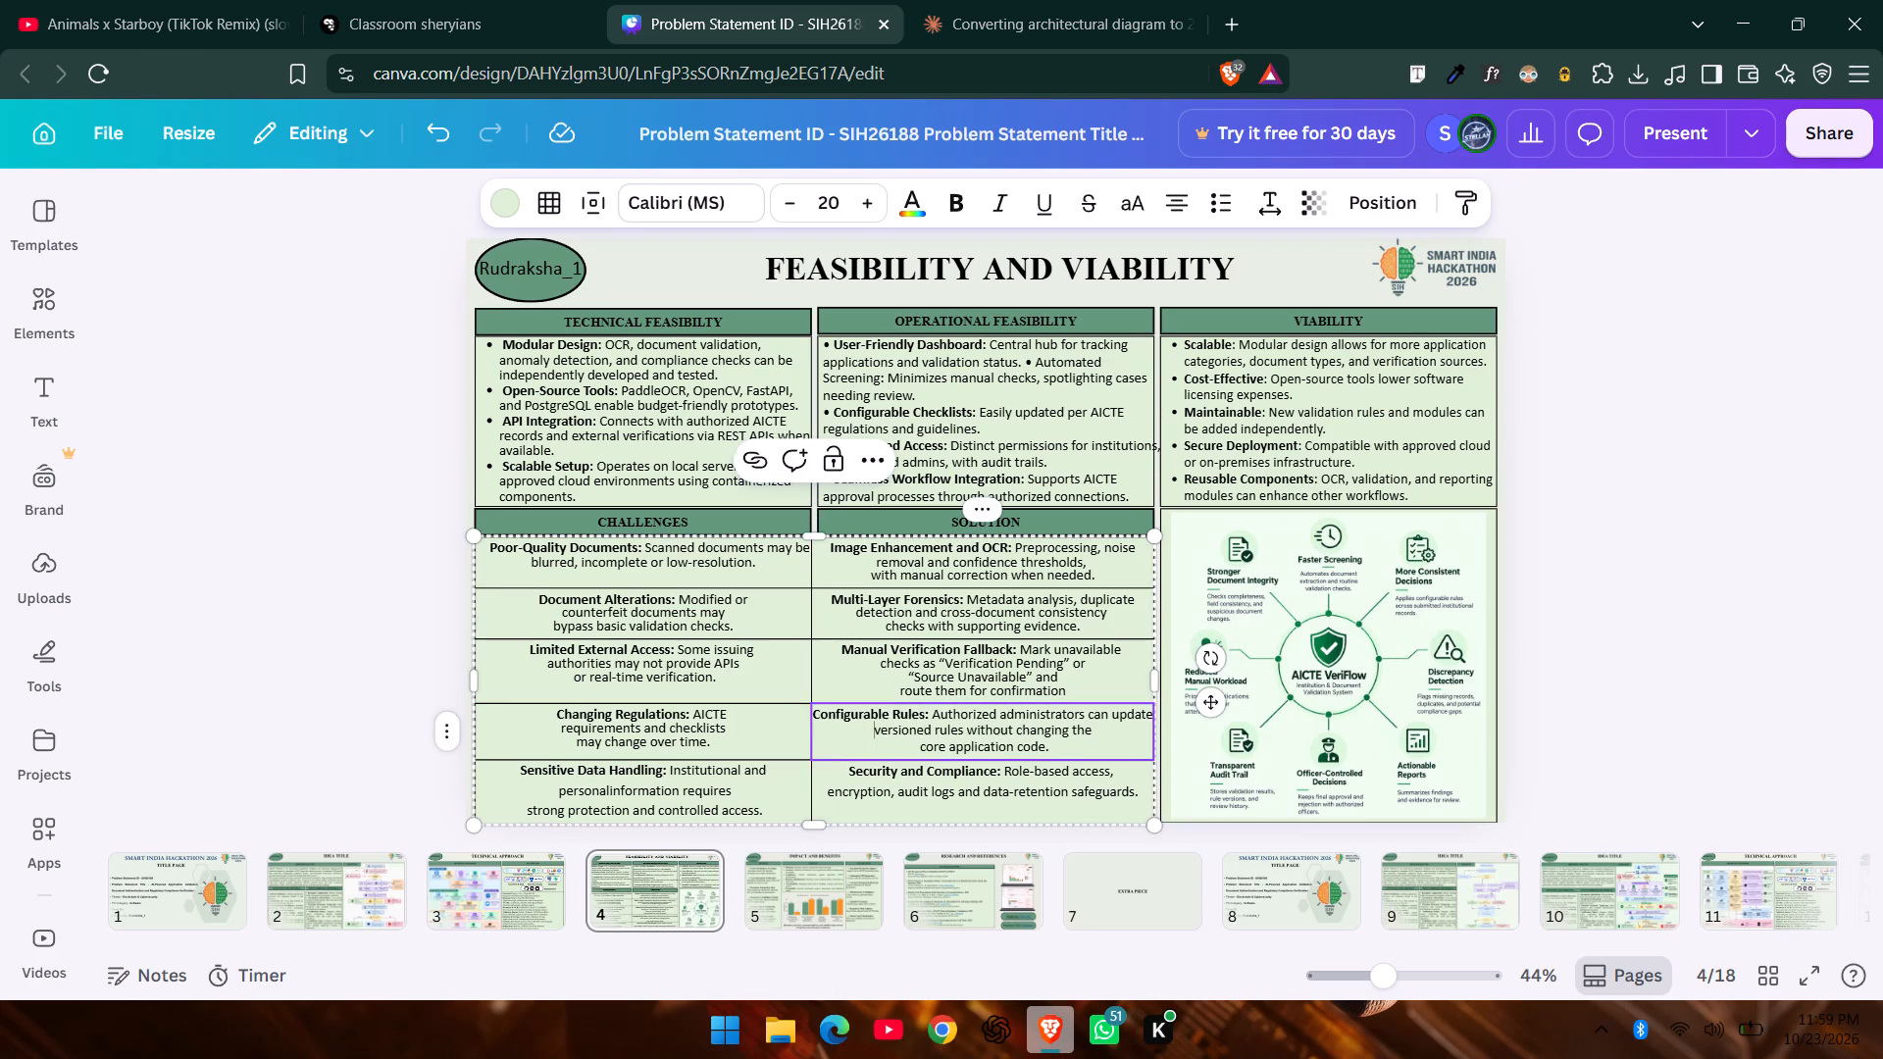
{"action": "left_click", "coordinate": [839, 718]}
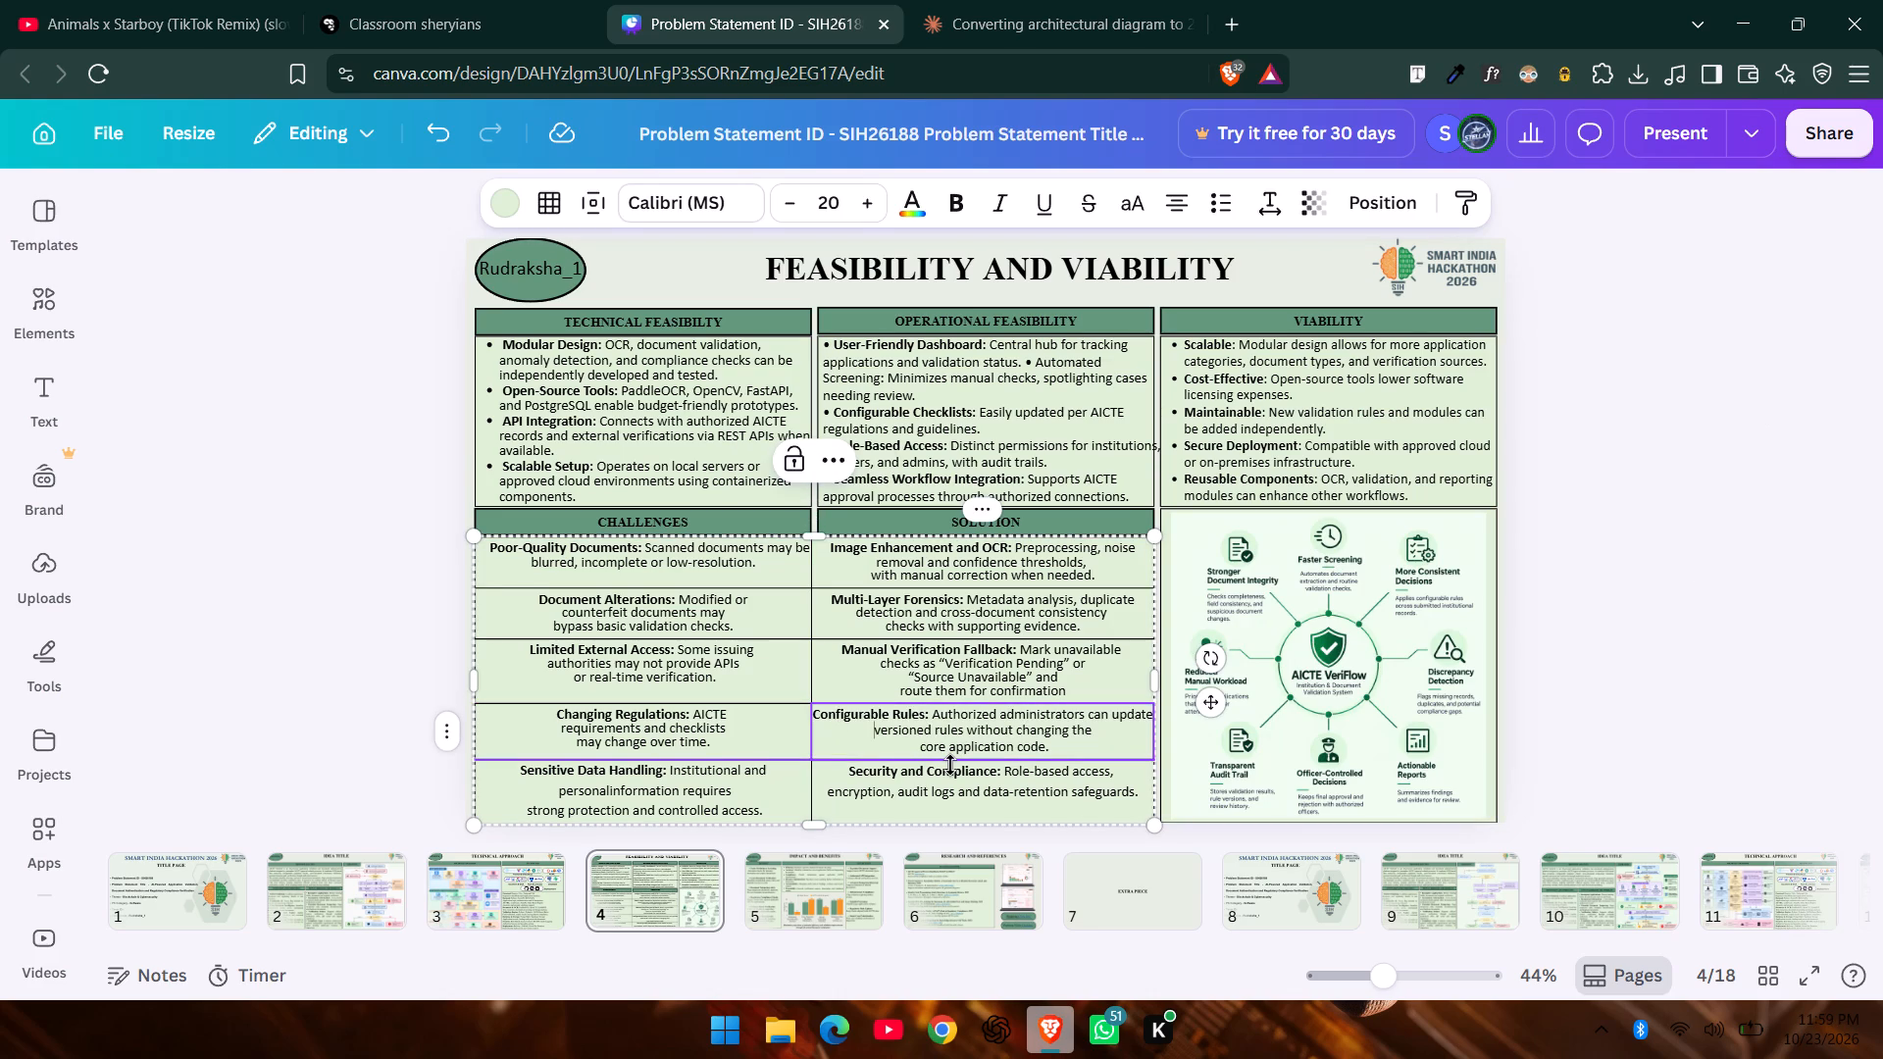
{"action": "key", "text": "Up"}
{"action": "key", "text": "Left"}
{"action": "key", "text": "Left"}
{"action": "key", "text": "Left"}
{"action": "key", "text": "Left"}
{"action": "key", "text": "Left"}
{"action": "key", "text": "Left"}
{"action": "key", "text": "Left"}
{"action": "key", "text": "Left"}
{"action": "key", "text": "Left"}
{"action": "key", "text": "space"}
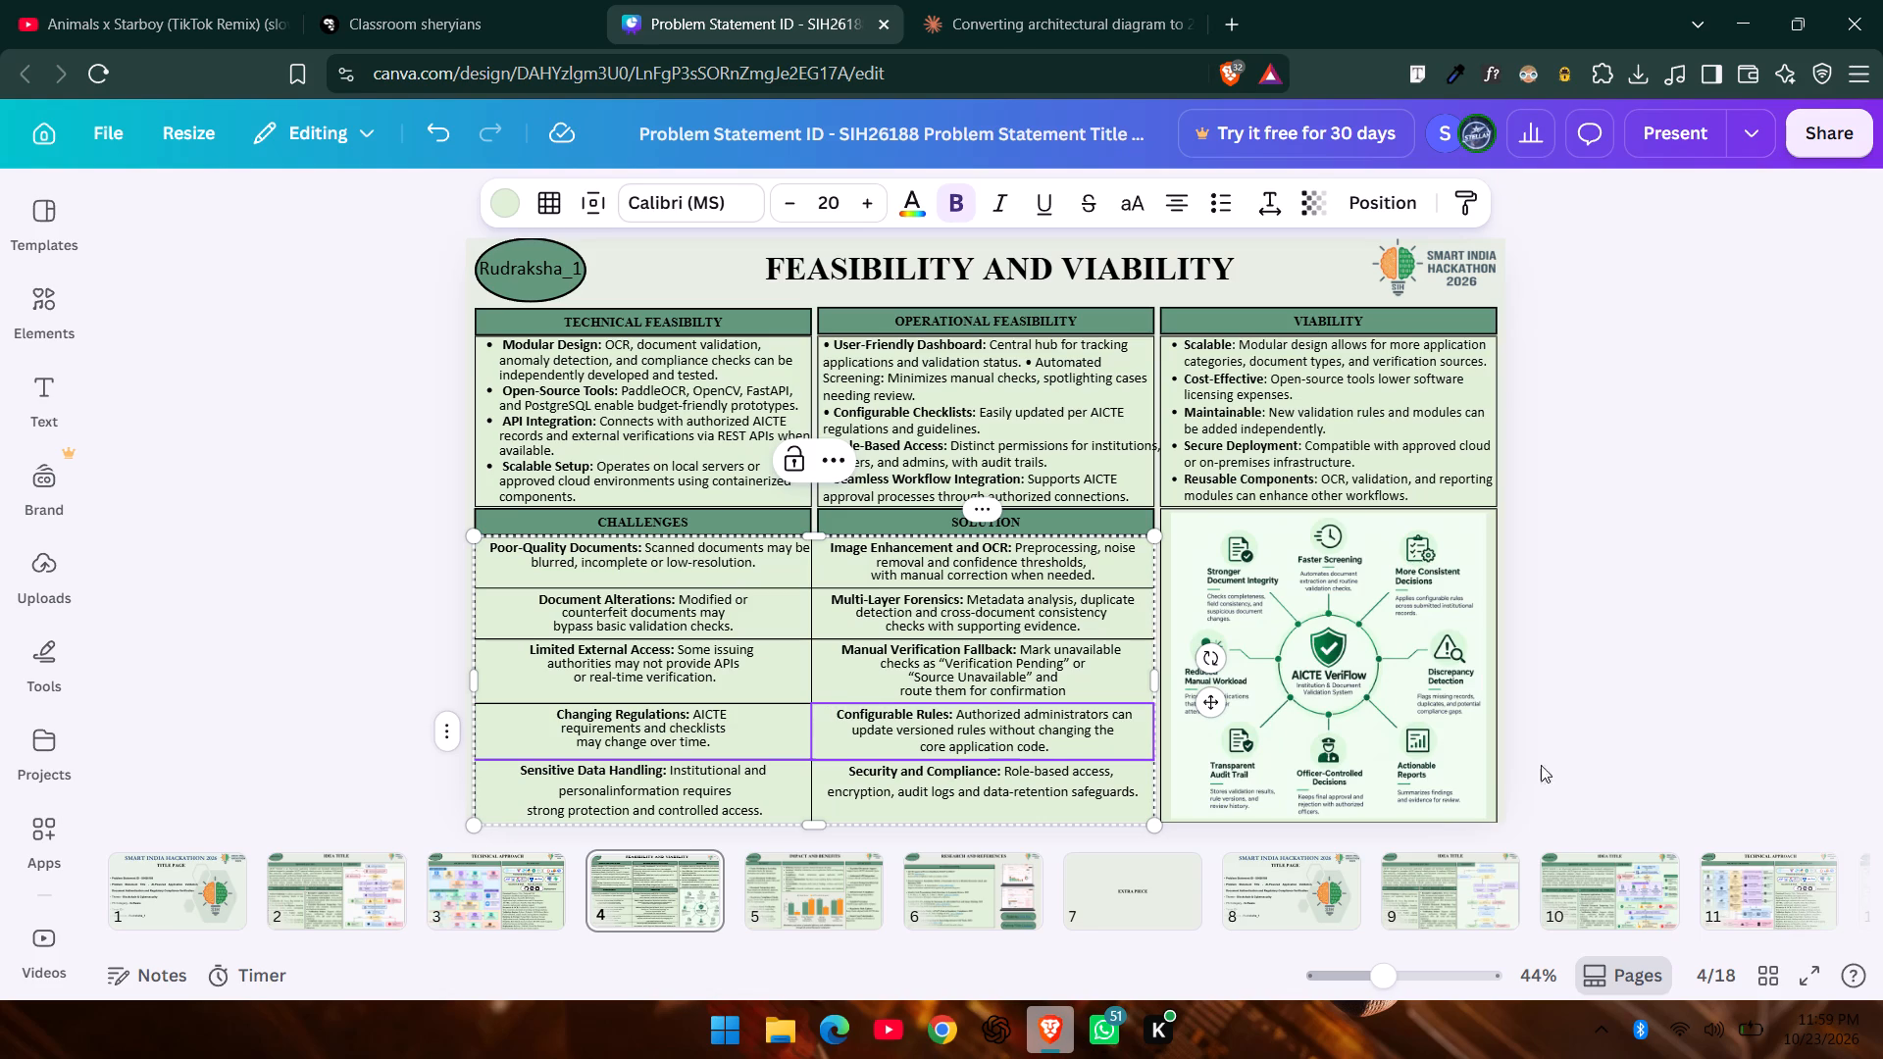
{"action": "left_click", "coordinate": [1812, 515]}
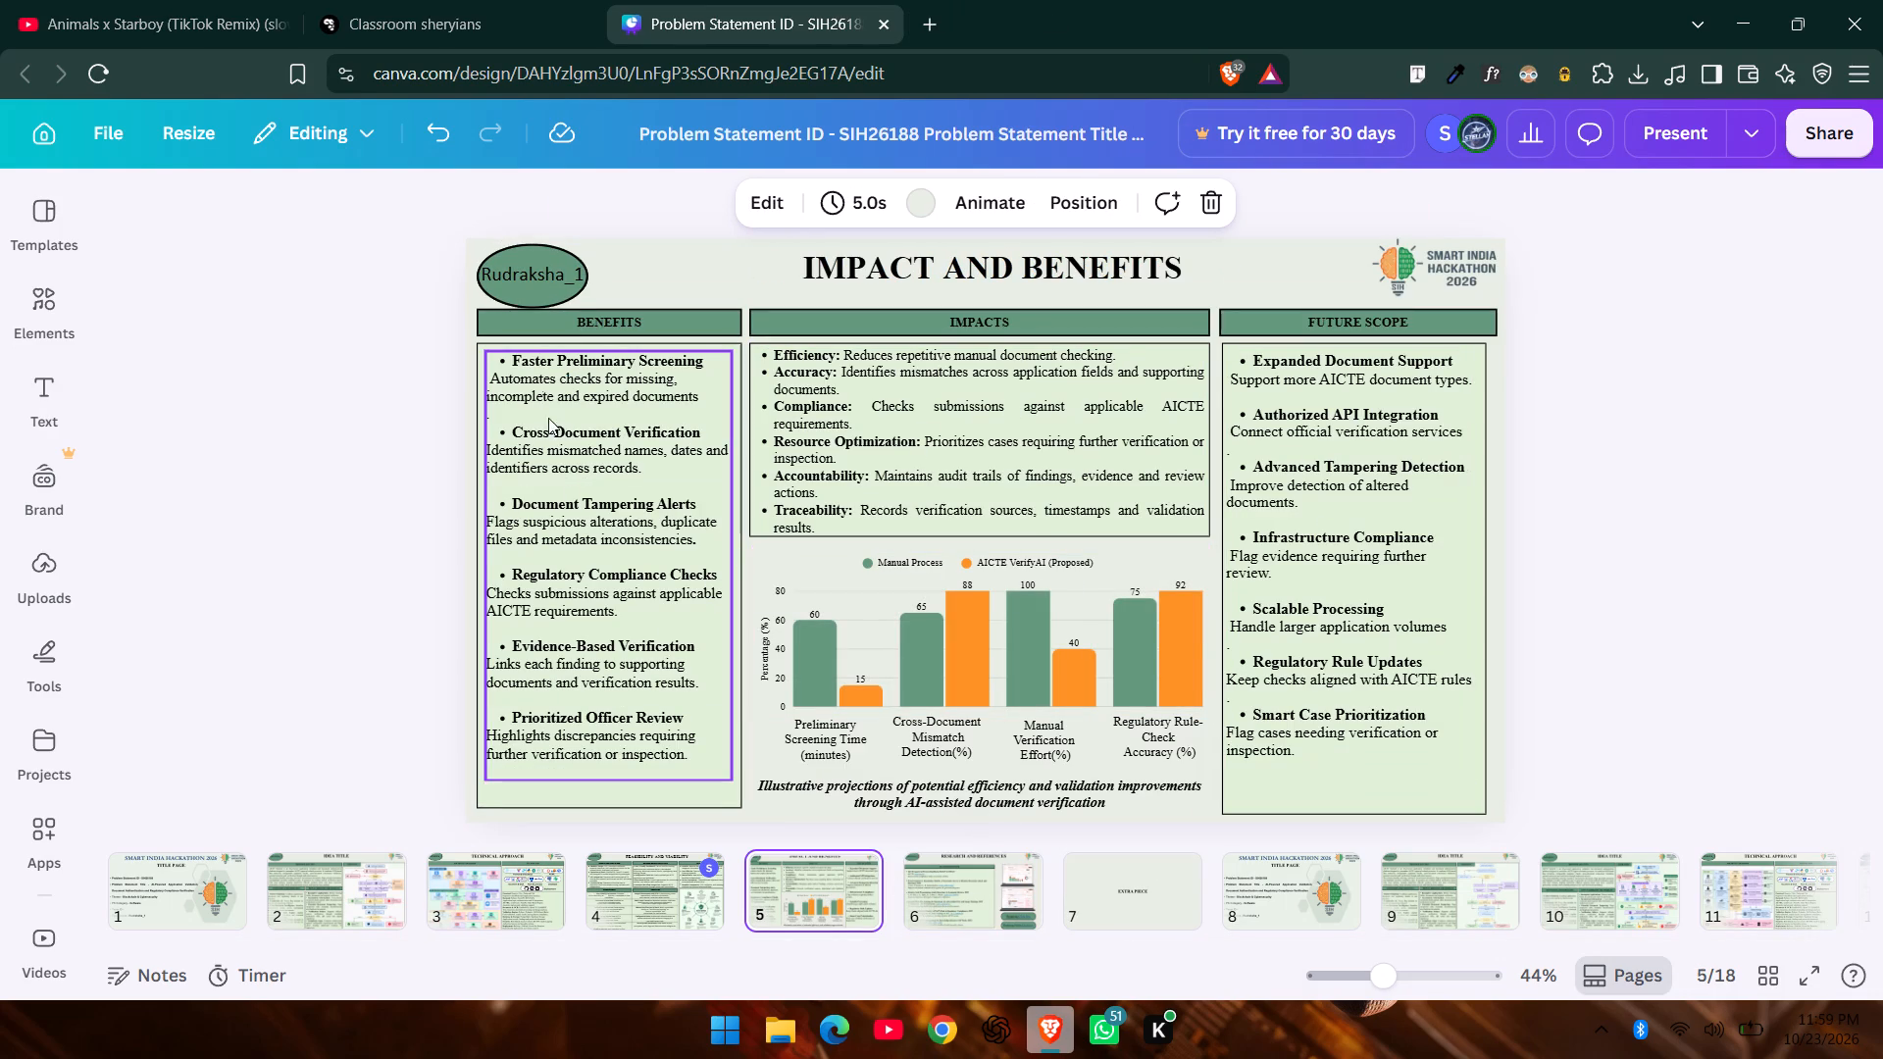
{"action": "left_click", "coordinate": [632, 906]}
{"action": "left_click", "coordinate": [520, 886]}
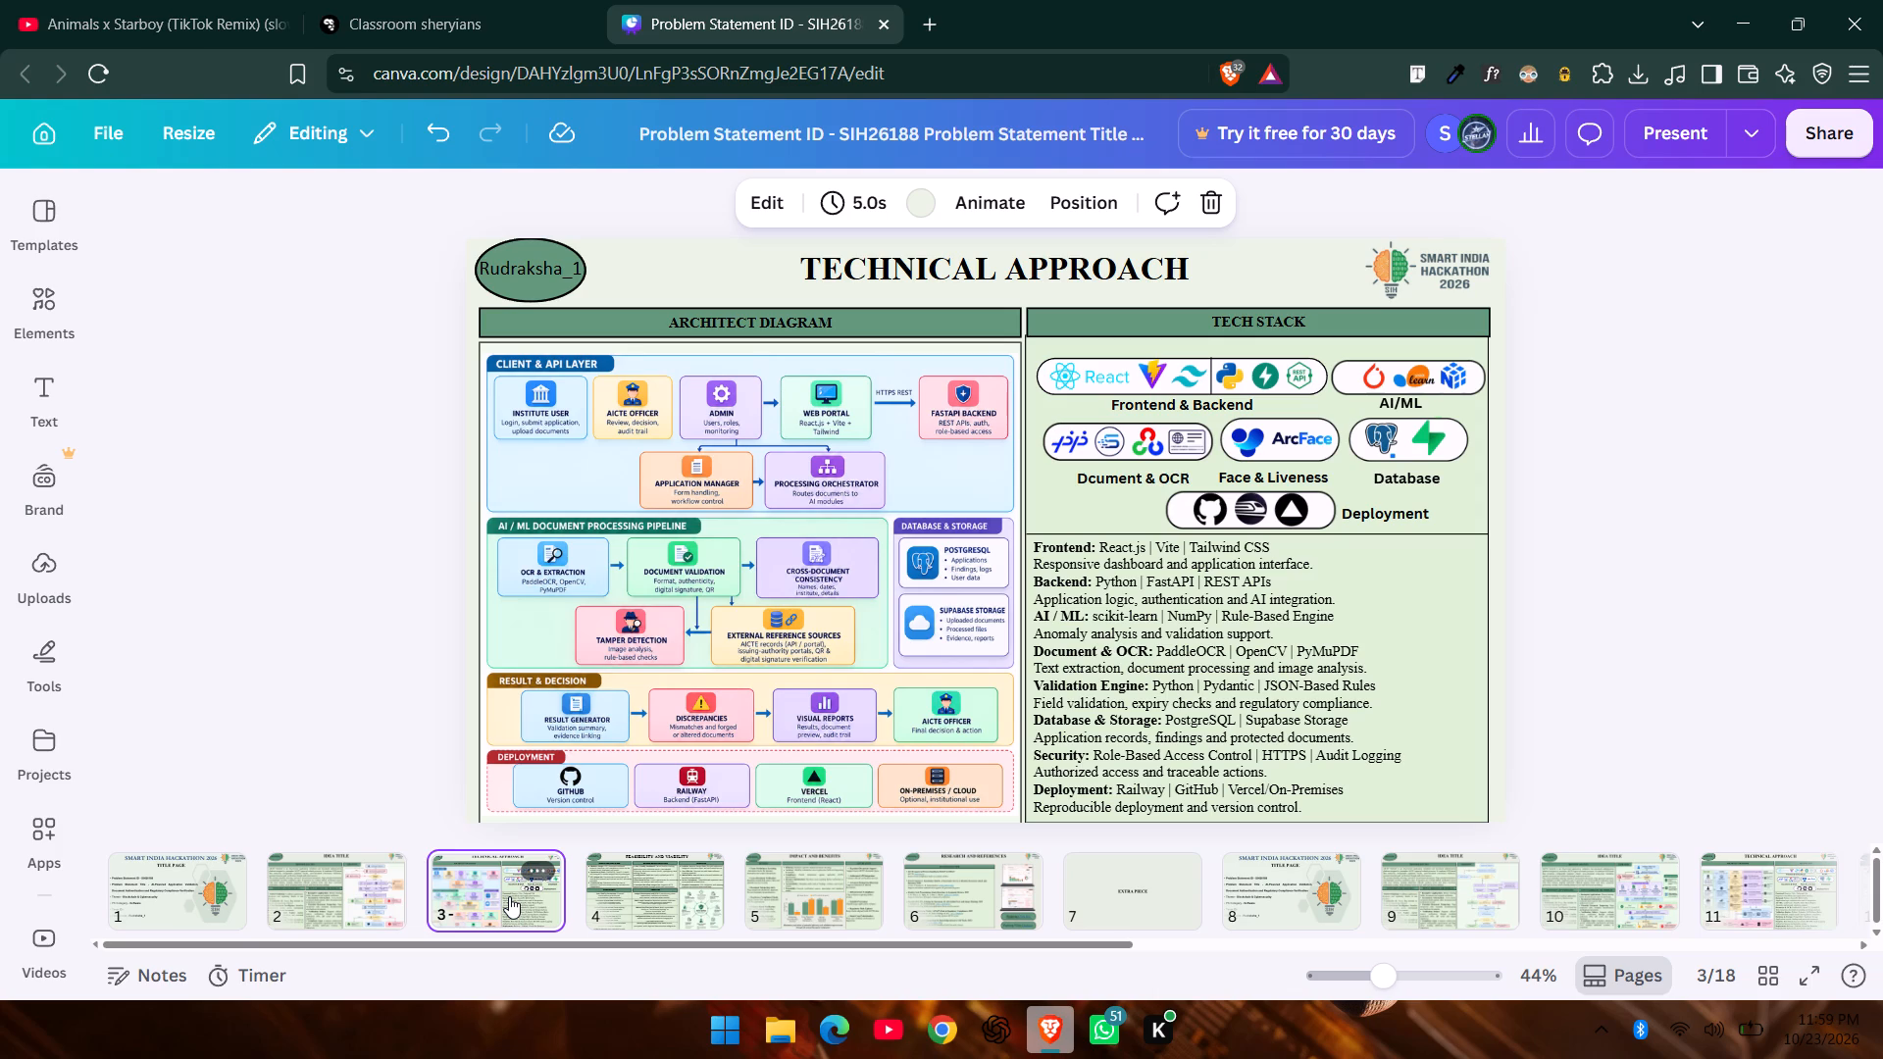
{"action": "left_click", "coordinate": [353, 888]}
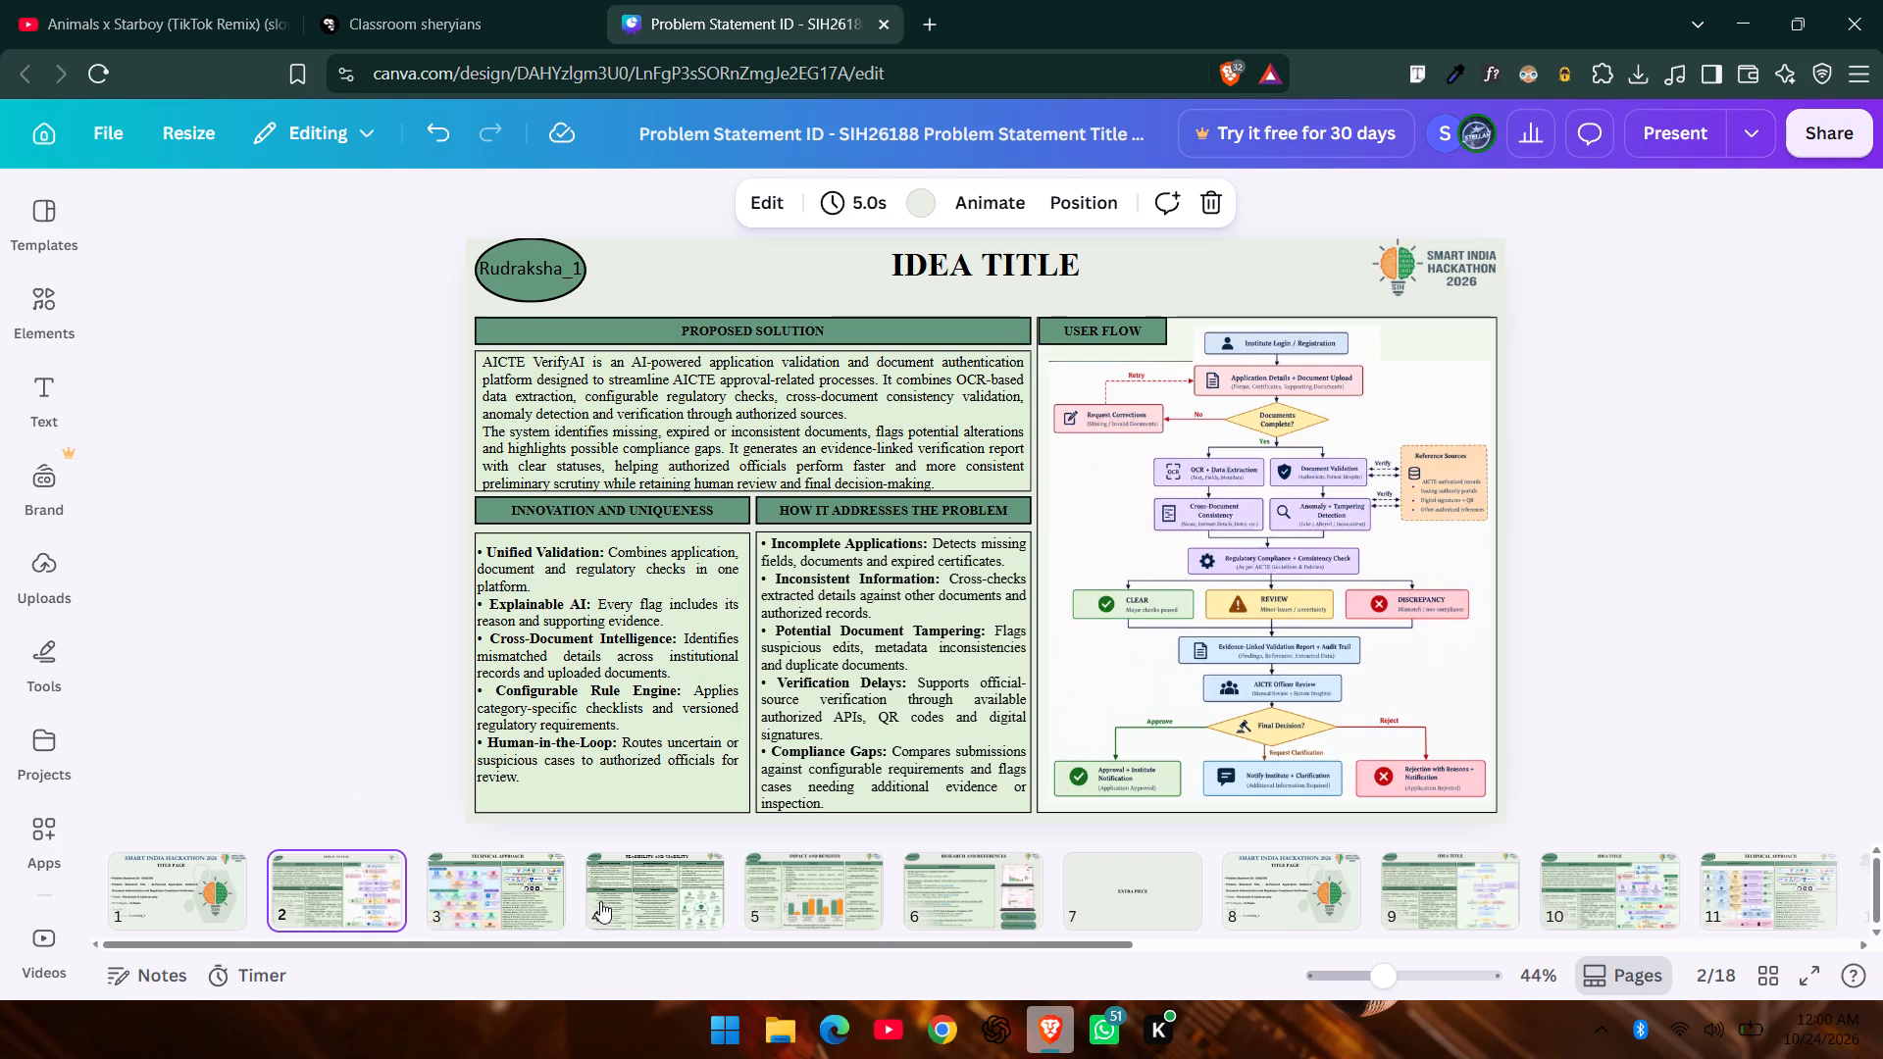
{"action": "left_click", "coordinate": [656, 900]}
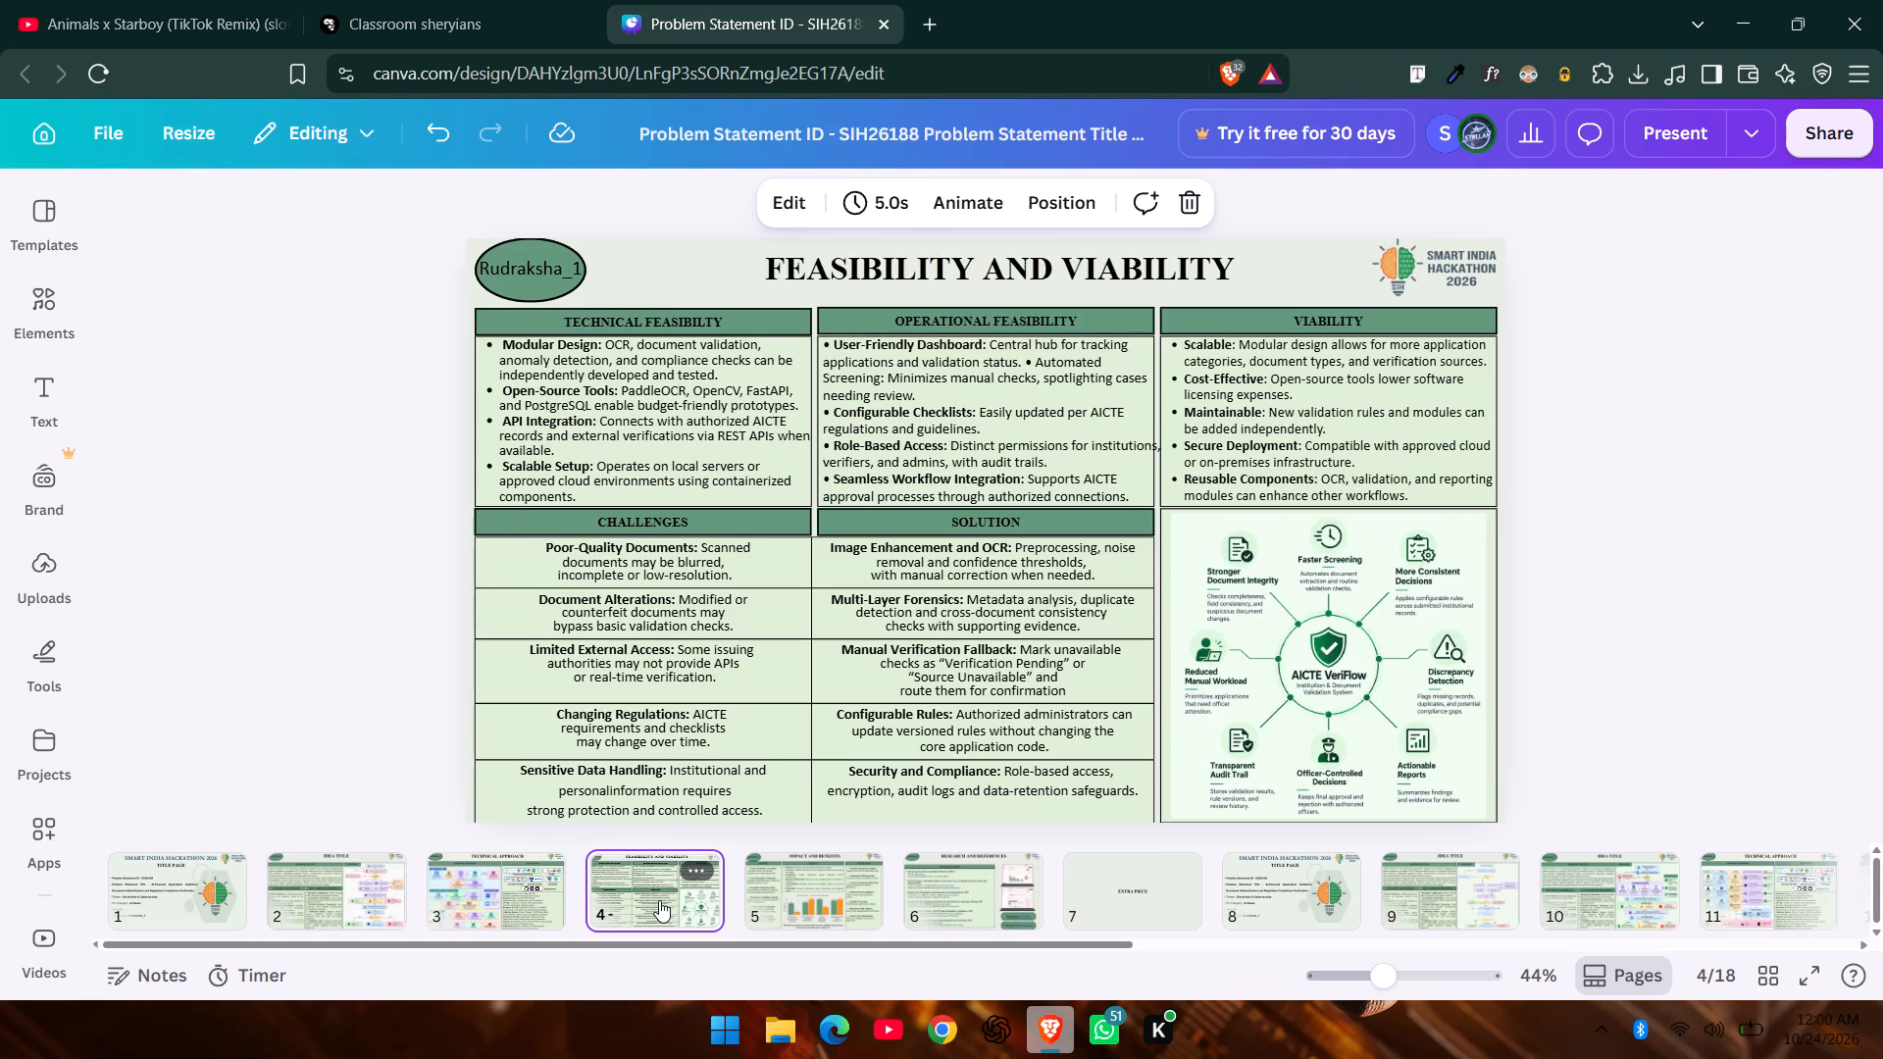
{"action": "left_click", "coordinate": [828, 904]}
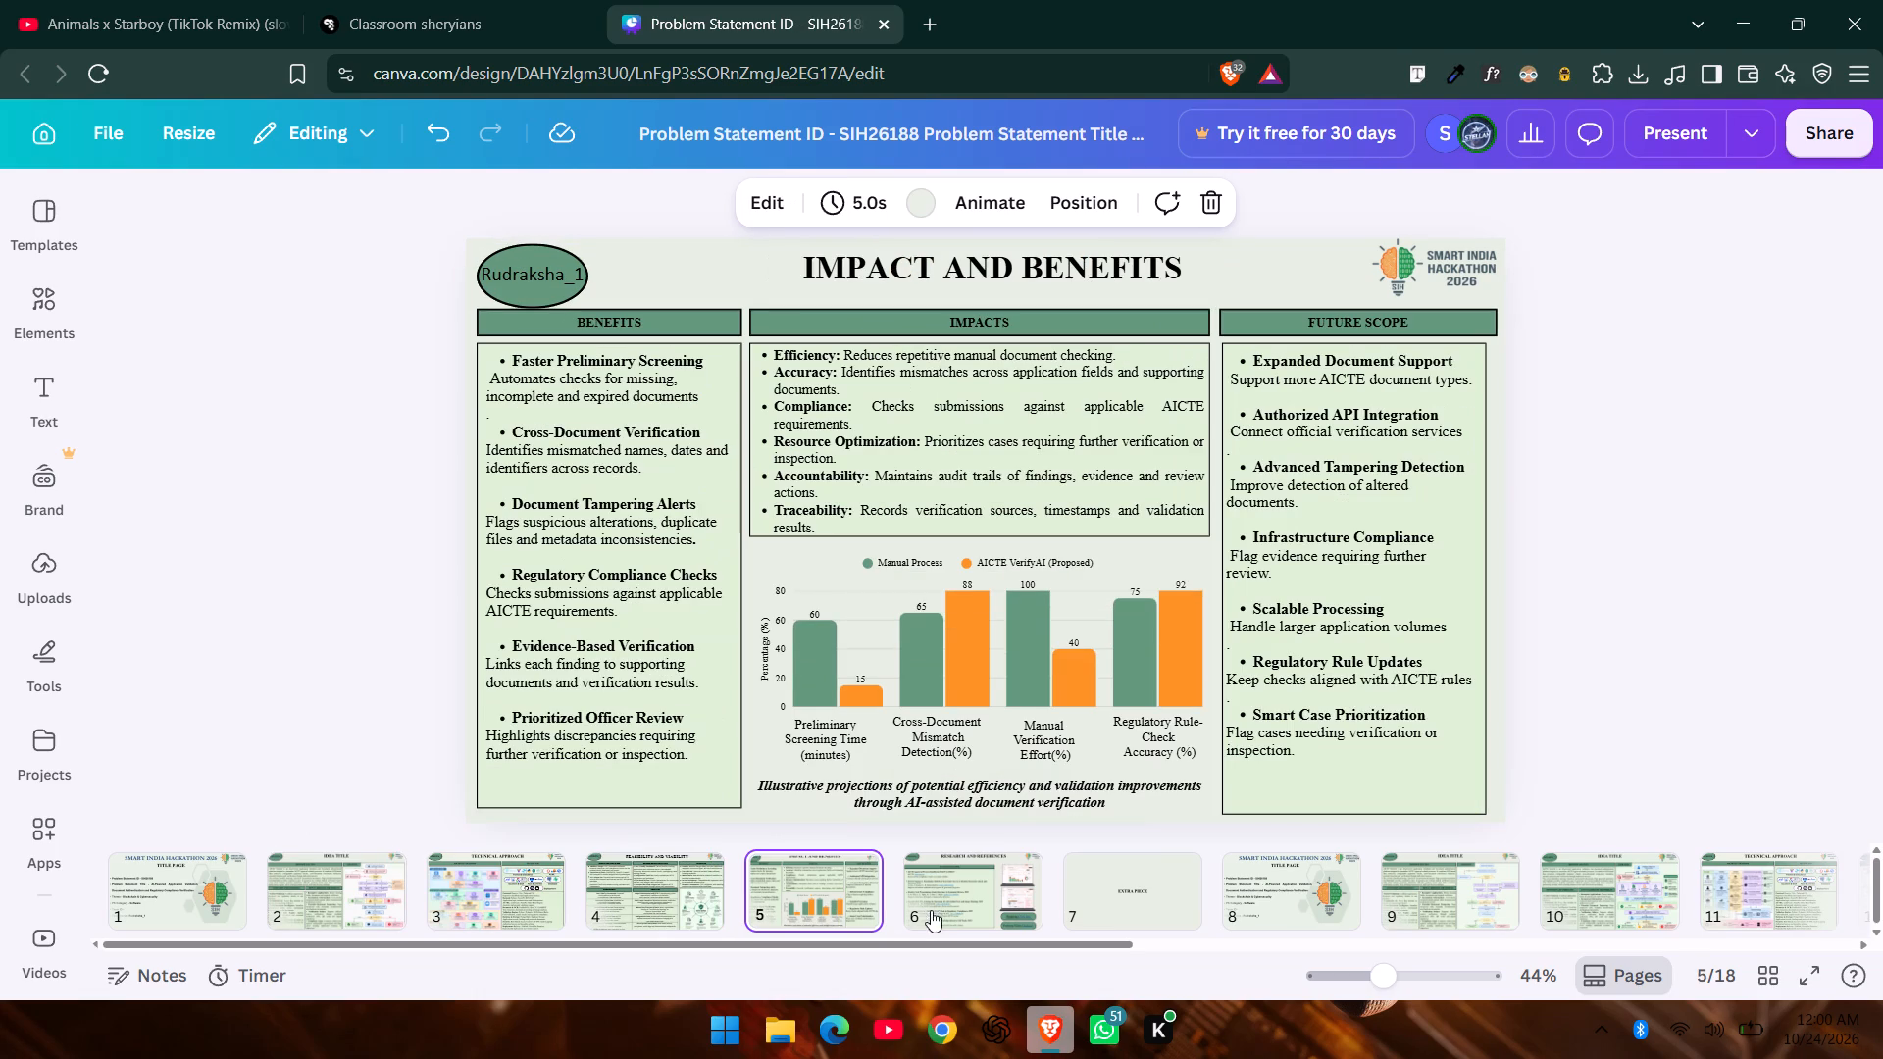
{"action": "left_click", "coordinate": [976, 906]}
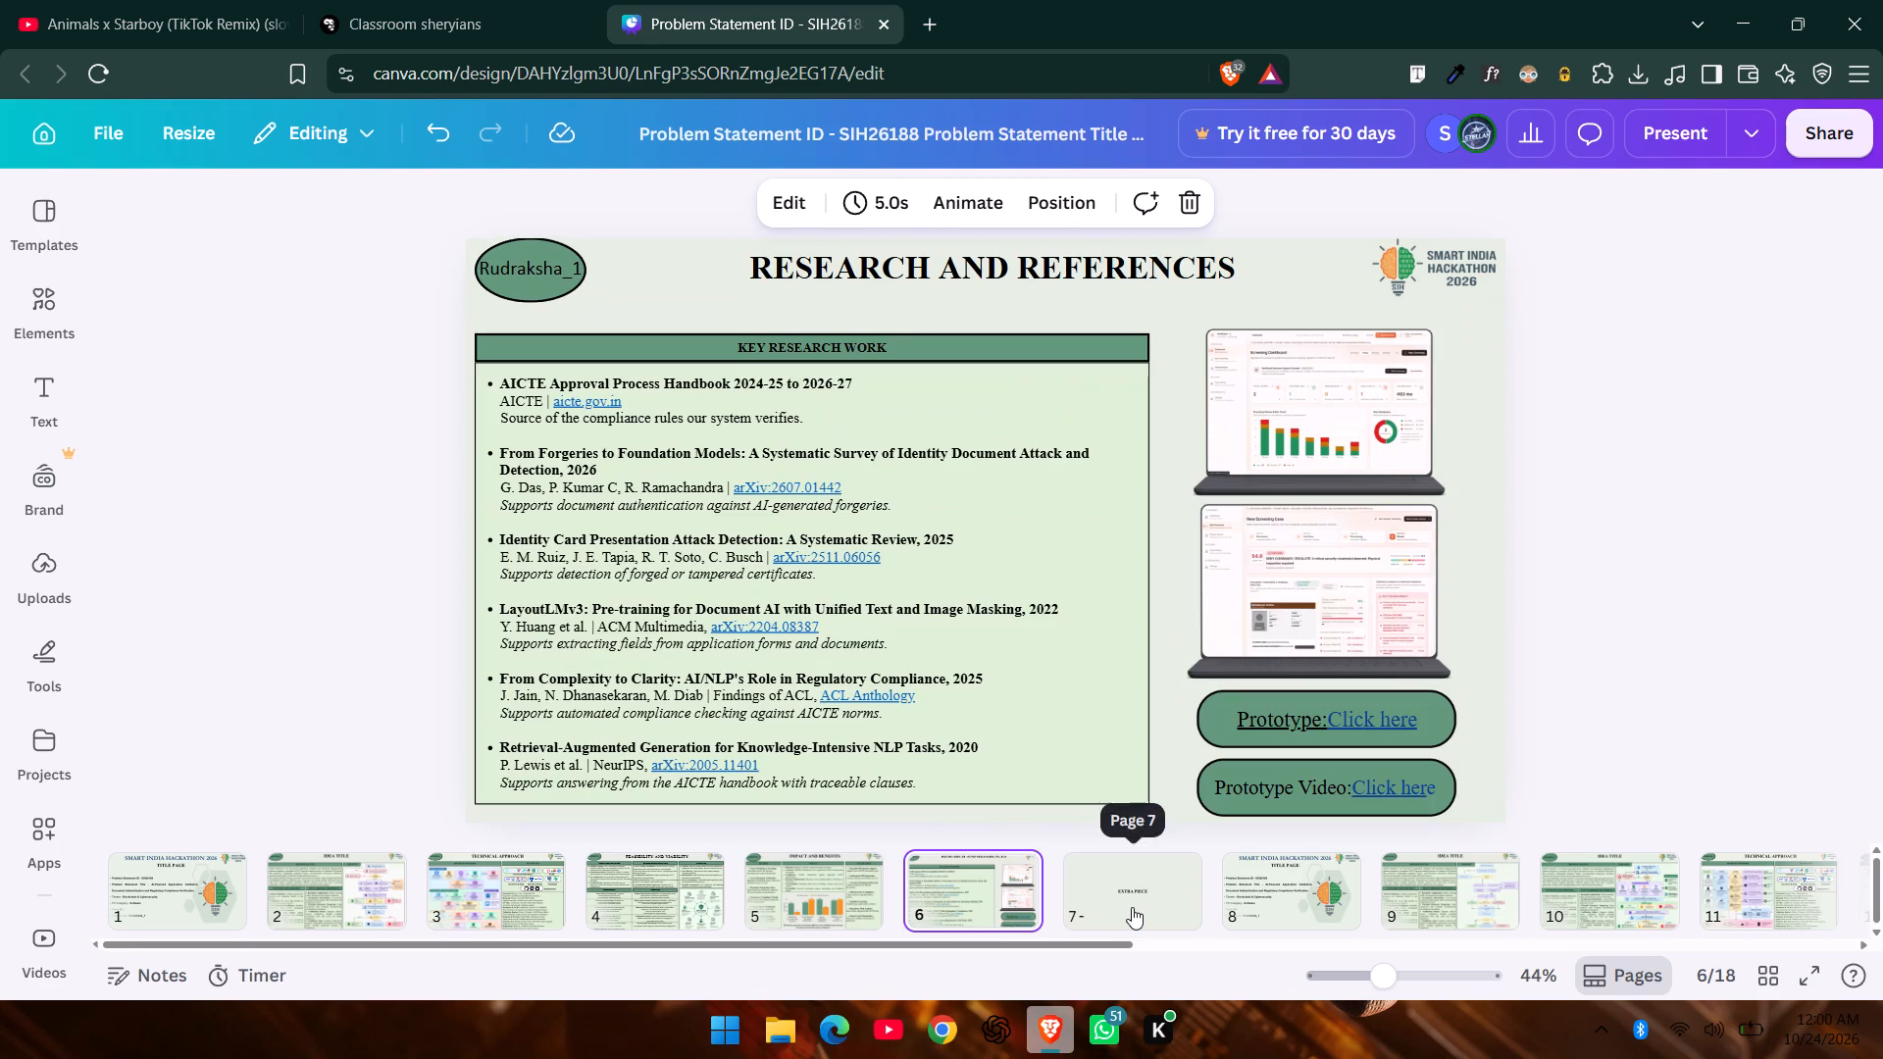
{"action": "left_click", "coordinate": [1132, 907]}
{"action": "left_click", "coordinate": [968, 922]}
{"action": "left_click", "coordinate": [818, 903]}
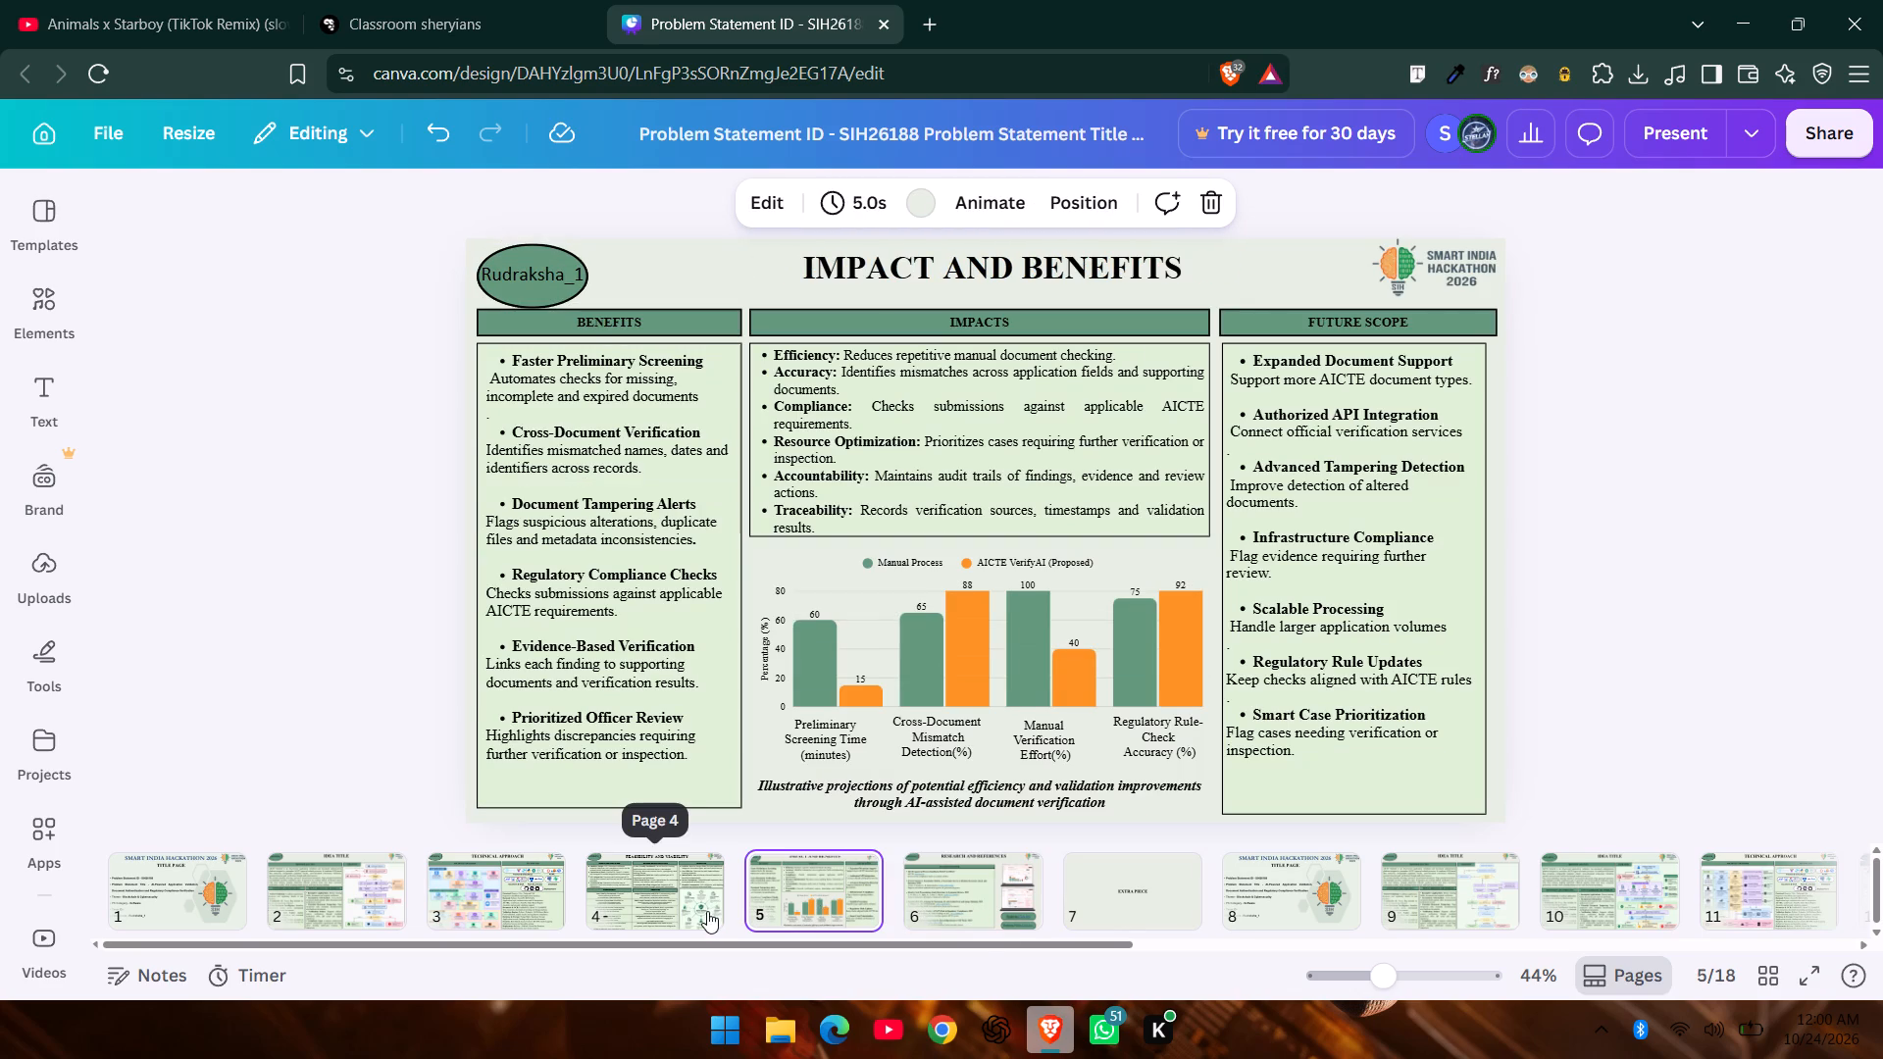
{"action": "left_click", "coordinate": [625, 904]}
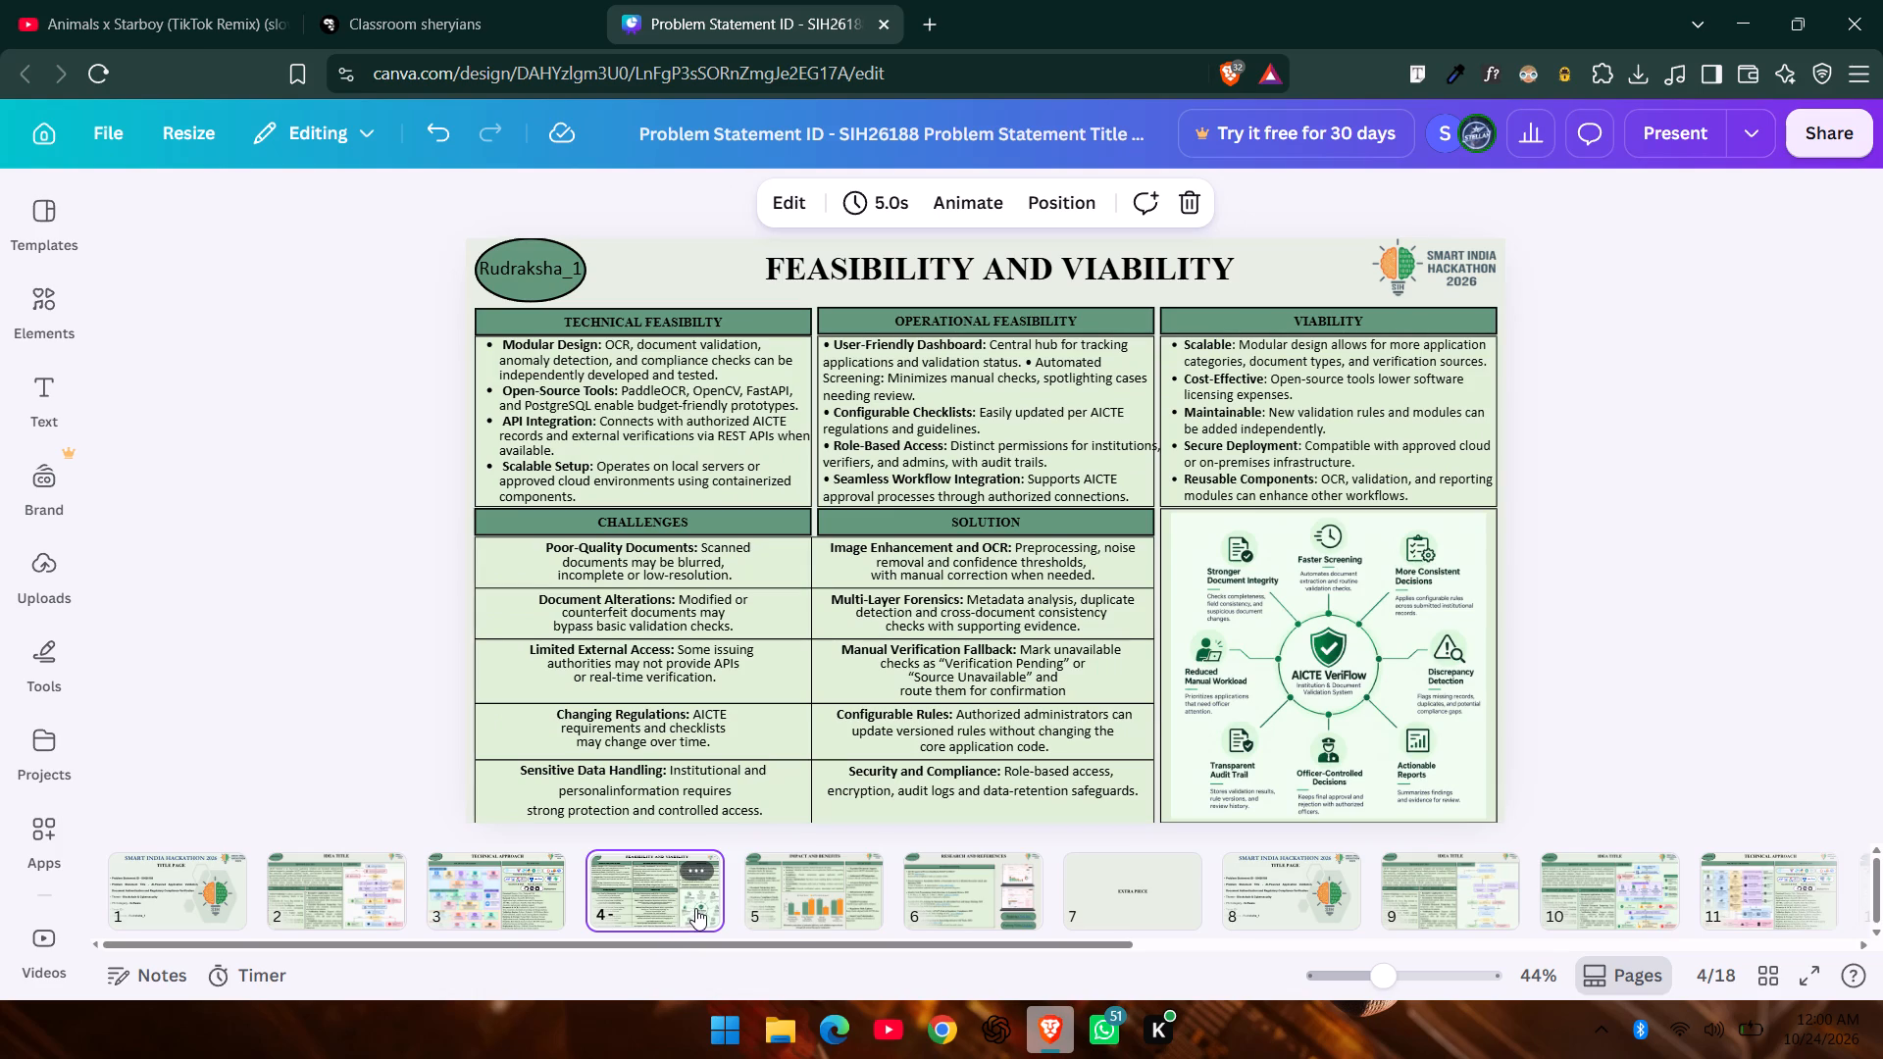
{"action": "left_click", "coordinate": [1255, 662]}
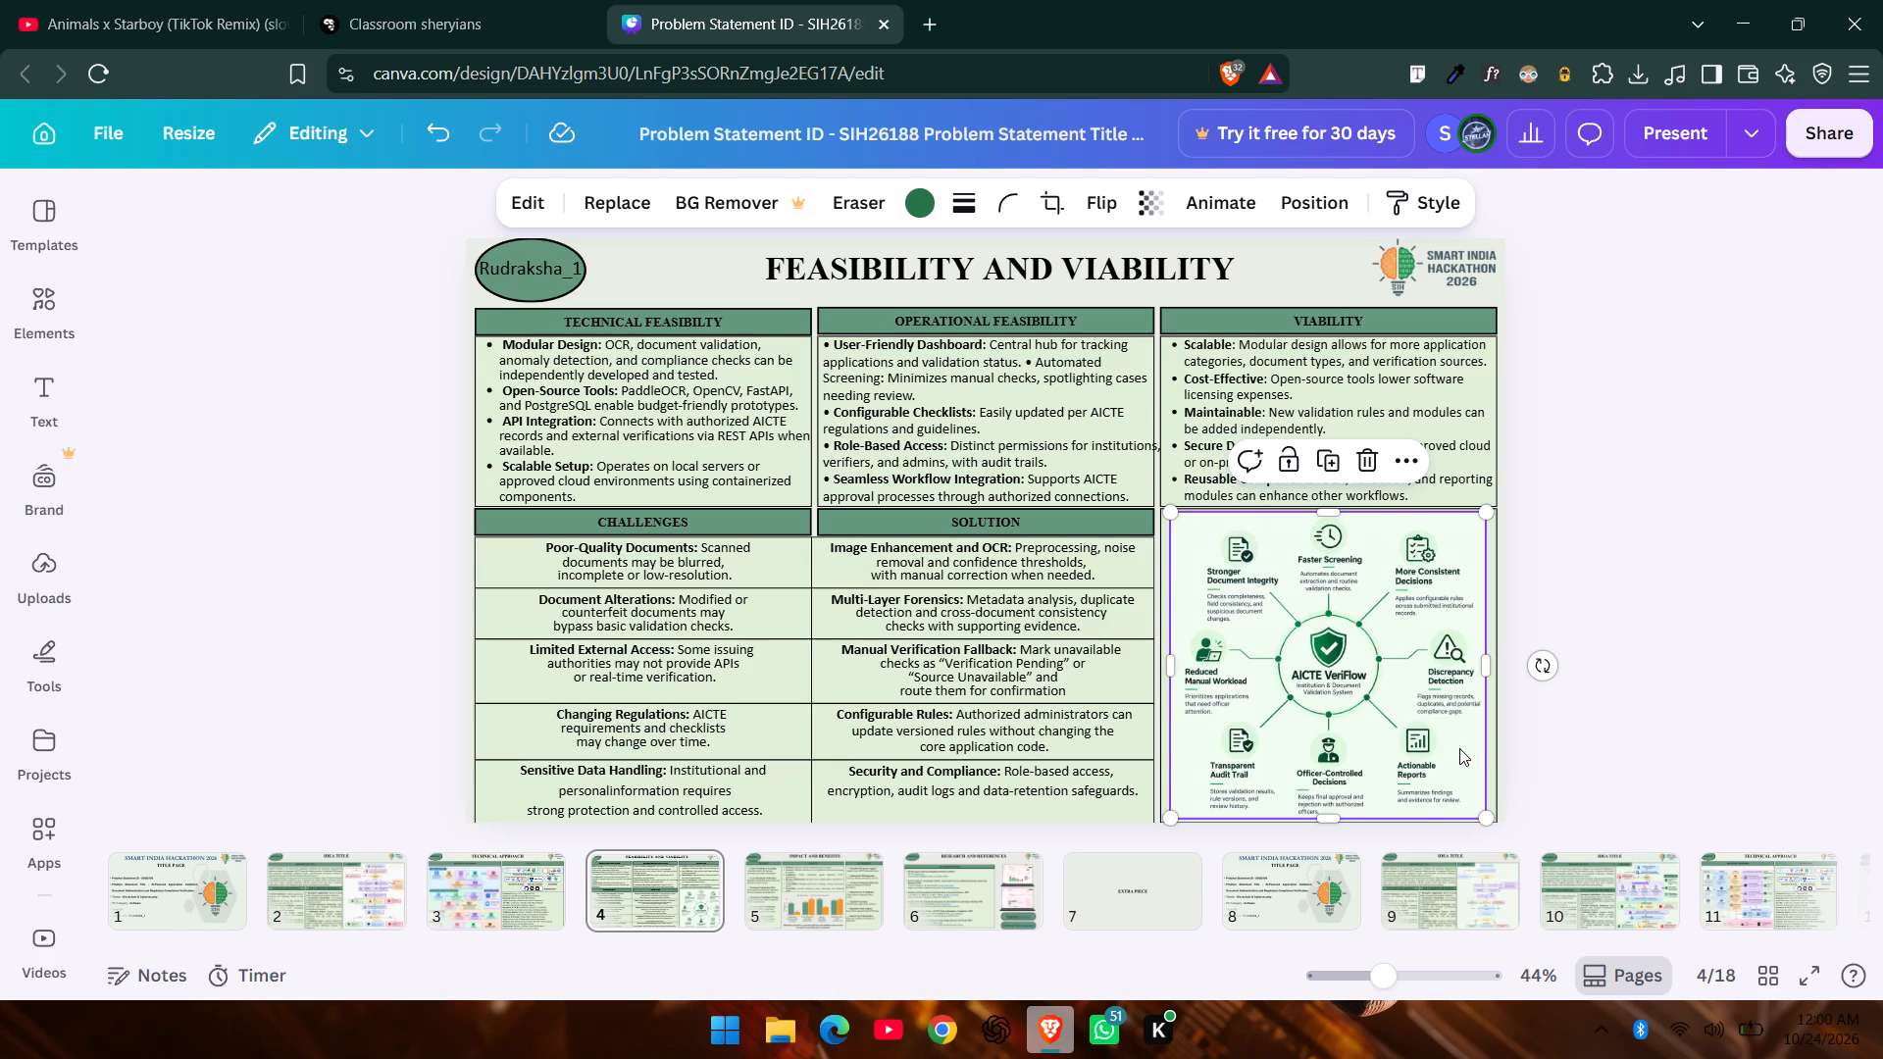
{"action": "left_click", "coordinate": [1437, 612]}
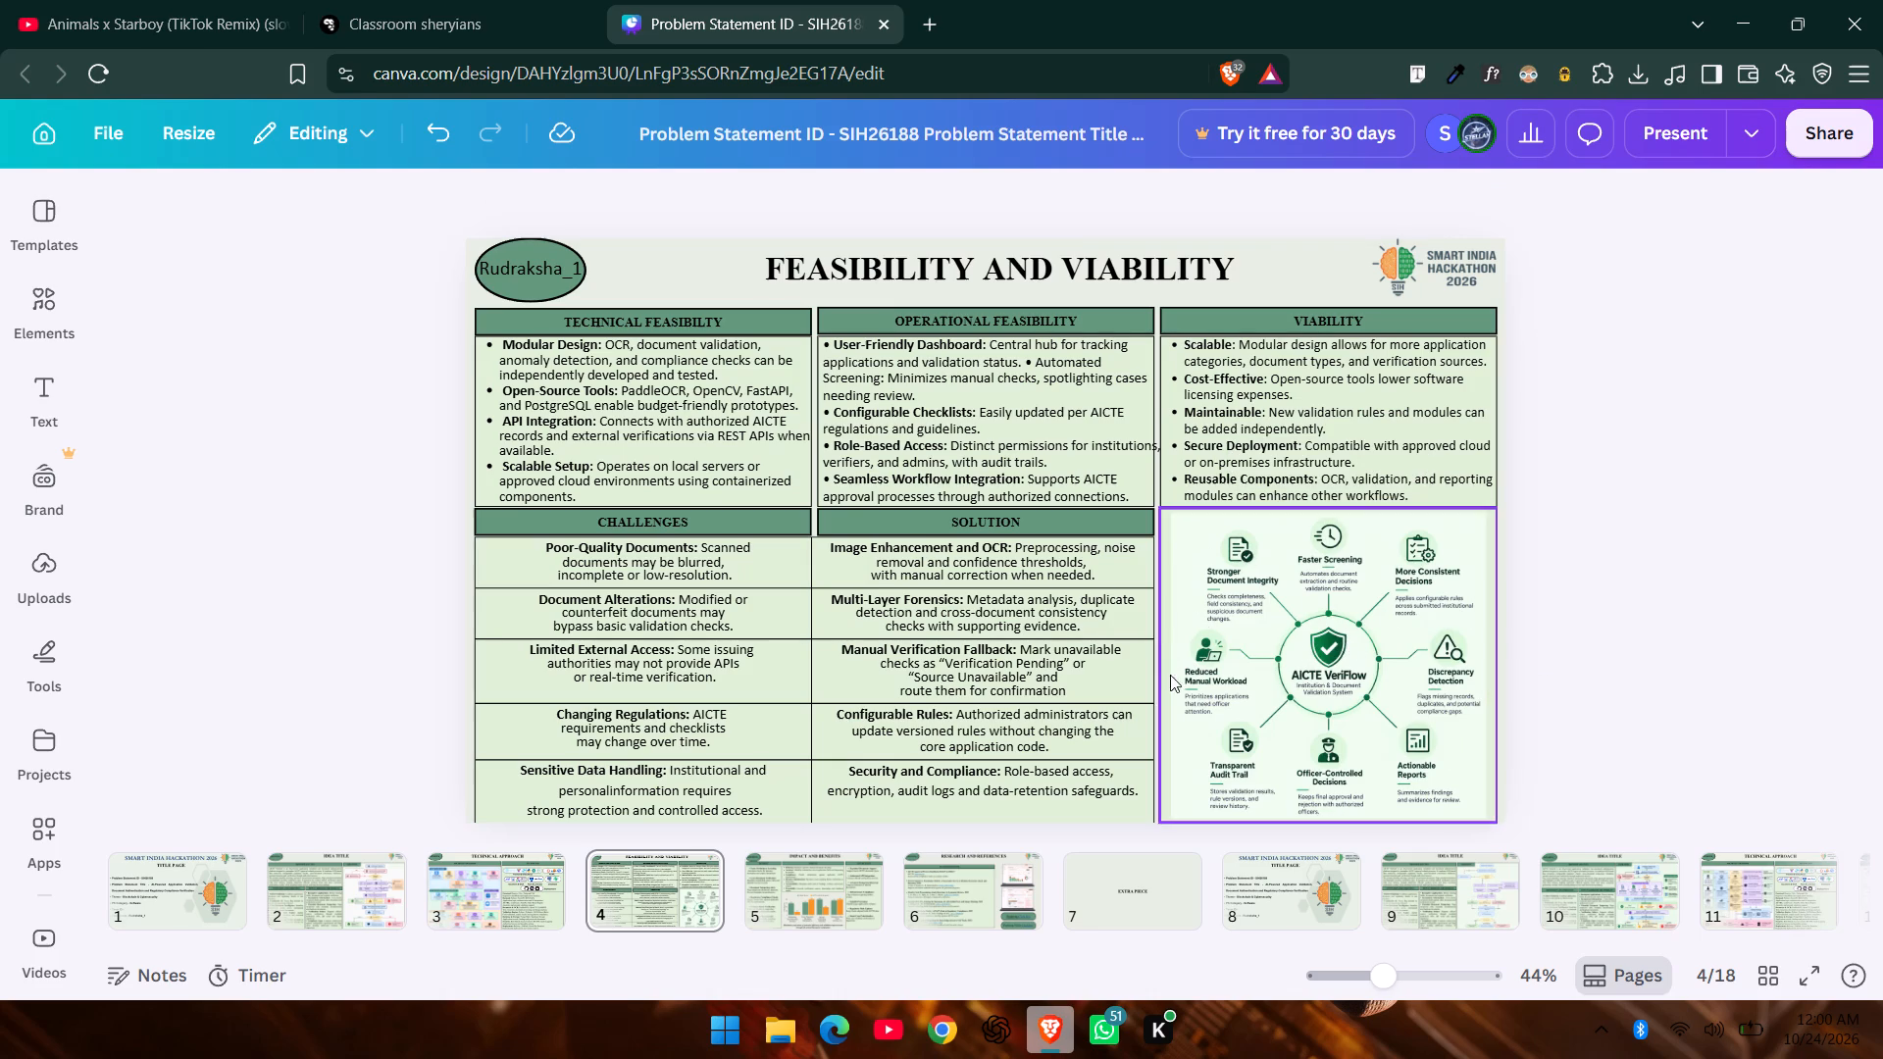
{"action": "left_click", "coordinate": [1256, 681]}
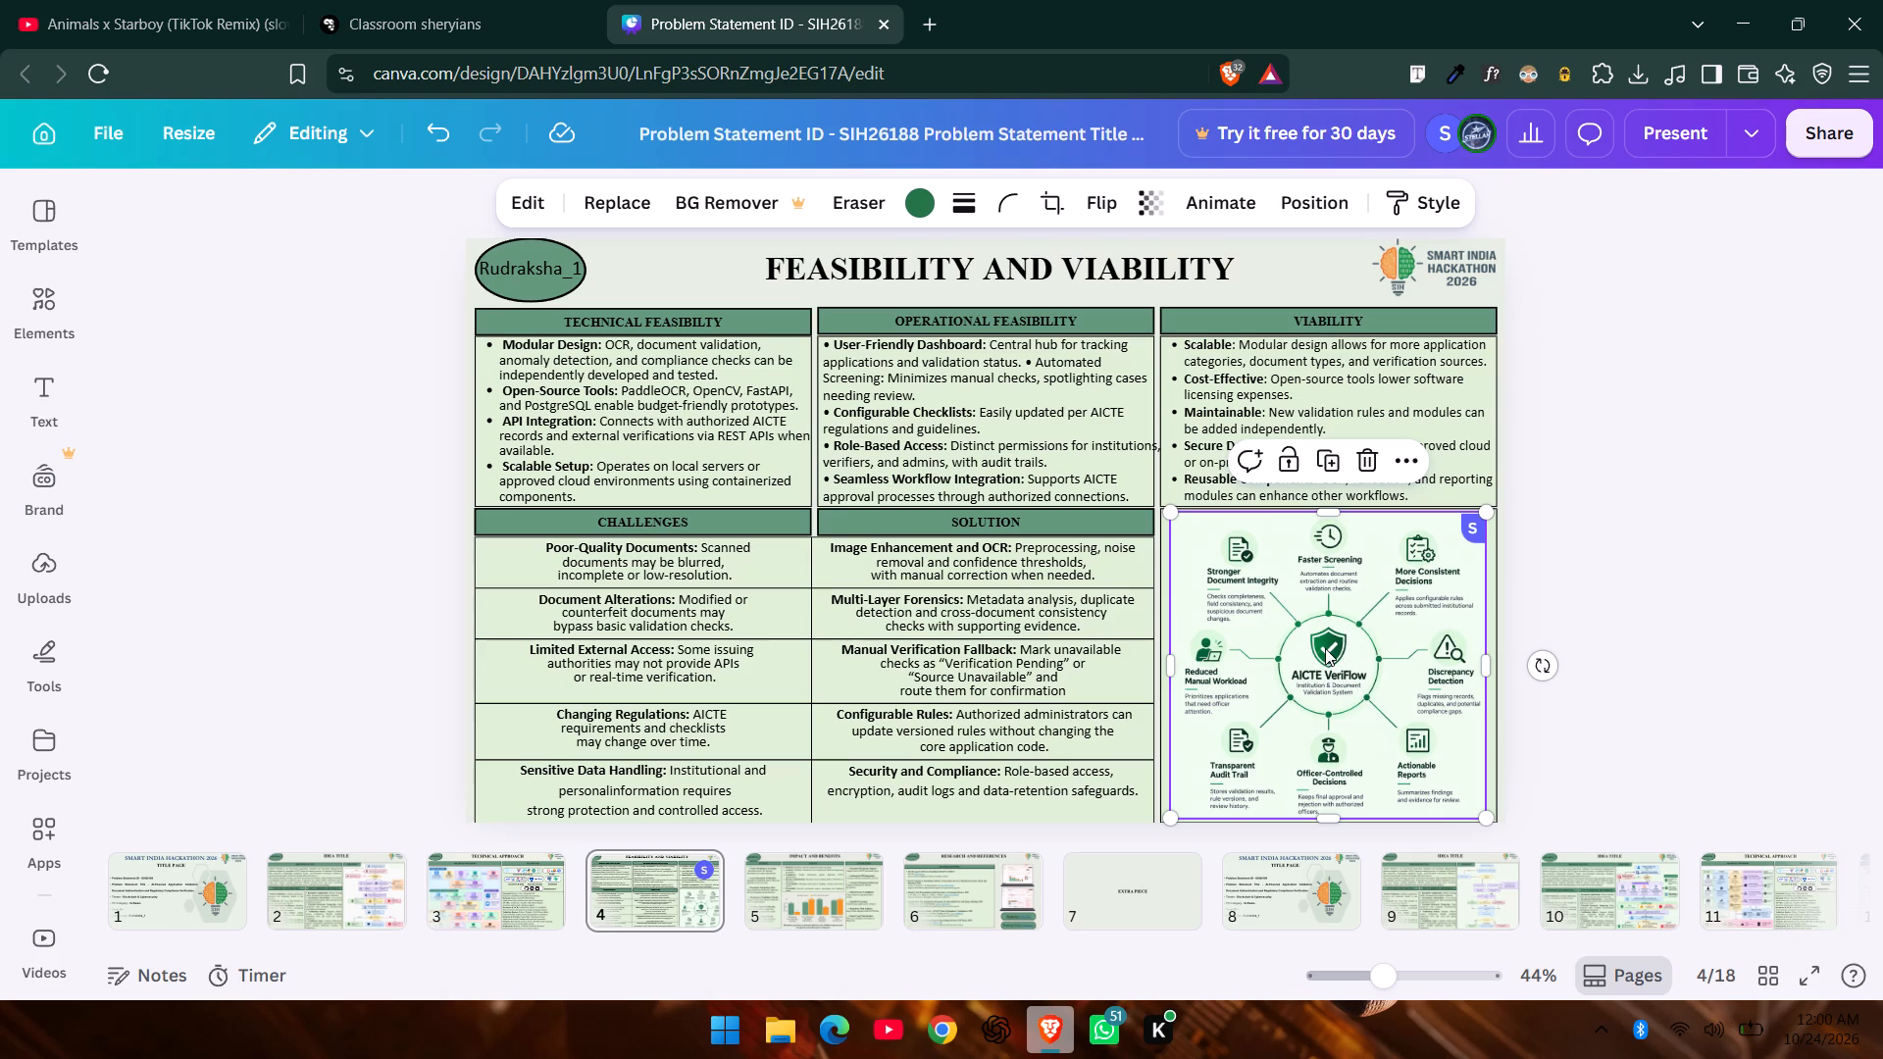
{"action": "left_click", "coordinate": [490, 919]}
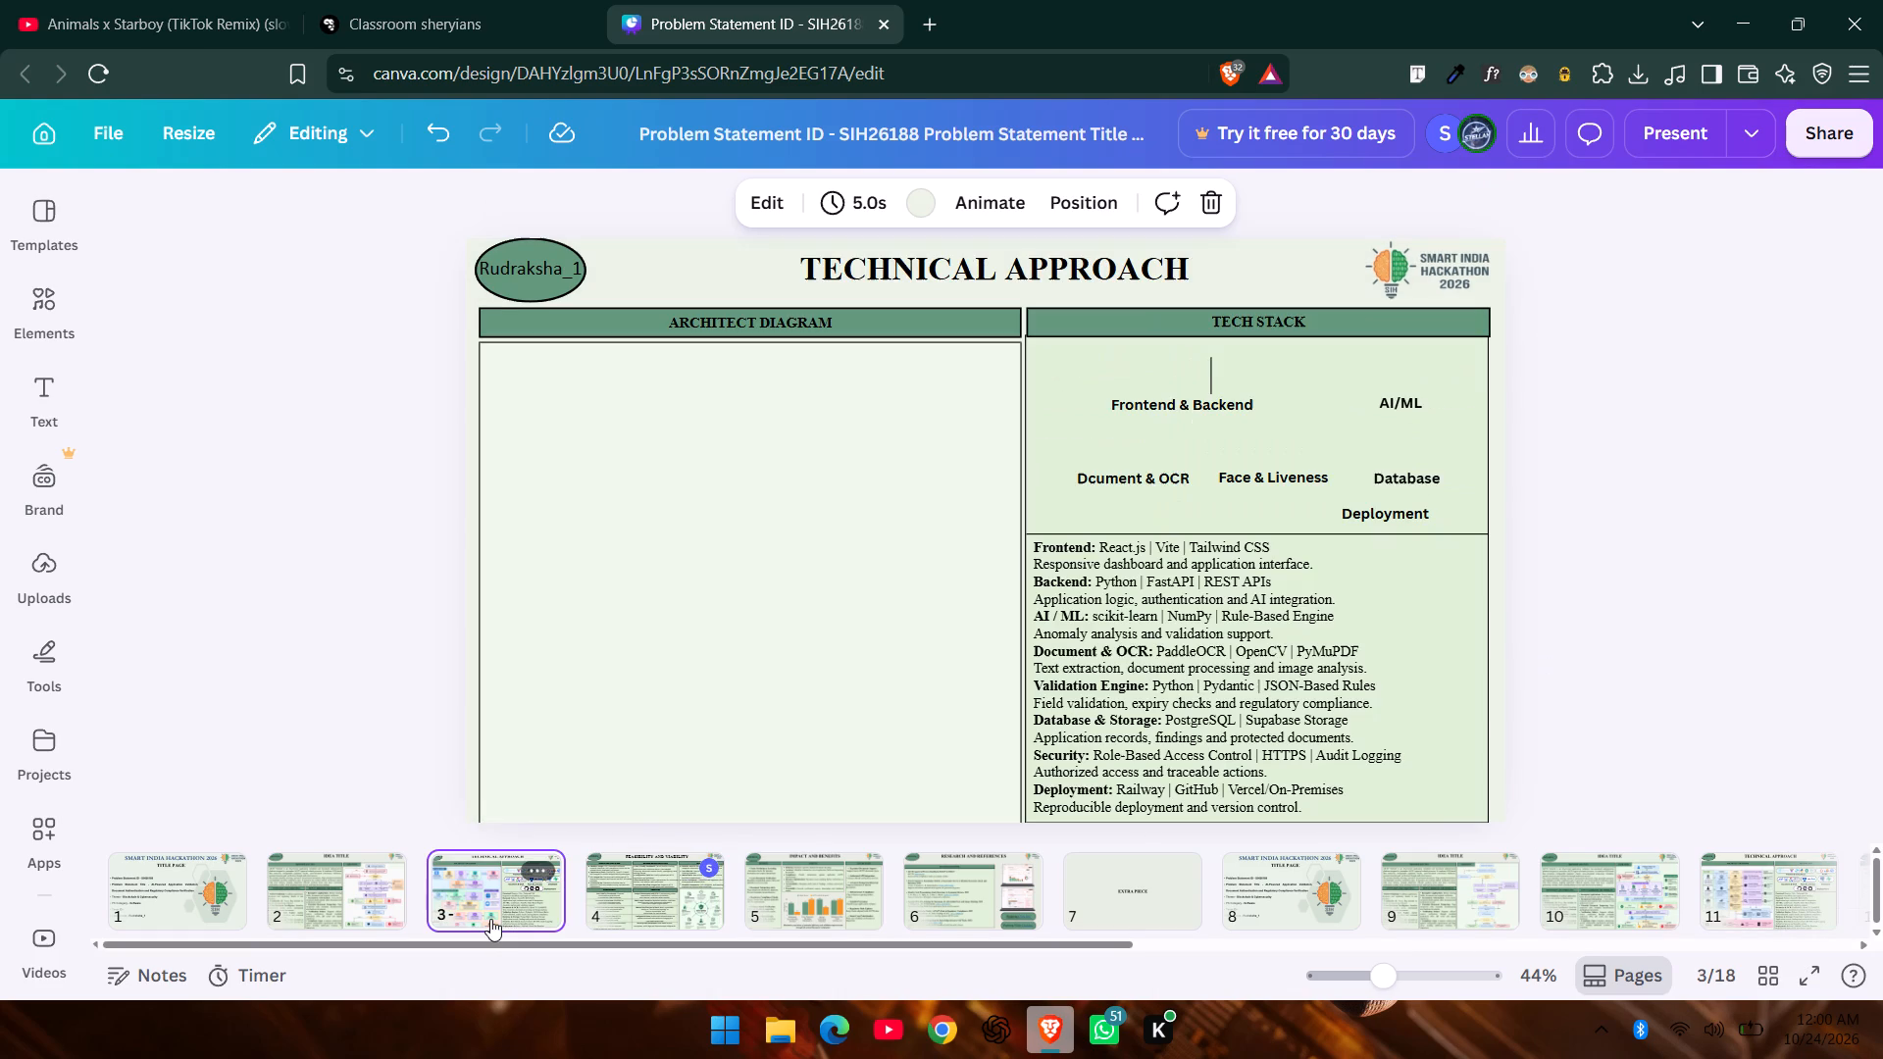
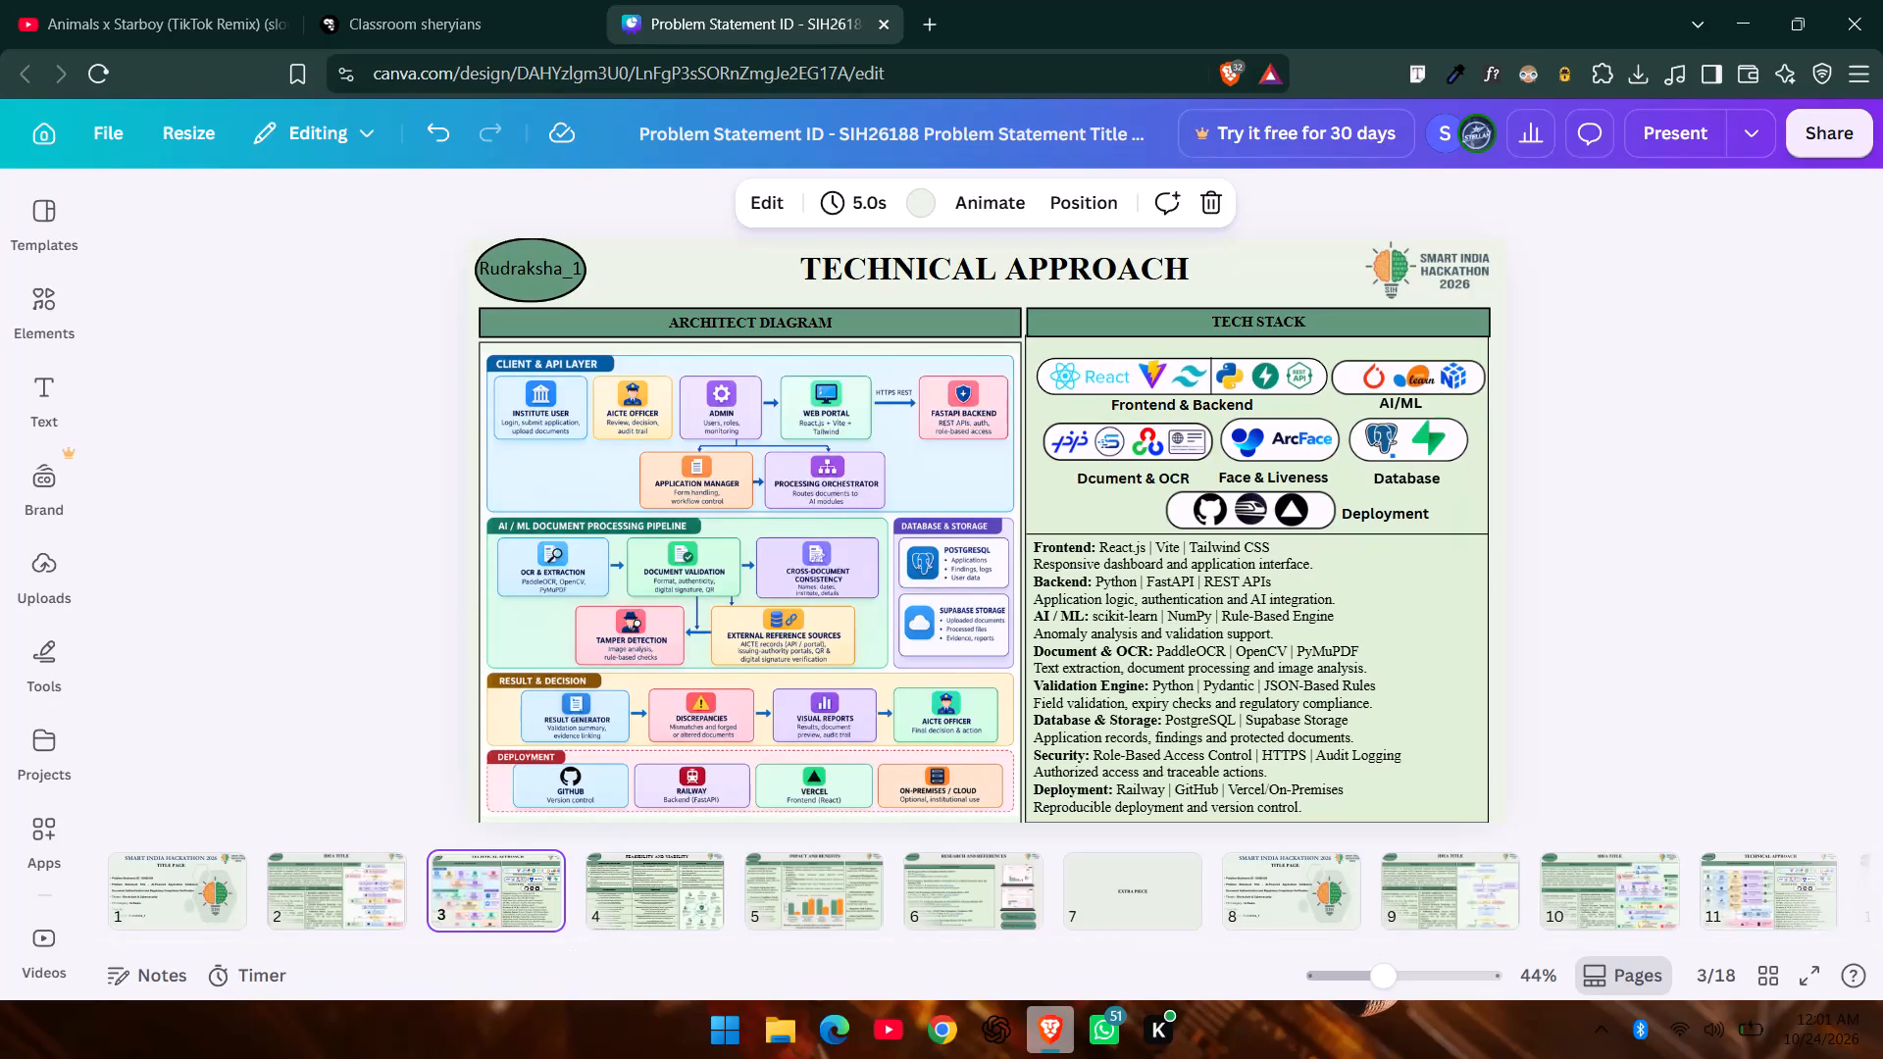
Select the AICTE VeriFlow diagram on slide 4, Feasibility and Viability.
{"action": "left_click", "coordinate": [655, 897]}
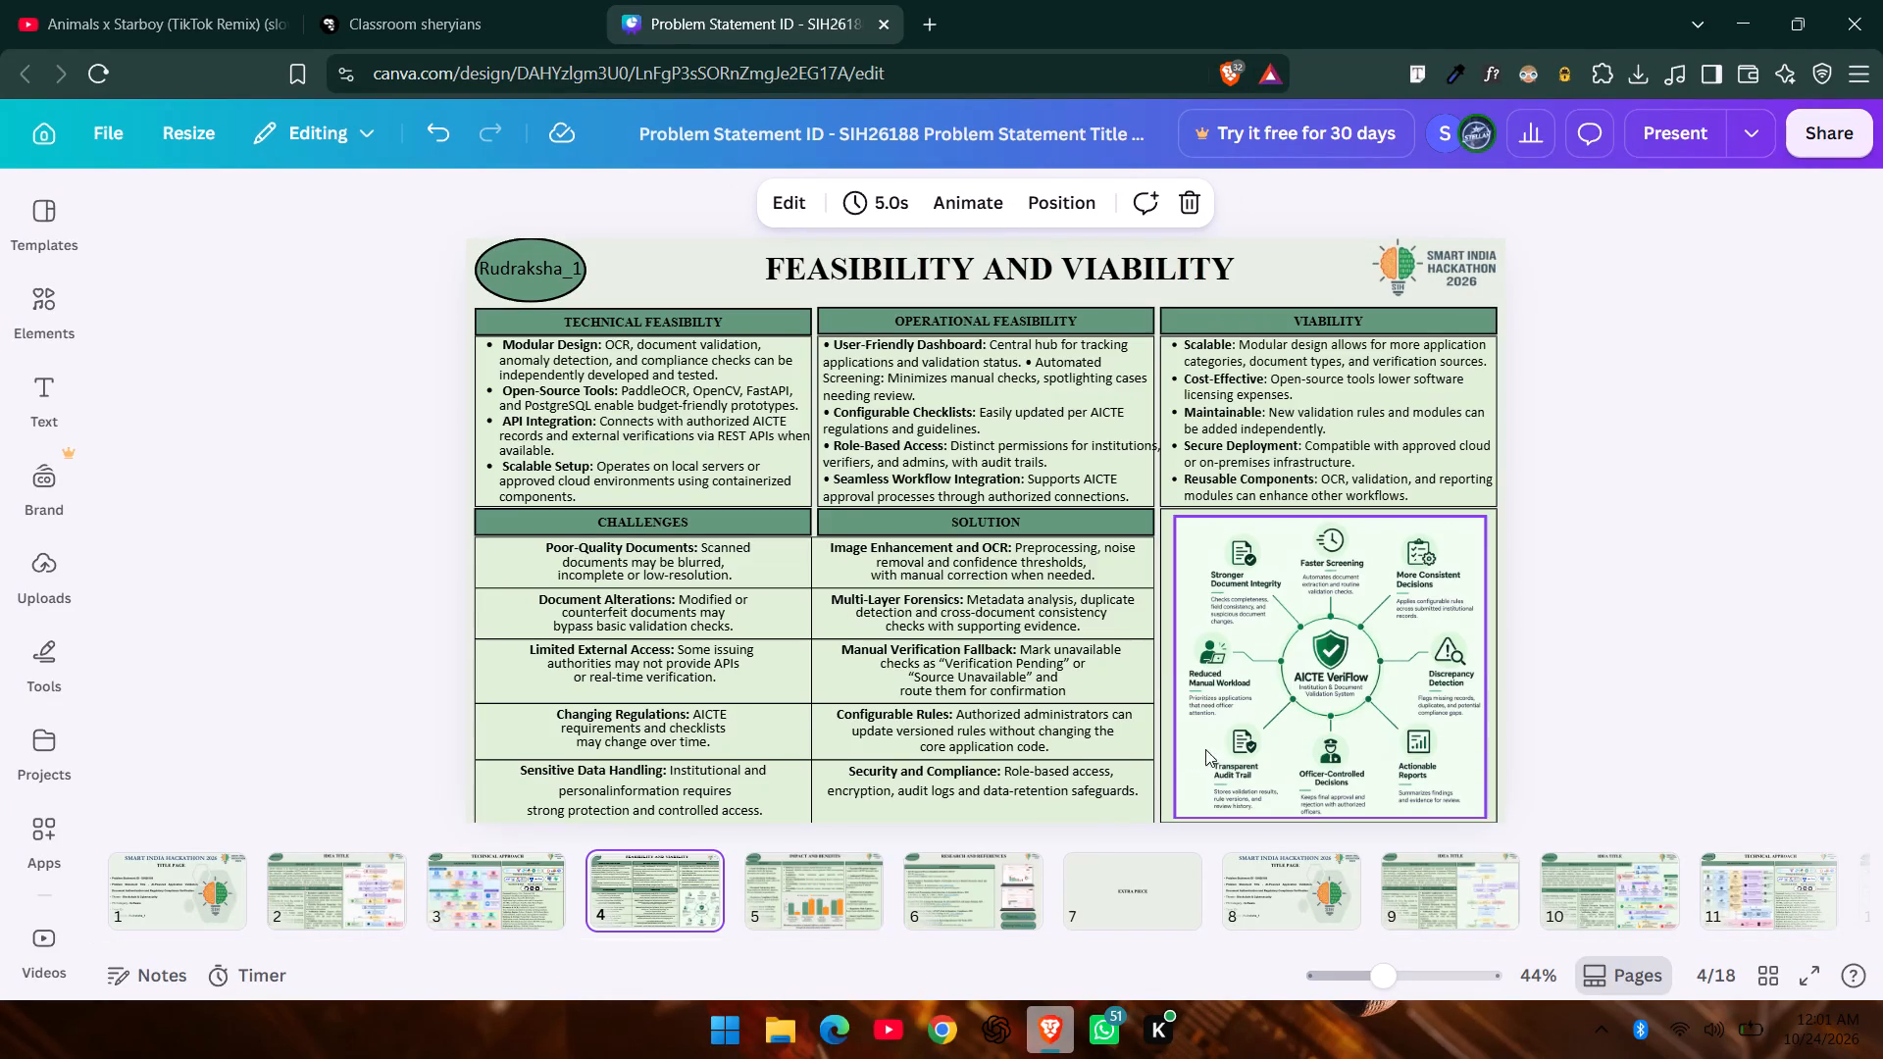
{"action": "left_click", "coordinate": [1291, 656]}
{"action": "left_click", "coordinate": [1411, 471]}
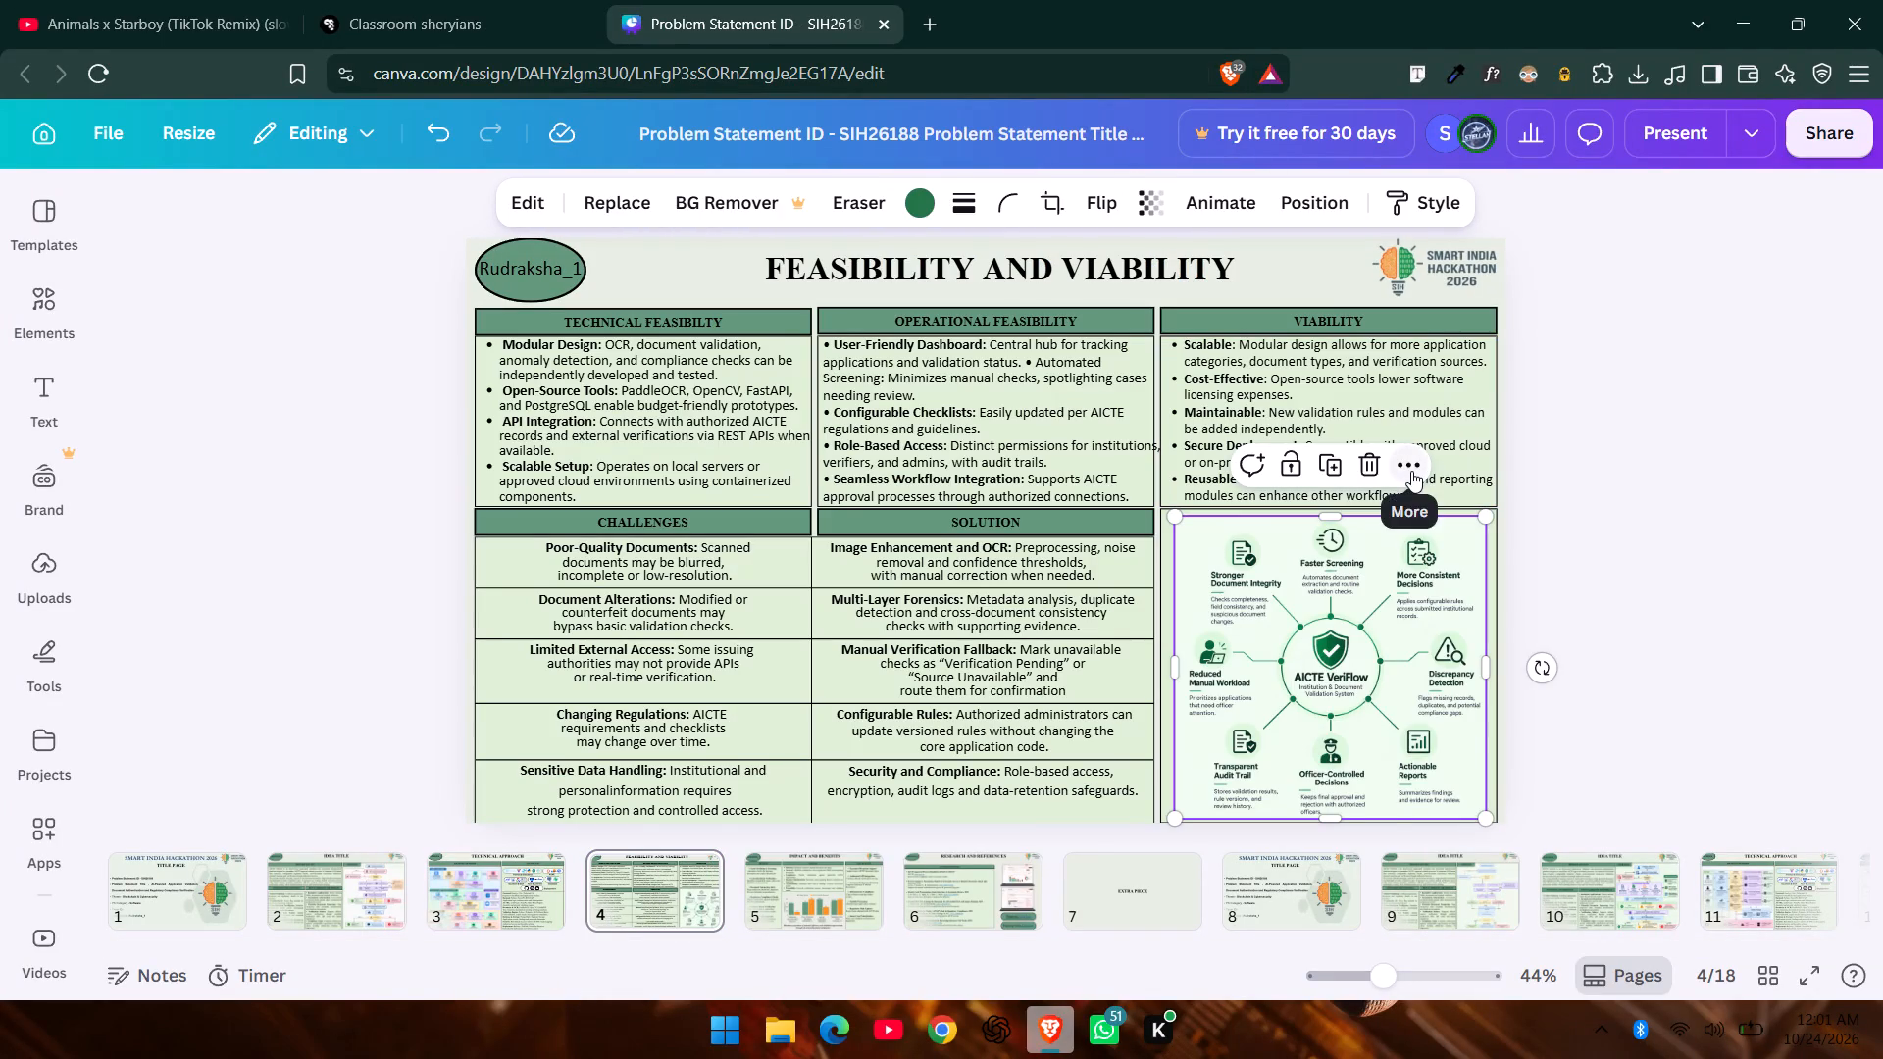
{"action": "left_click", "coordinate": [1497, 510]}
Open ChatGPT in a new tab and return to the presentation.
{"action": "left_click", "coordinate": [939, 20]}
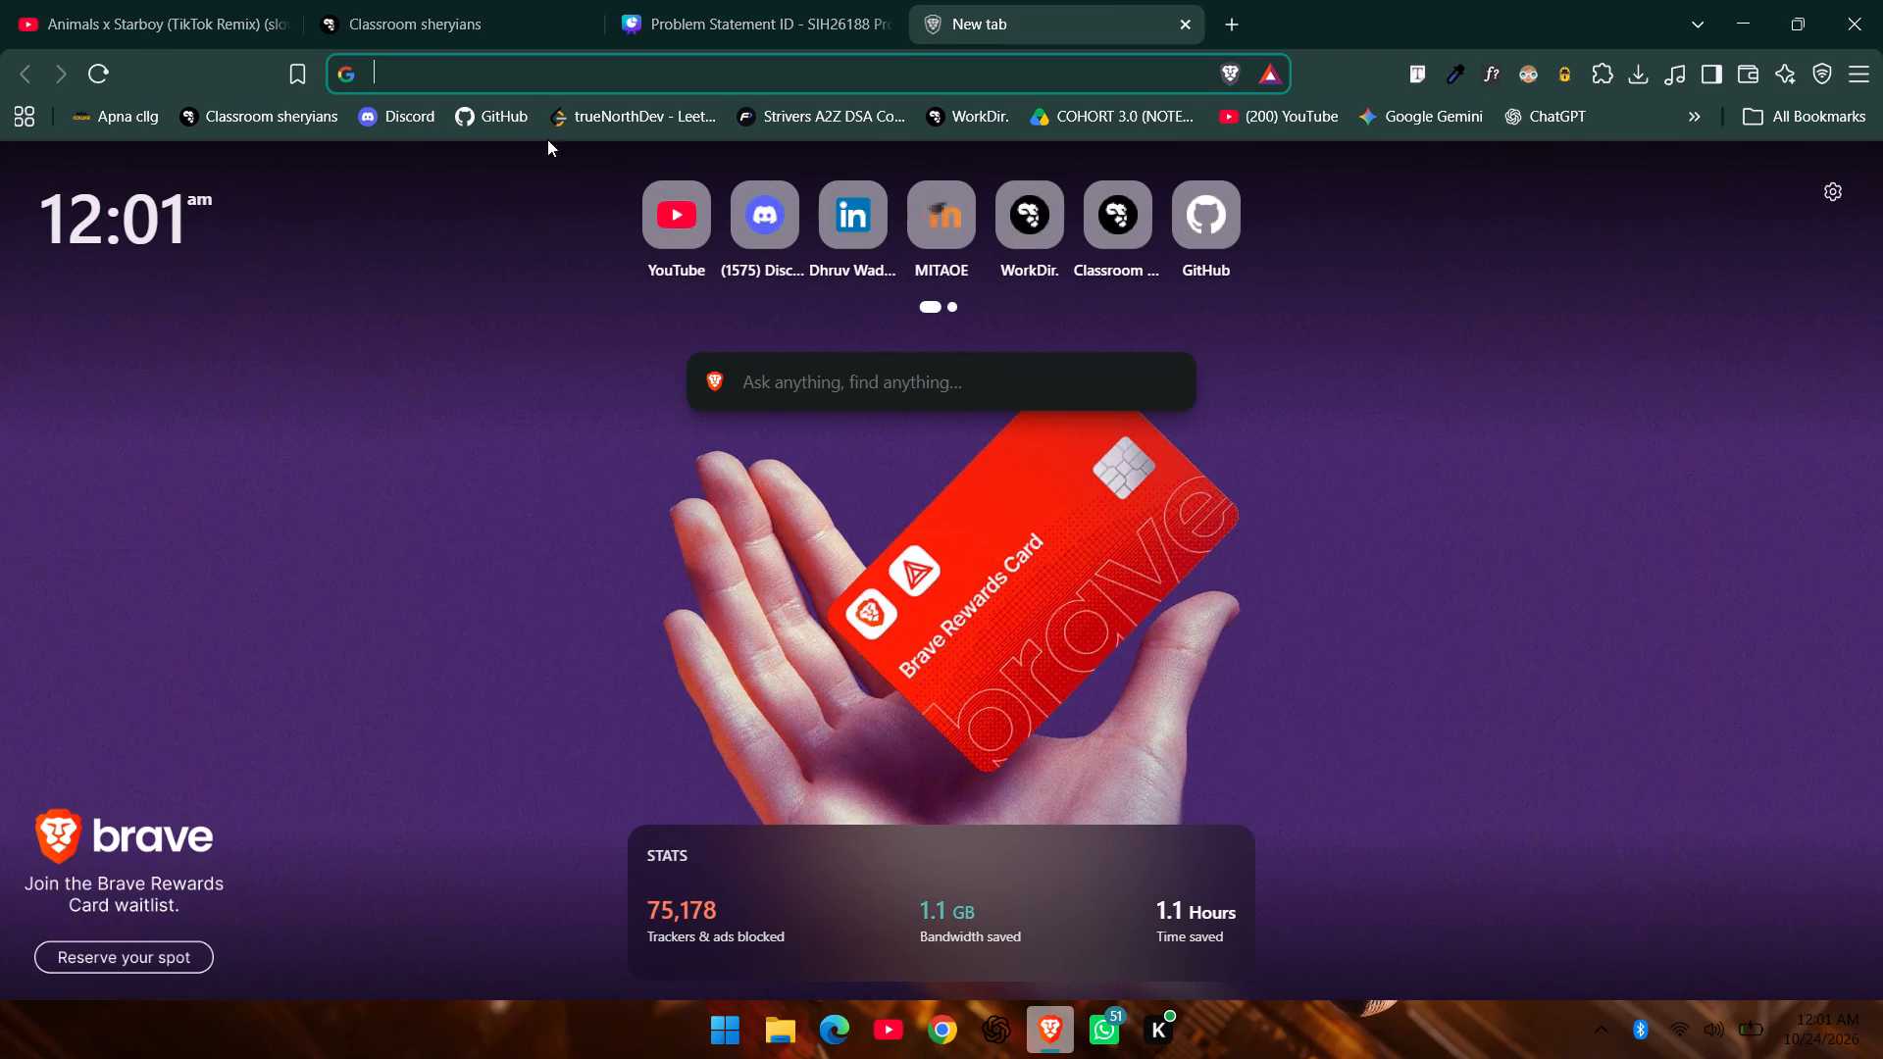
{"action": "left_click", "coordinate": [1519, 122]}
{"action": "left_click", "coordinate": [711, 19]}
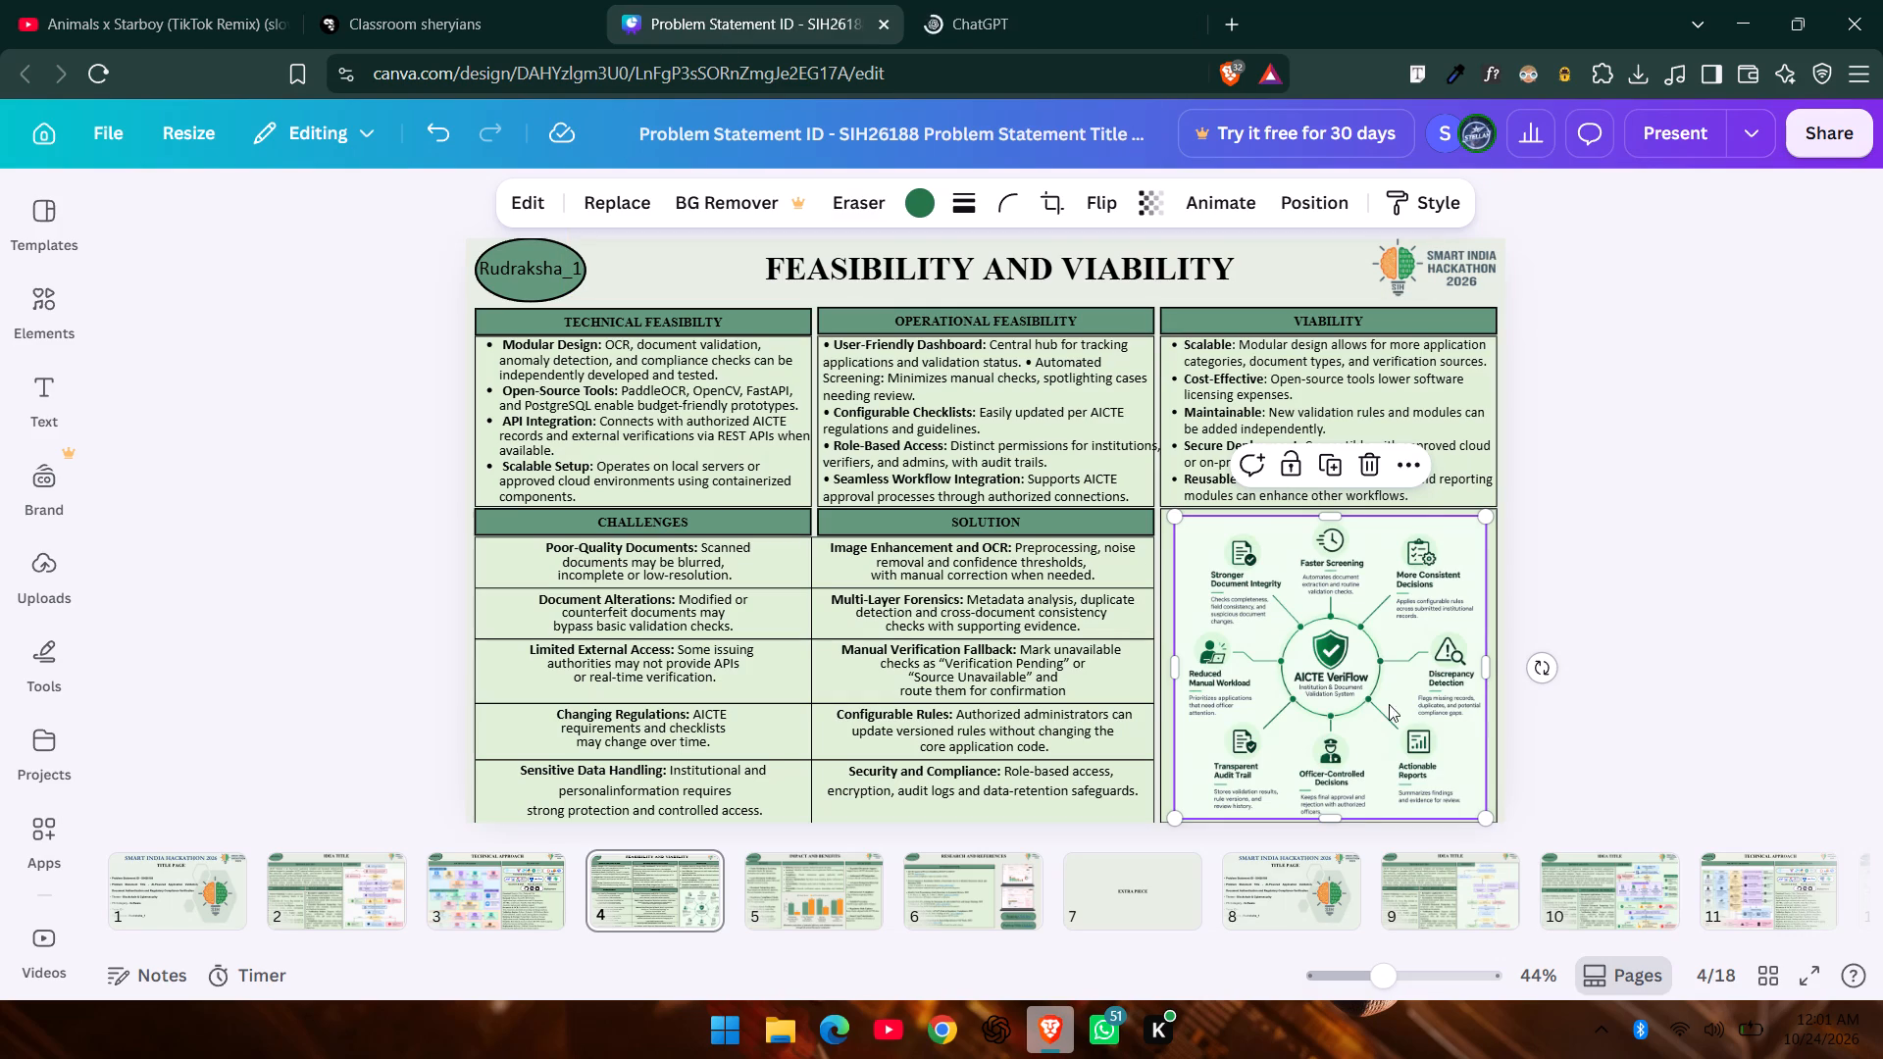
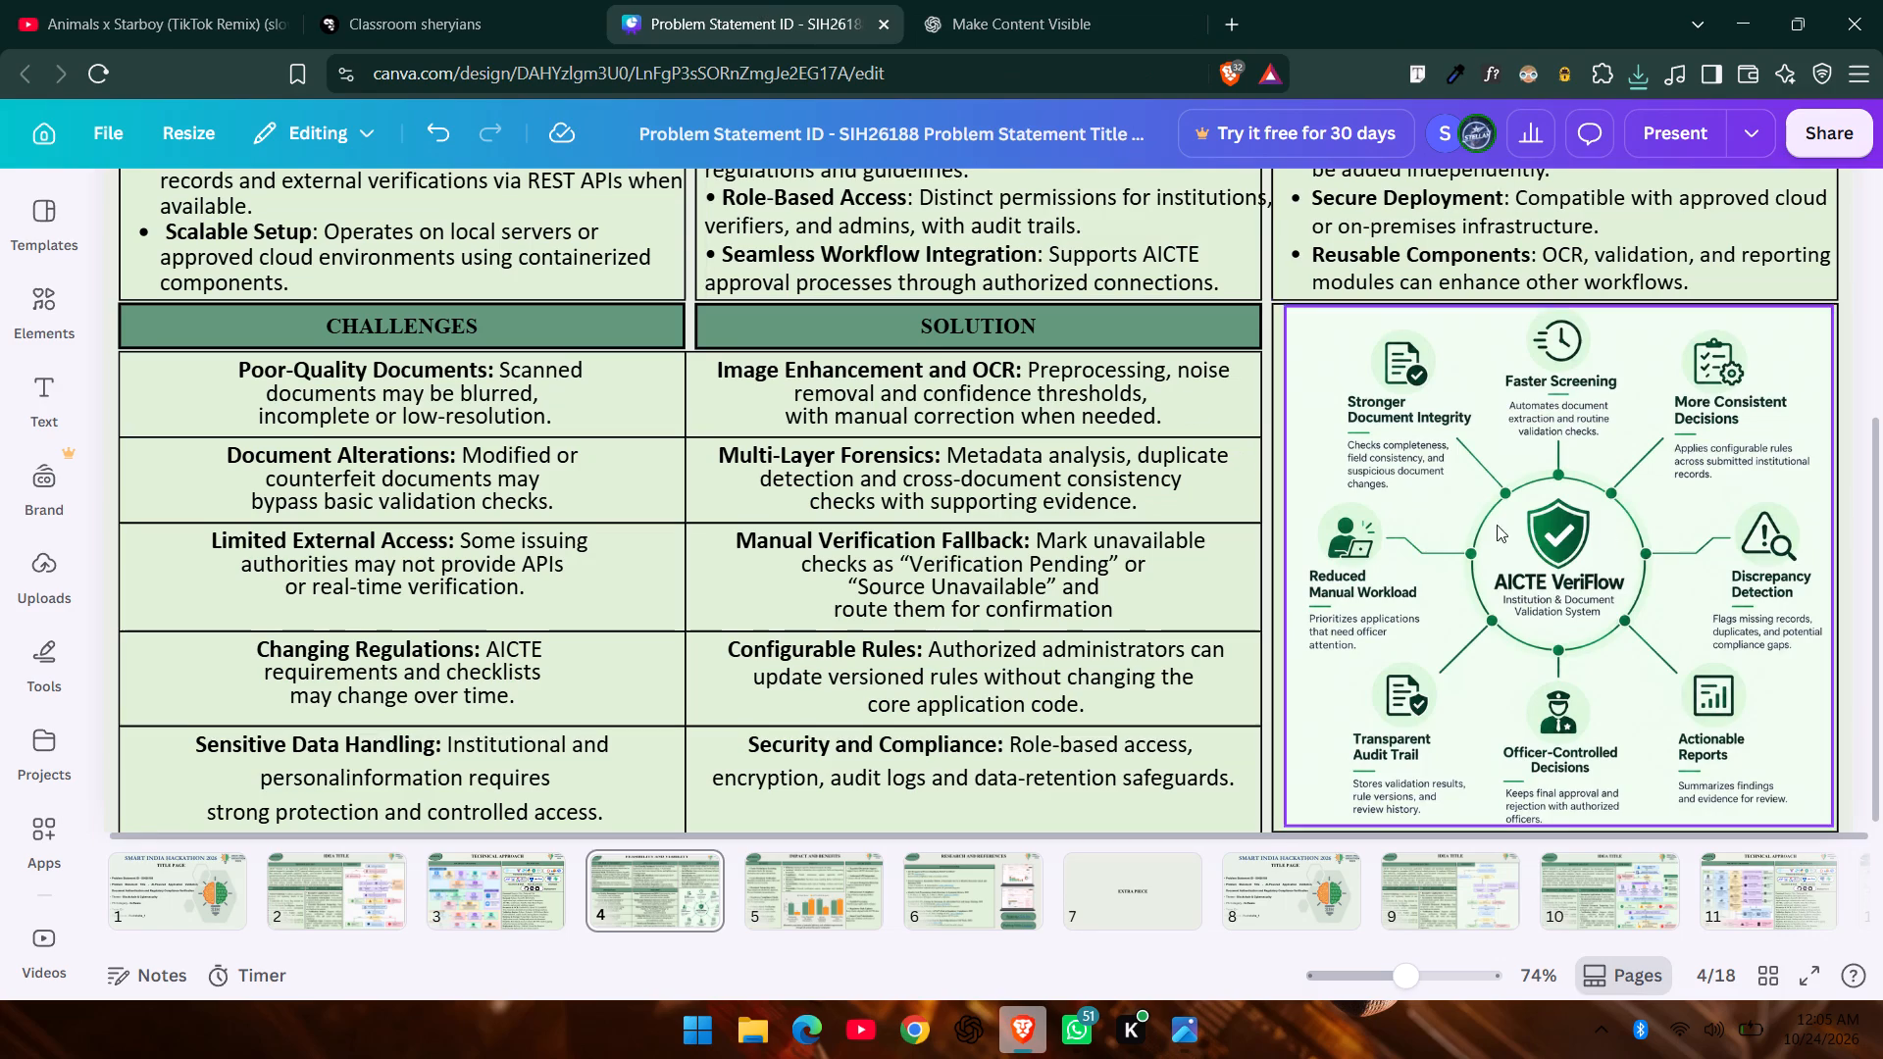
{"action": "left_click", "coordinate": [1609, 519]}
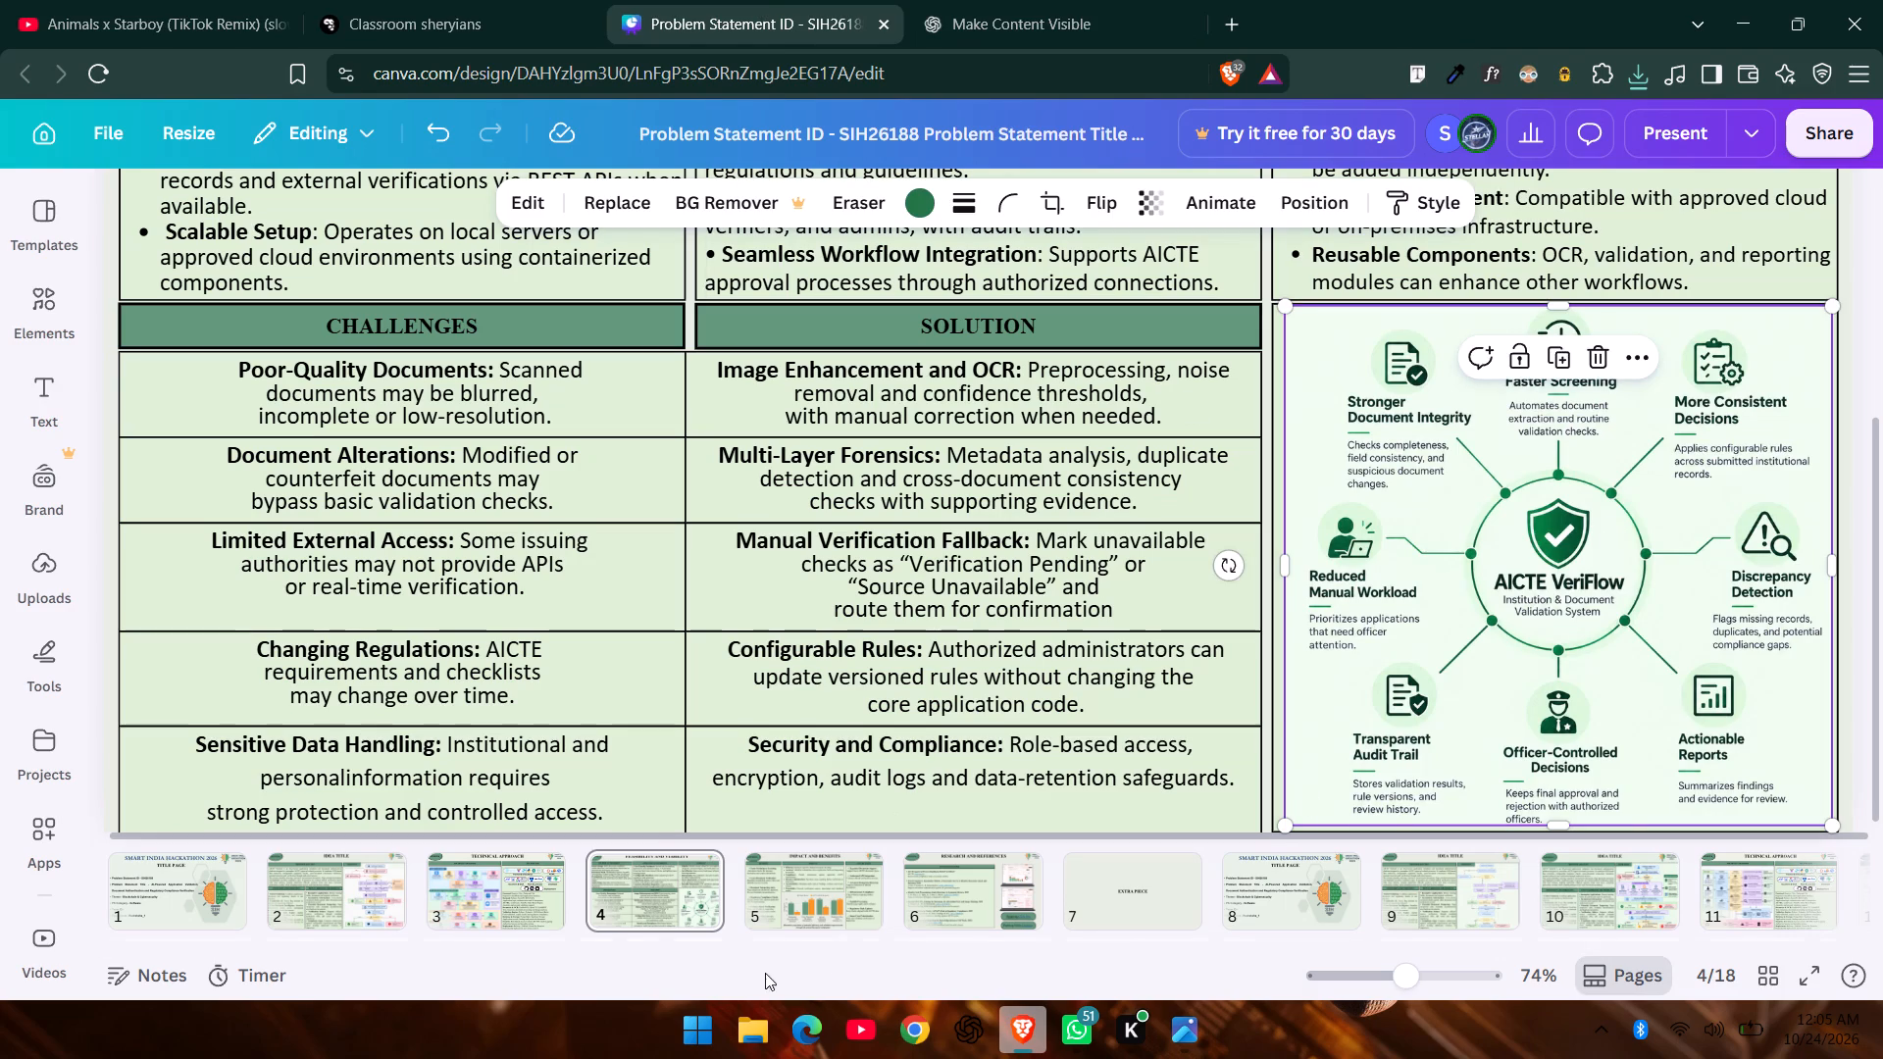
{"action": "left_click", "coordinate": [620, 871]}
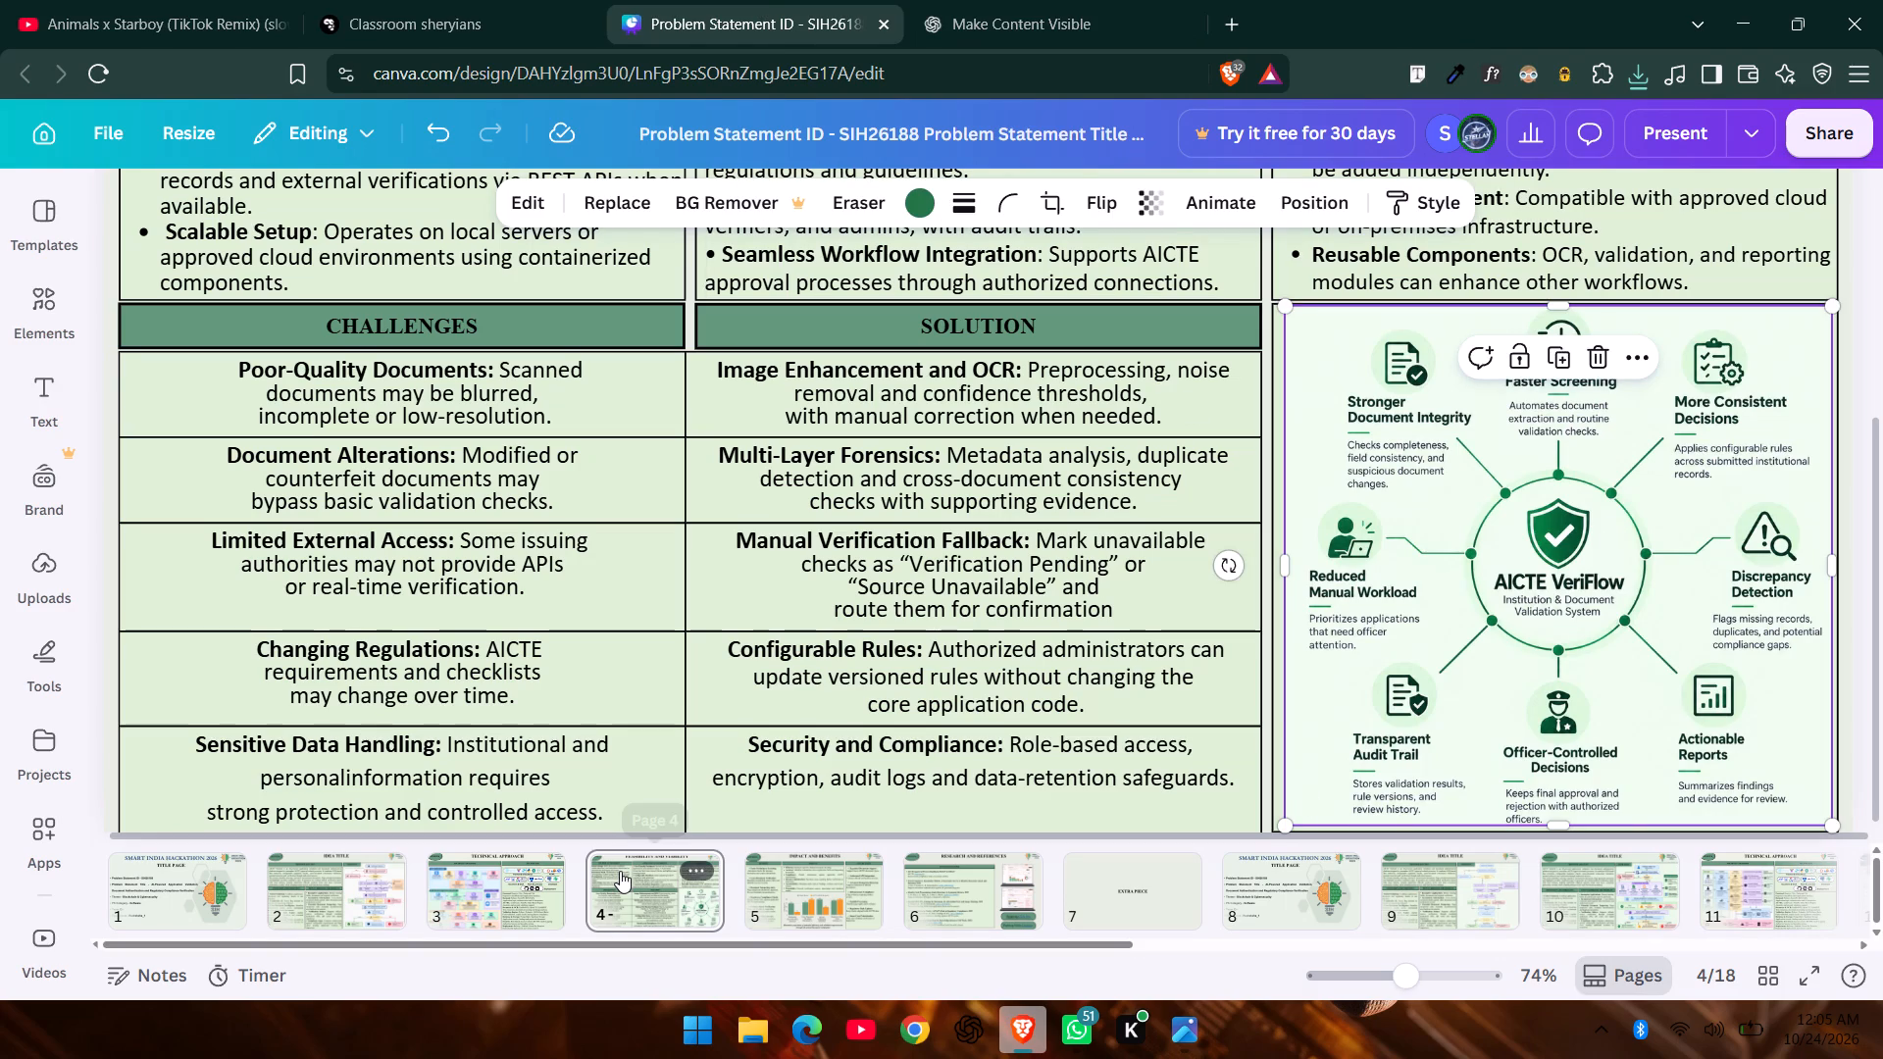
{"action": "key", "text": "ctrl+d"}
Paste the copied infographic onto the duplicated slide 5 and shift it toward the existing AICTE VeriFlow diagram.
{"action": "left_click", "coordinate": [1486, 528]}
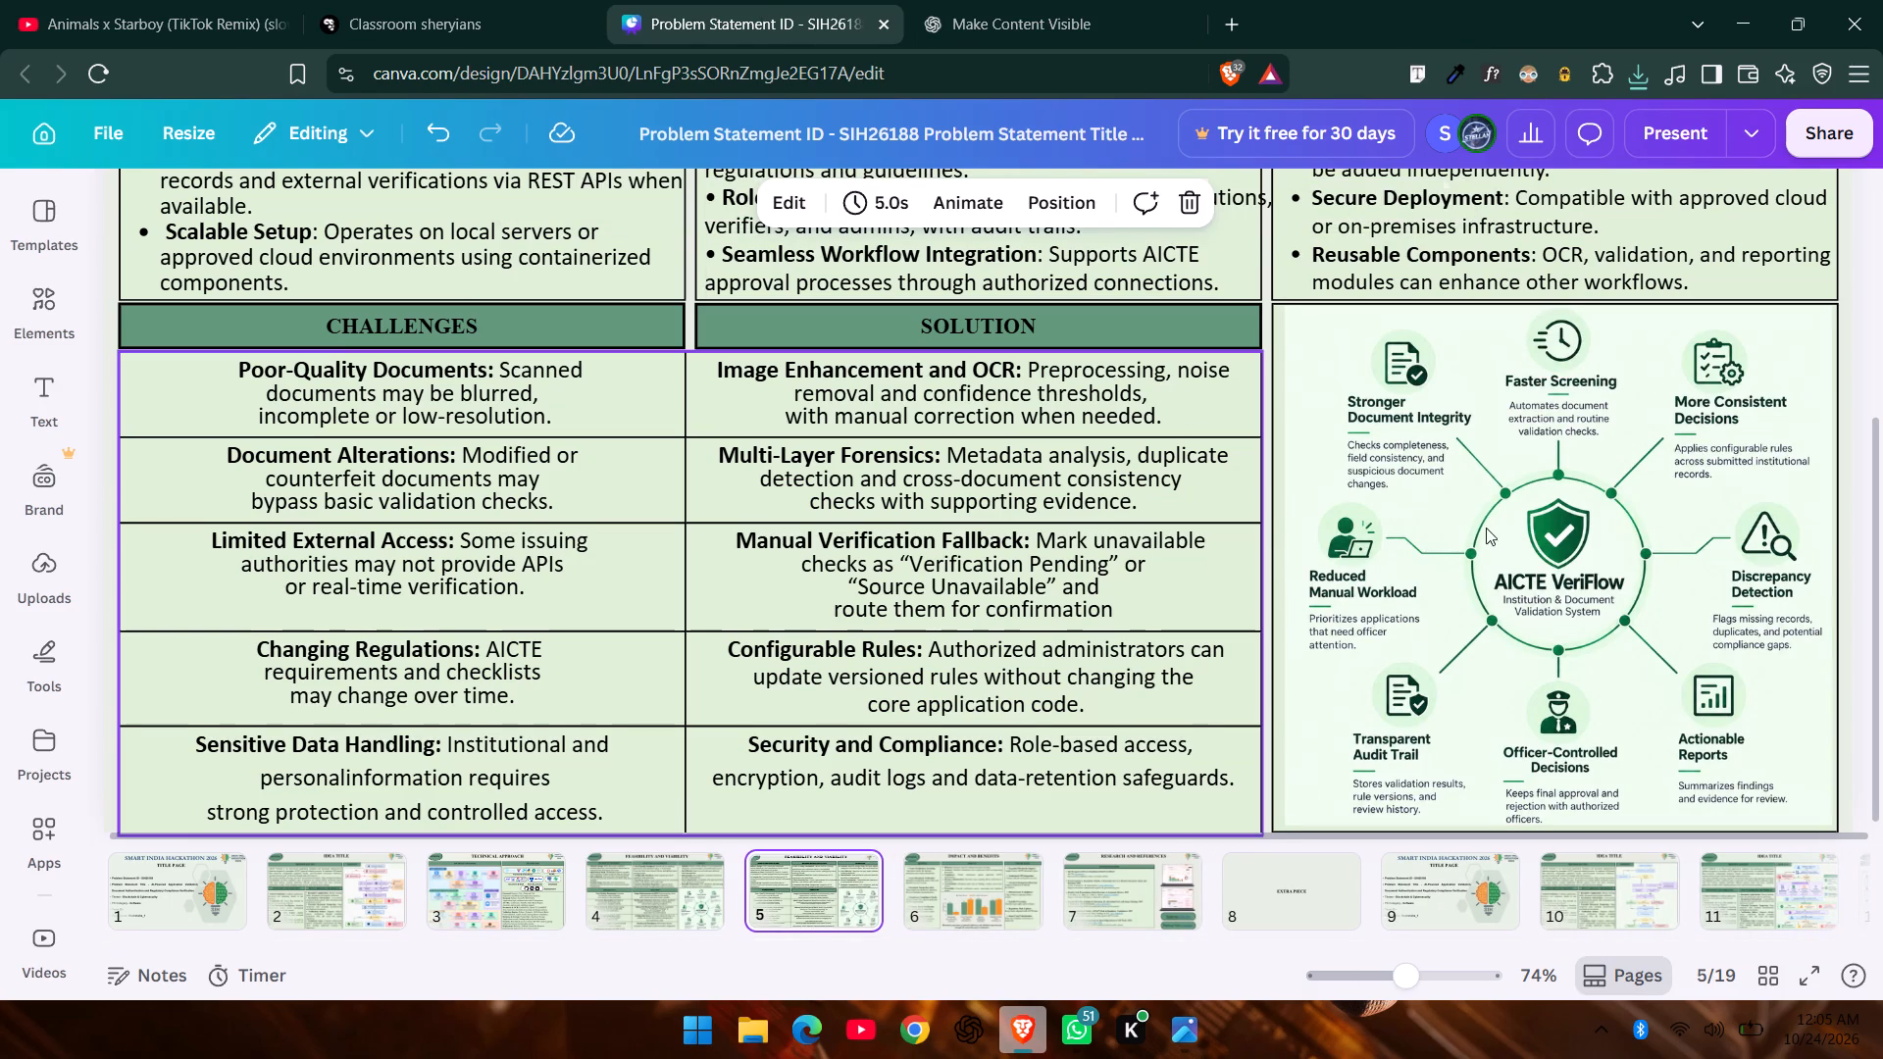
{"action": "key", "text": "ctrl+v"}
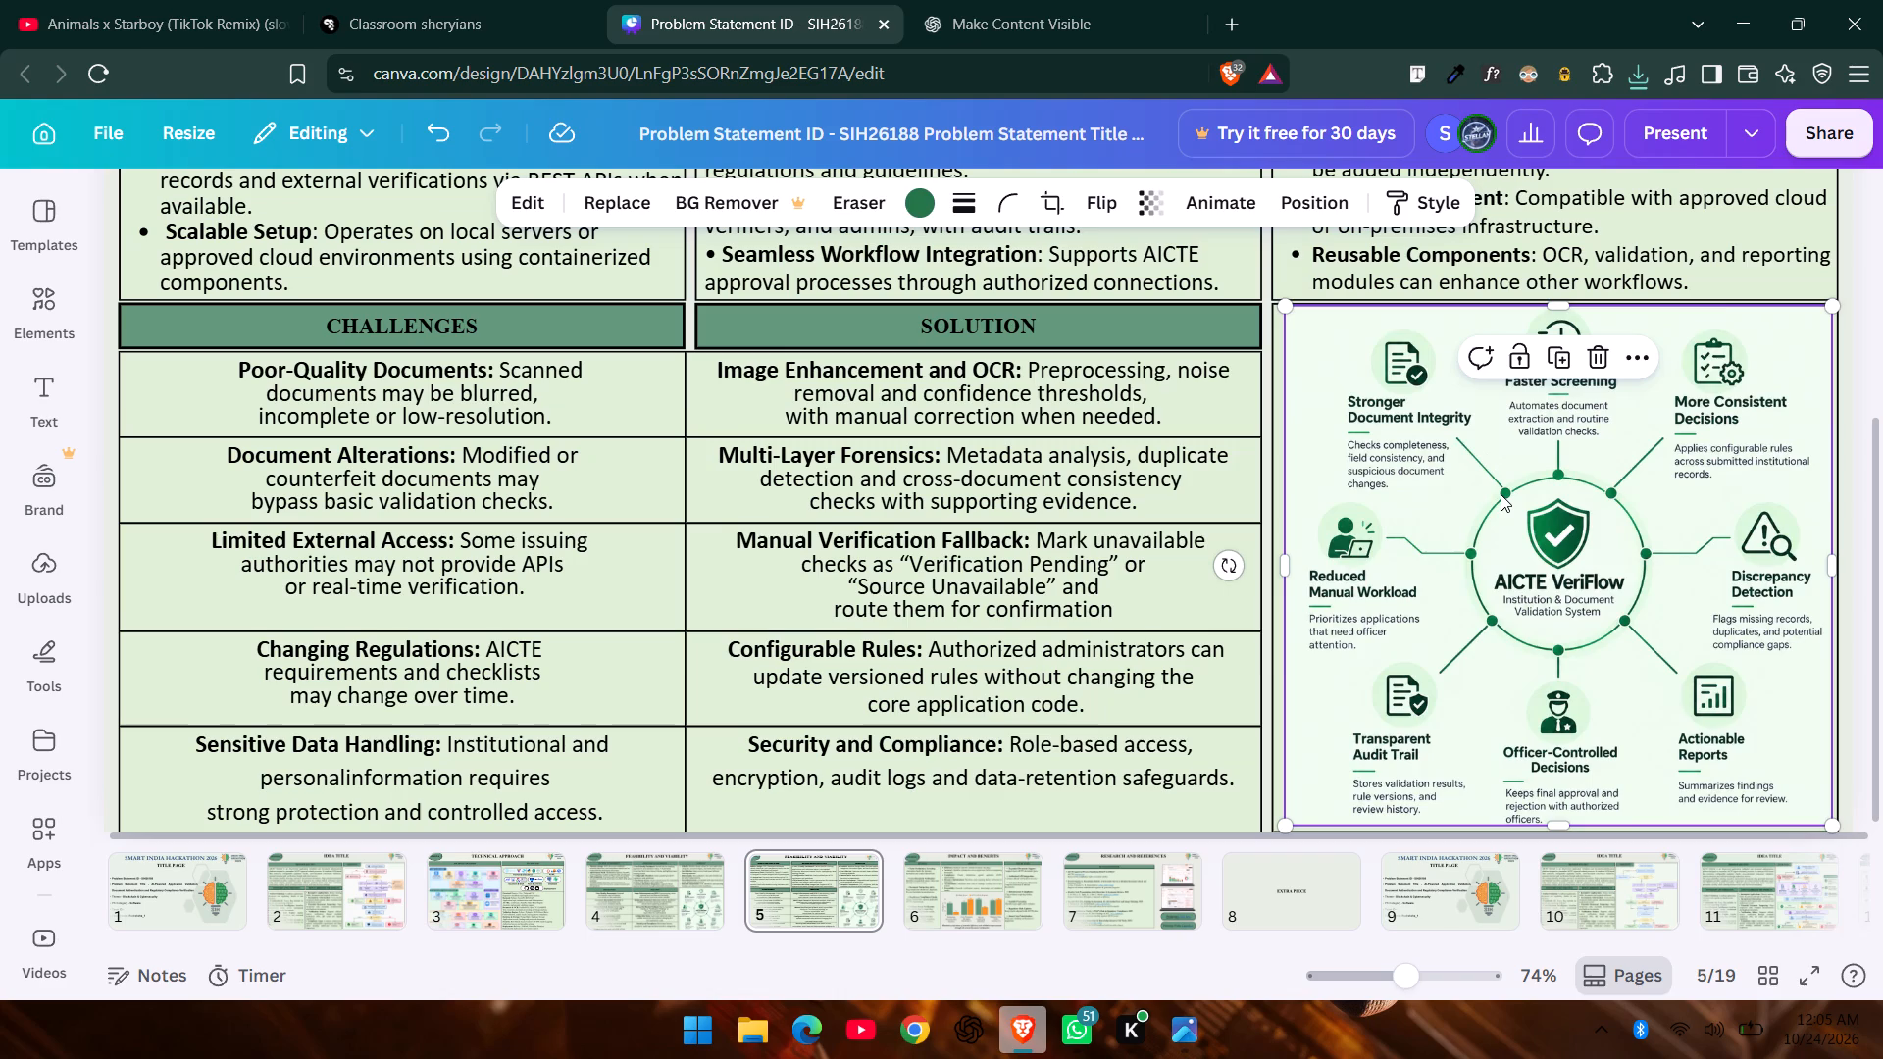
{"action": "left_click_drag", "start_coordinate": [1109, 434], "coordinate": [1121, 441]}
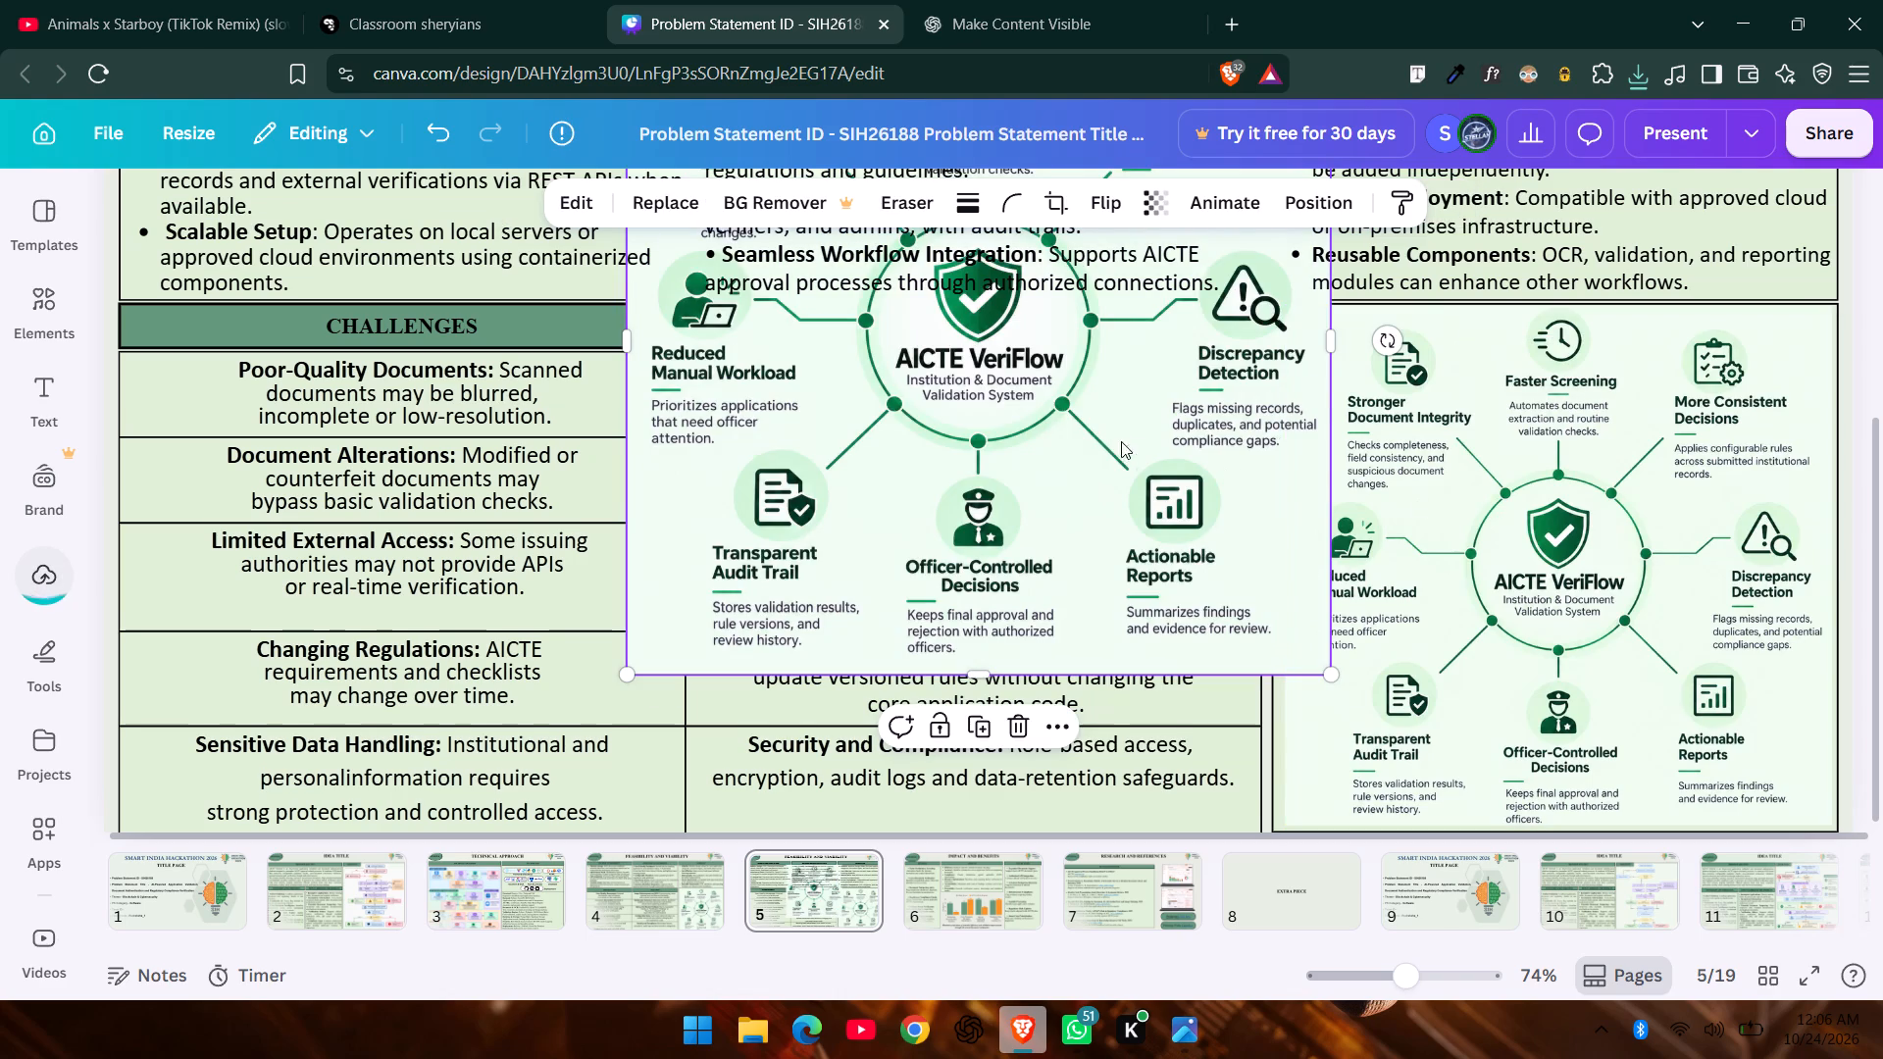
{"action": "left_click_drag", "start_coordinate": [1121, 441], "coordinate": [1283, 561]}
Delete the old AICTE VeriFlow diagram from slide 5.
{"action": "left_click", "coordinate": [1559, 517]}
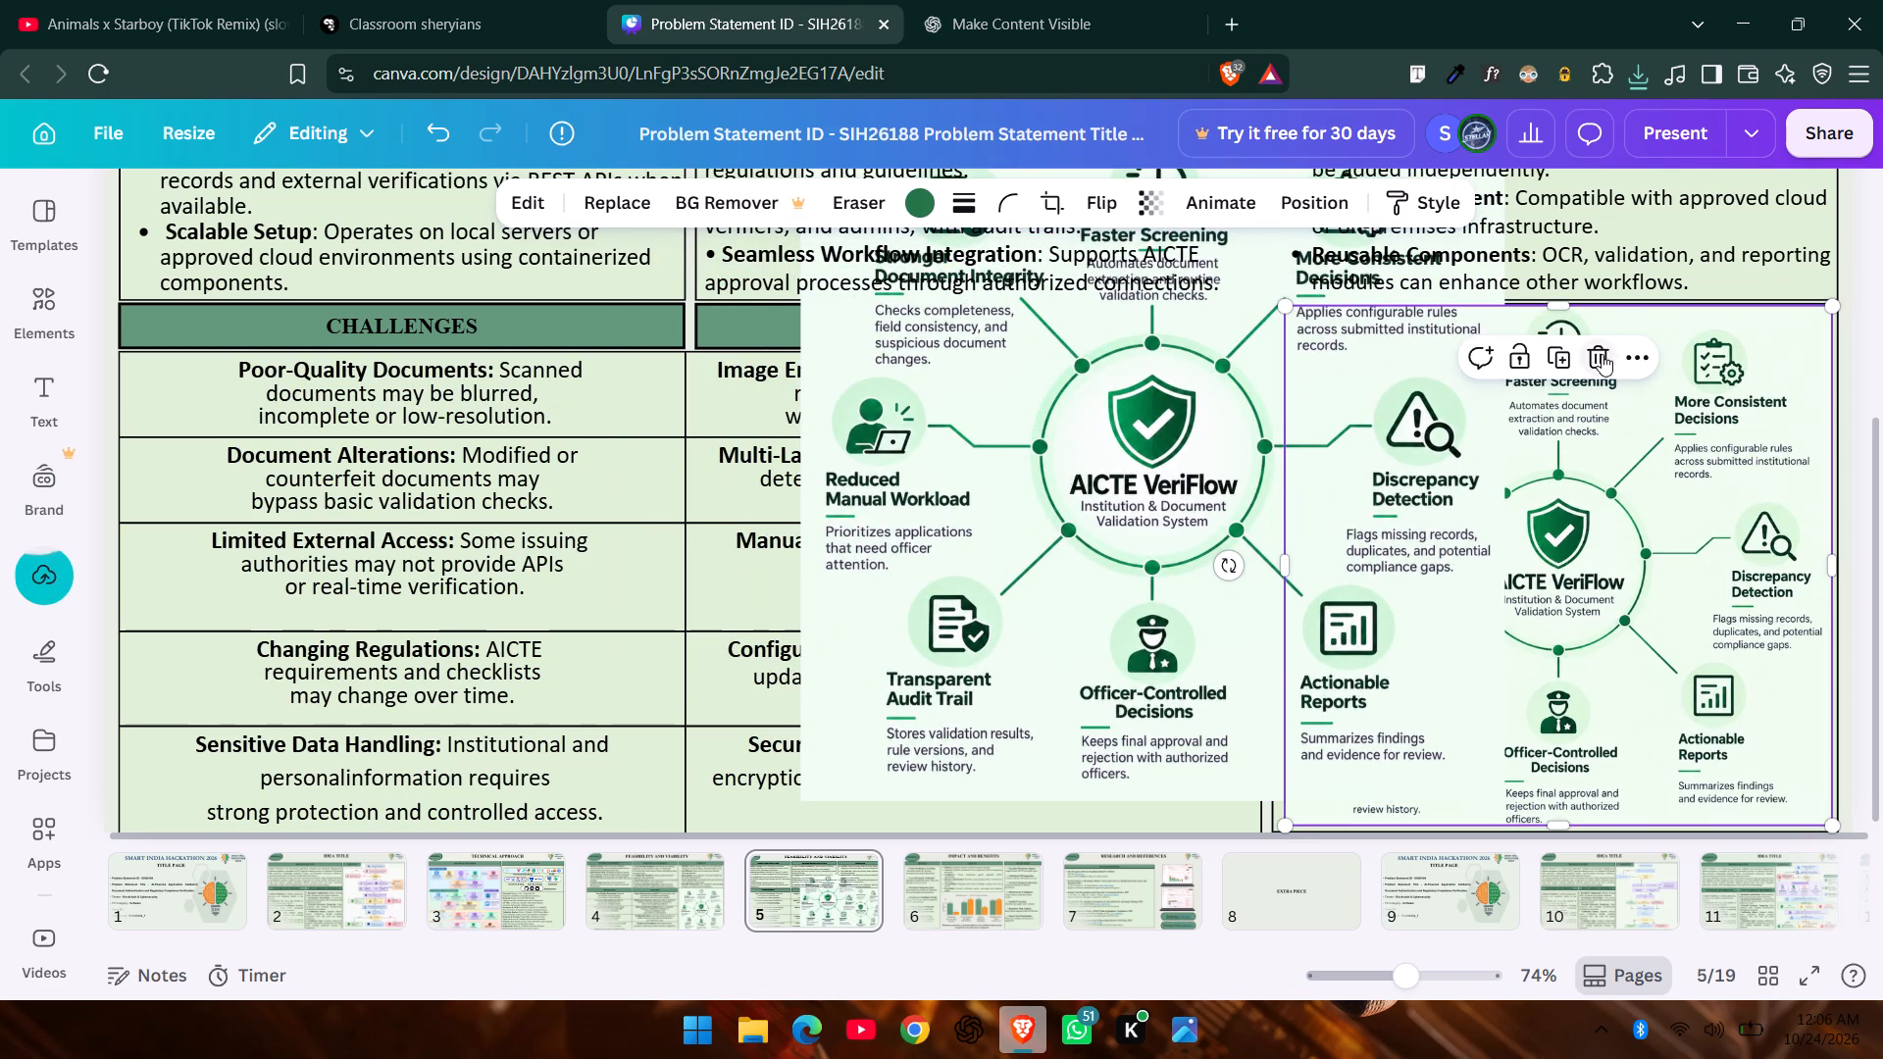
{"action": "left_click", "coordinate": [1602, 354]}
Move the new infographic into the empty cell beneath the Viability section and shrink it to fit inside the borders.
{"action": "scroll", "coordinate": [1652, 426], "scroll_direction": "down", "scroll_amount": 3, "text": "ctrl"}
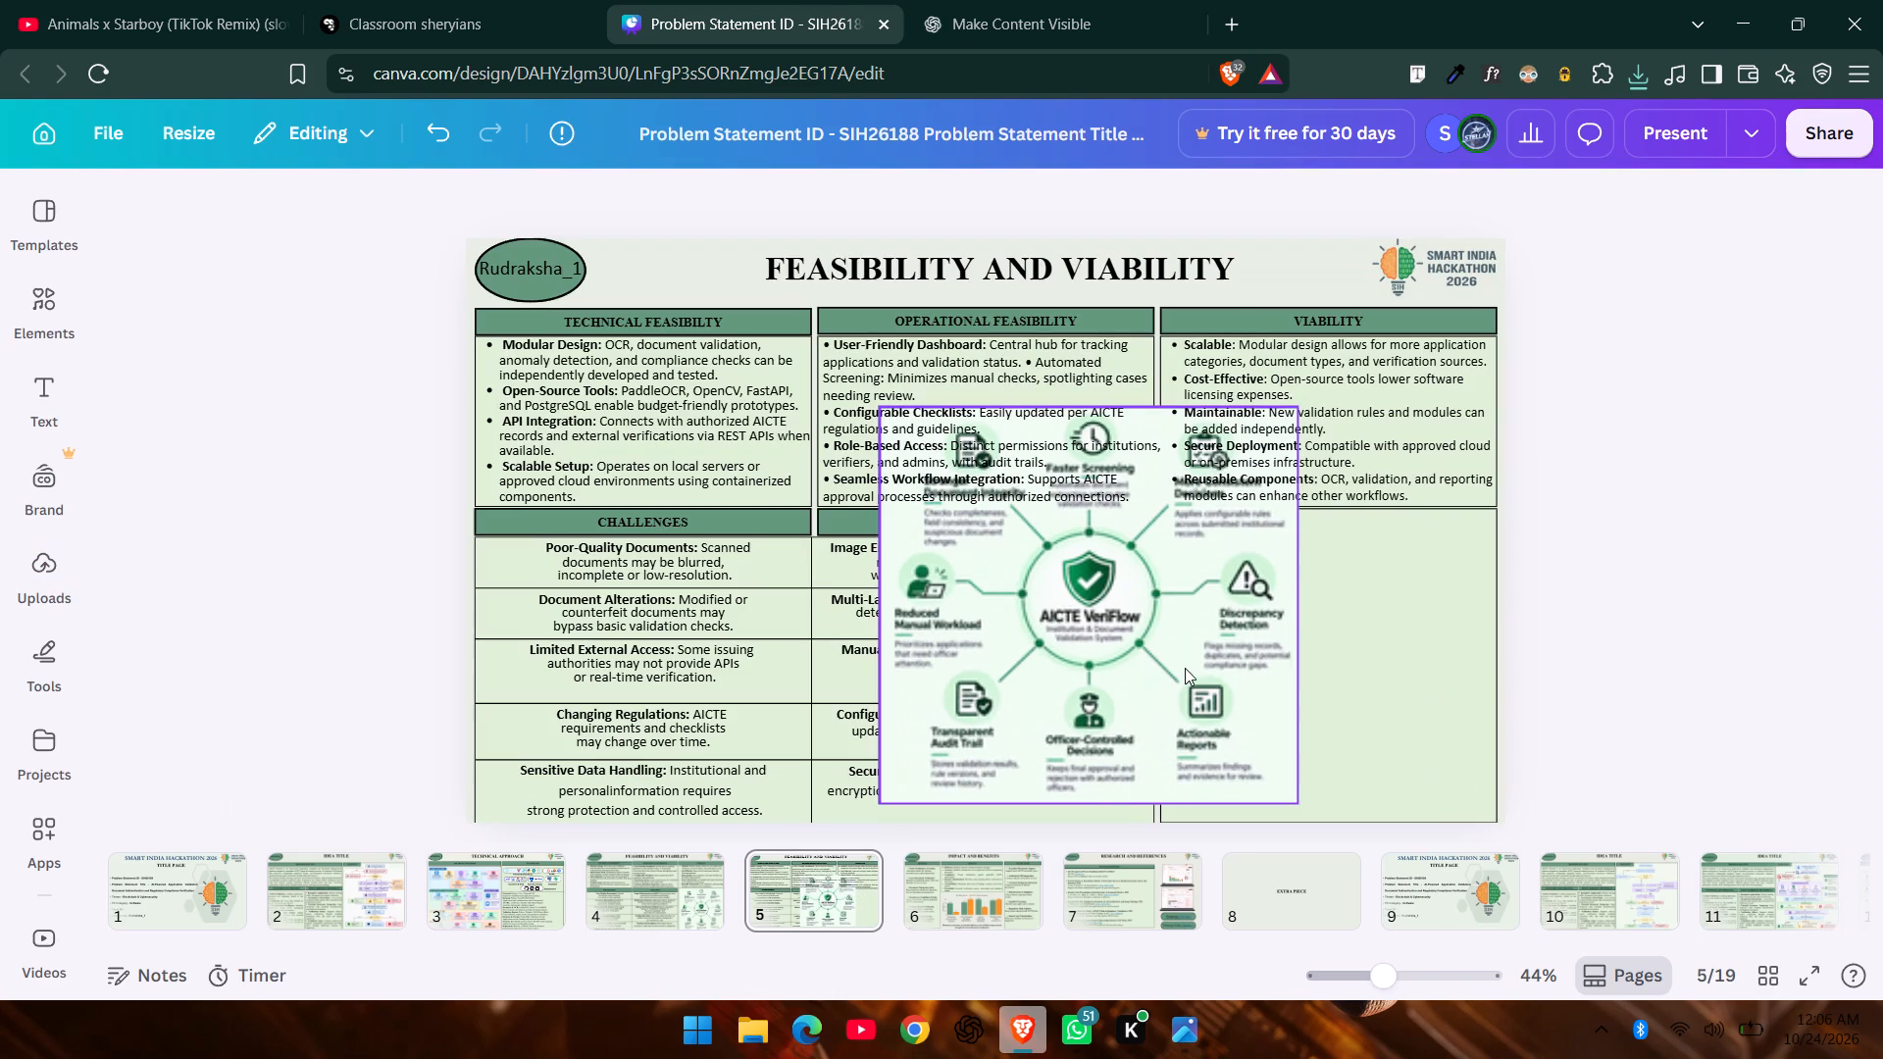
{"action": "left_click", "coordinate": [1185, 667]}
{"action": "left_click_drag", "start_coordinate": [1162, 645], "coordinate": [1375, 701]}
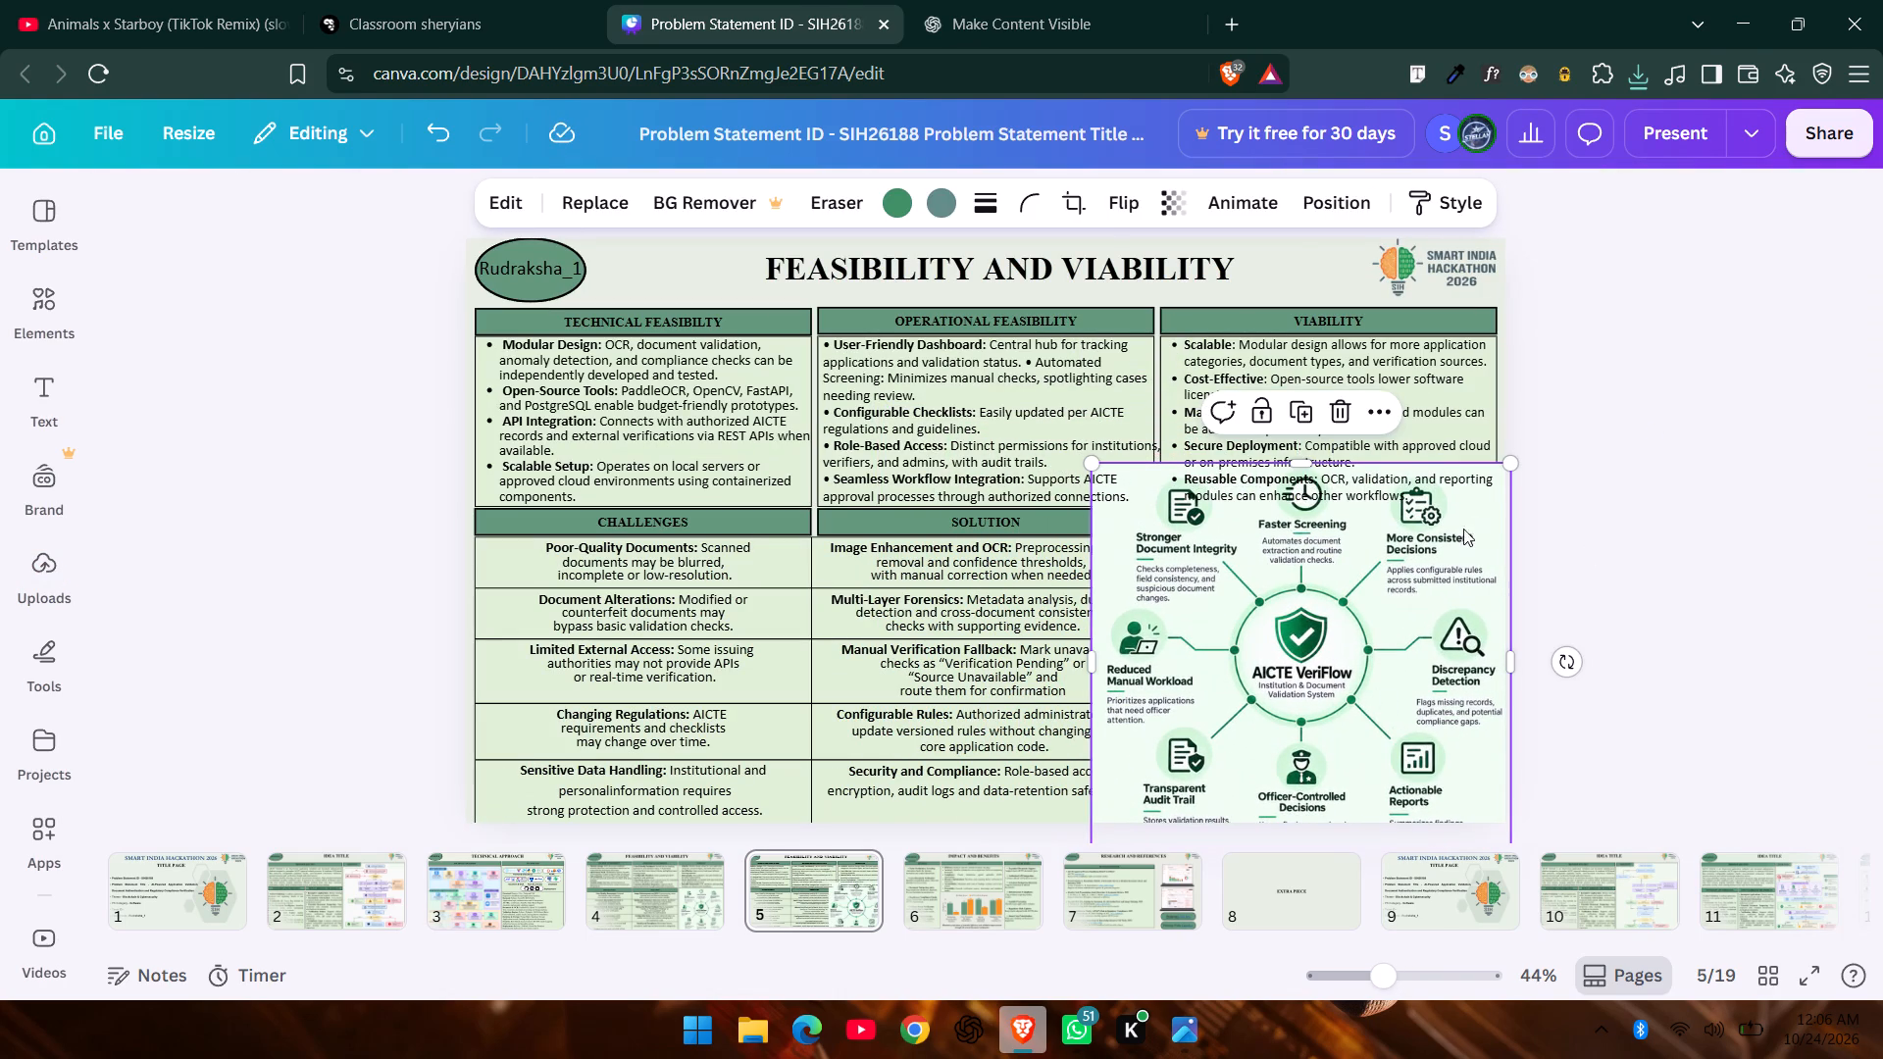
{"action": "left_click_drag", "start_coordinate": [1511, 462], "coordinate": [1463, 557]}
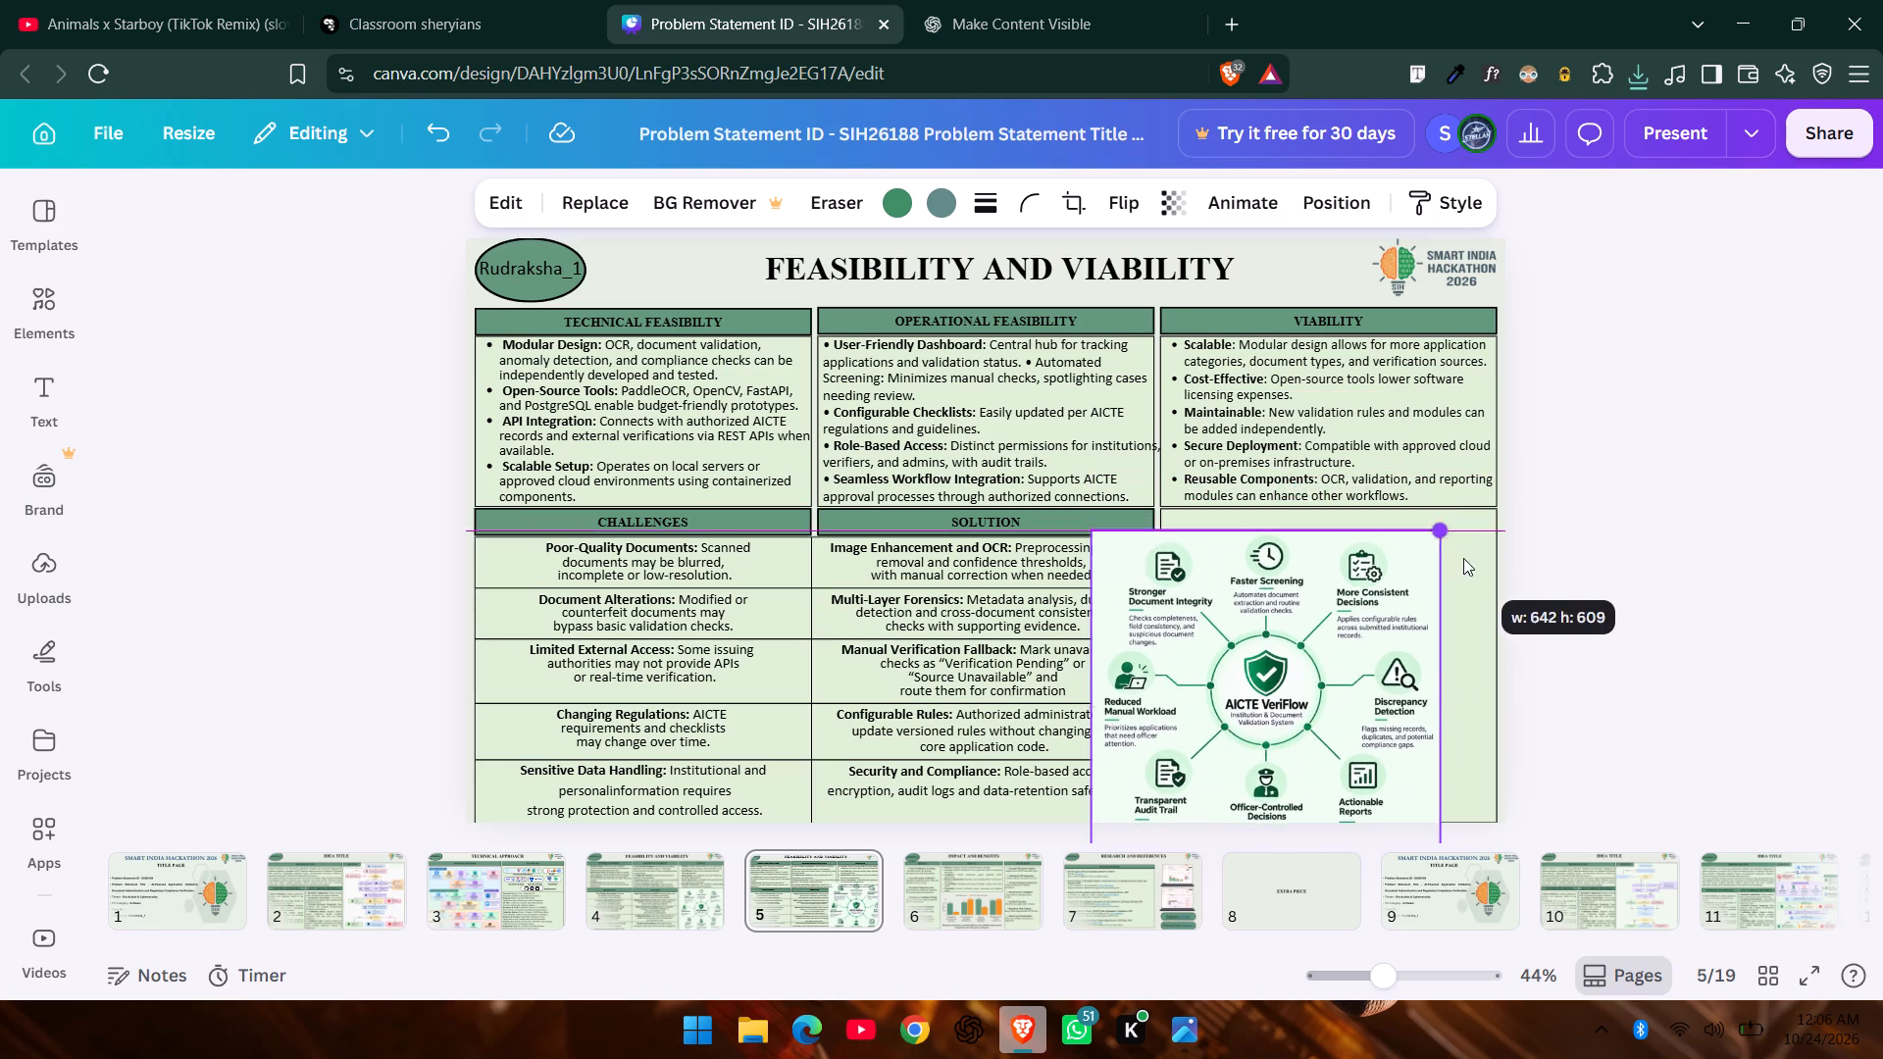
{"action": "left_click_drag", "start_coordinate": [1349, 630], "coordinate": [1420, 604]}
{"action": "left_click_drag", "start_coordinate": [1516, 832], "coordinate": [1487, 799]}
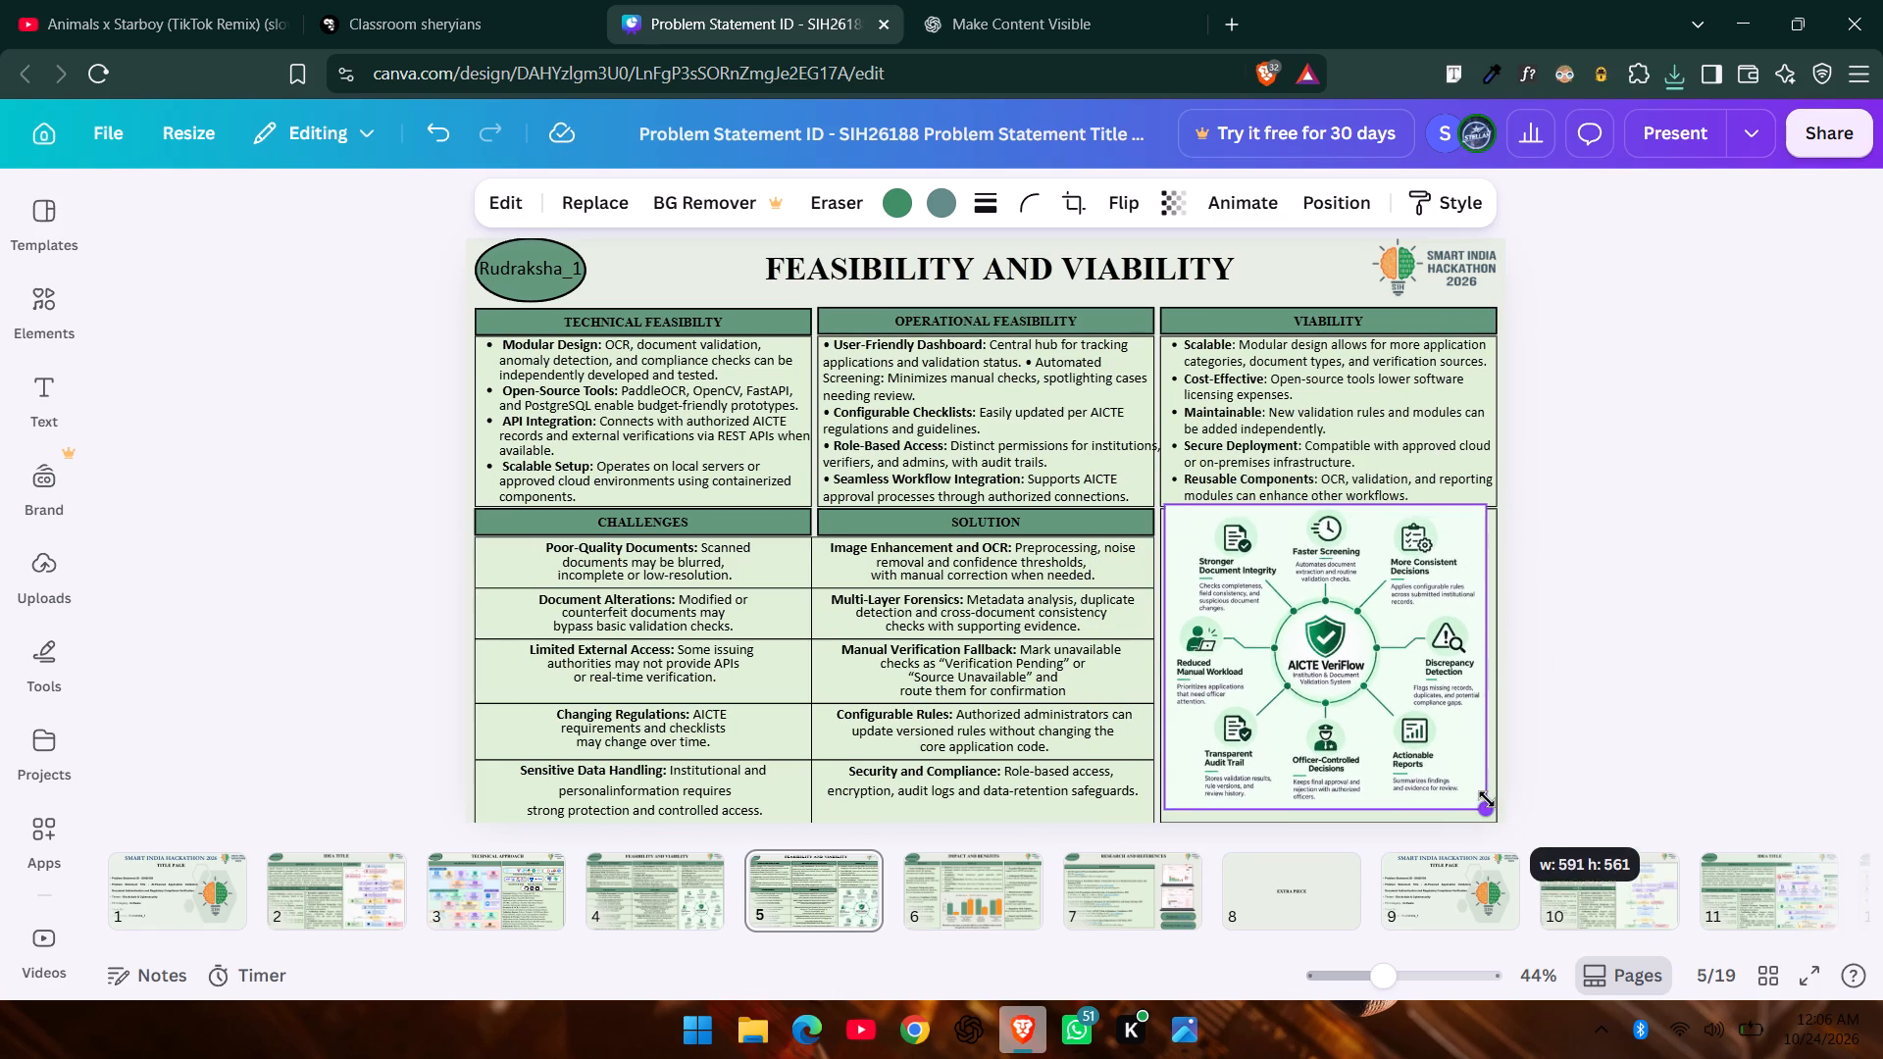
{"action": "left_click_drag", "start_coordinate": [1487, 799], "coordinate": [1498, 800]}
Fine-tune the infographic's size within its cell to about 601 wide by 569 high.
{"action": "left_click", "coordinate": [1399, 707]}
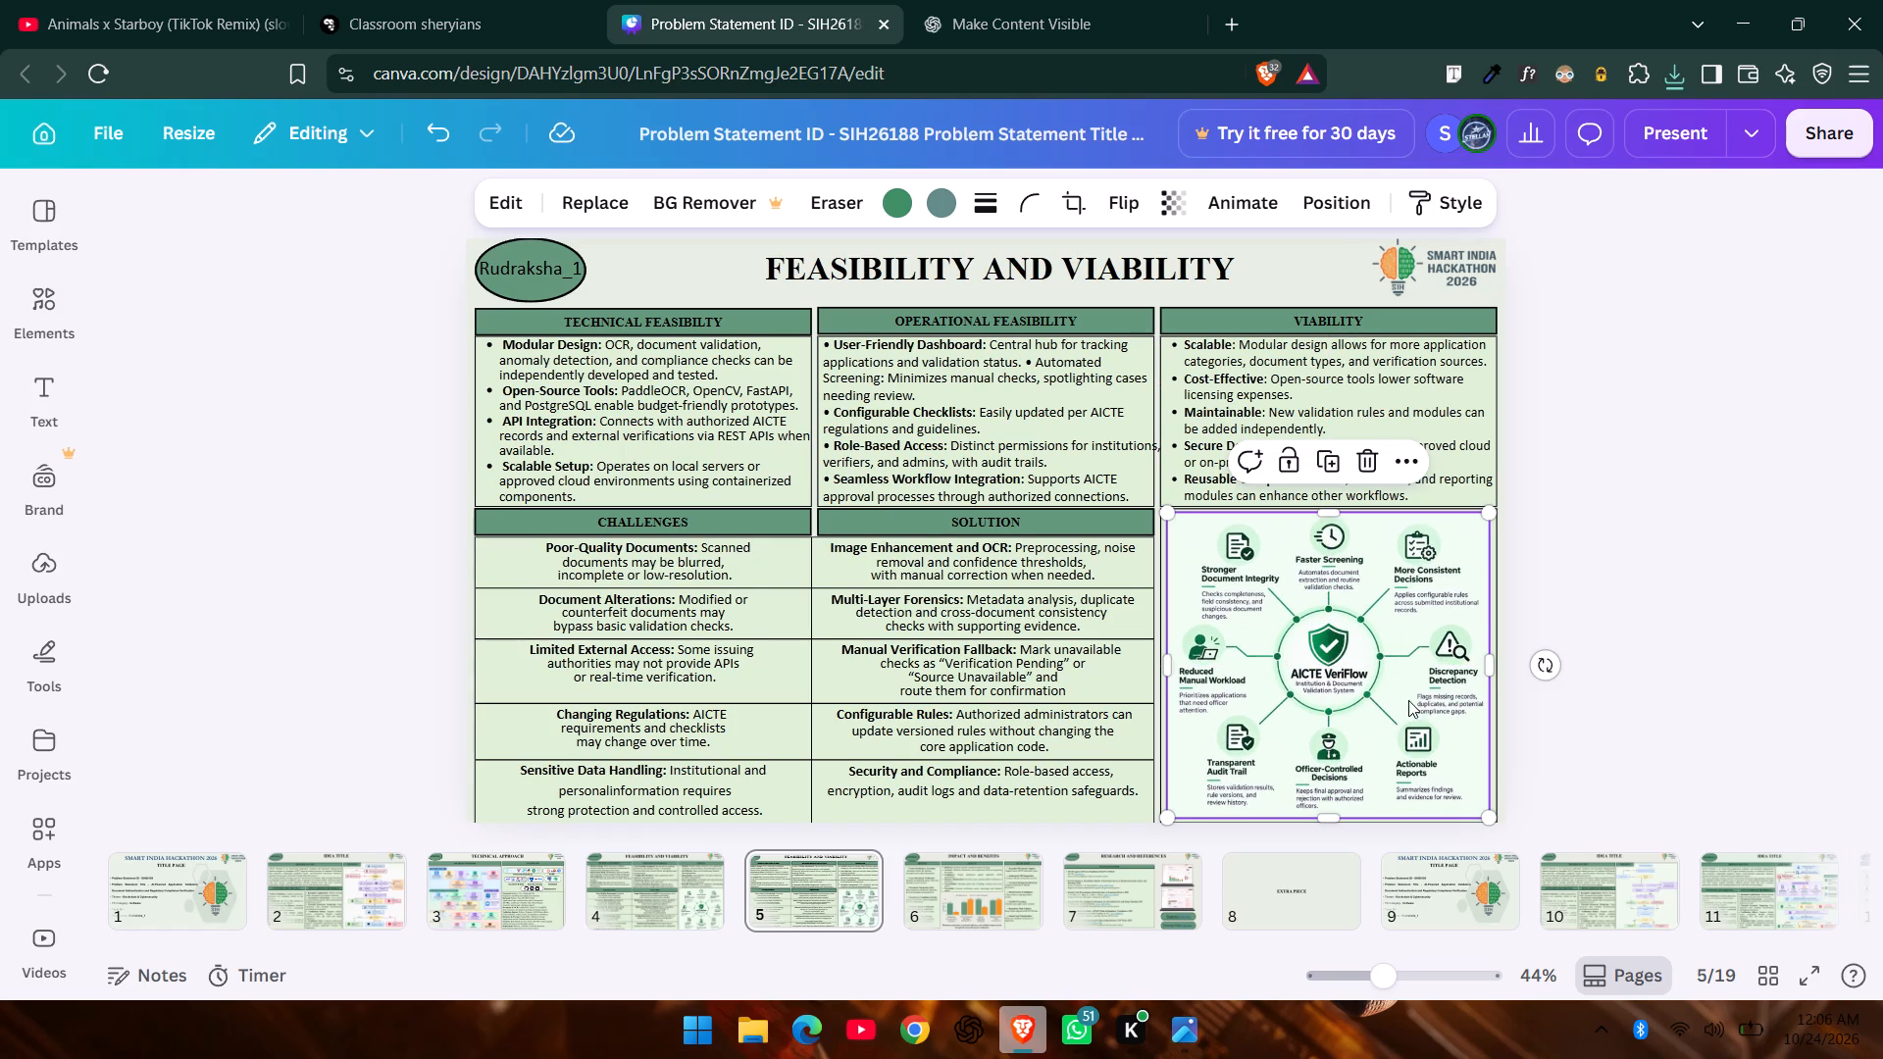
{"action": "left_click_drag", "start_coordinate": [1486, 512], "coordinate": [1494, 512]}
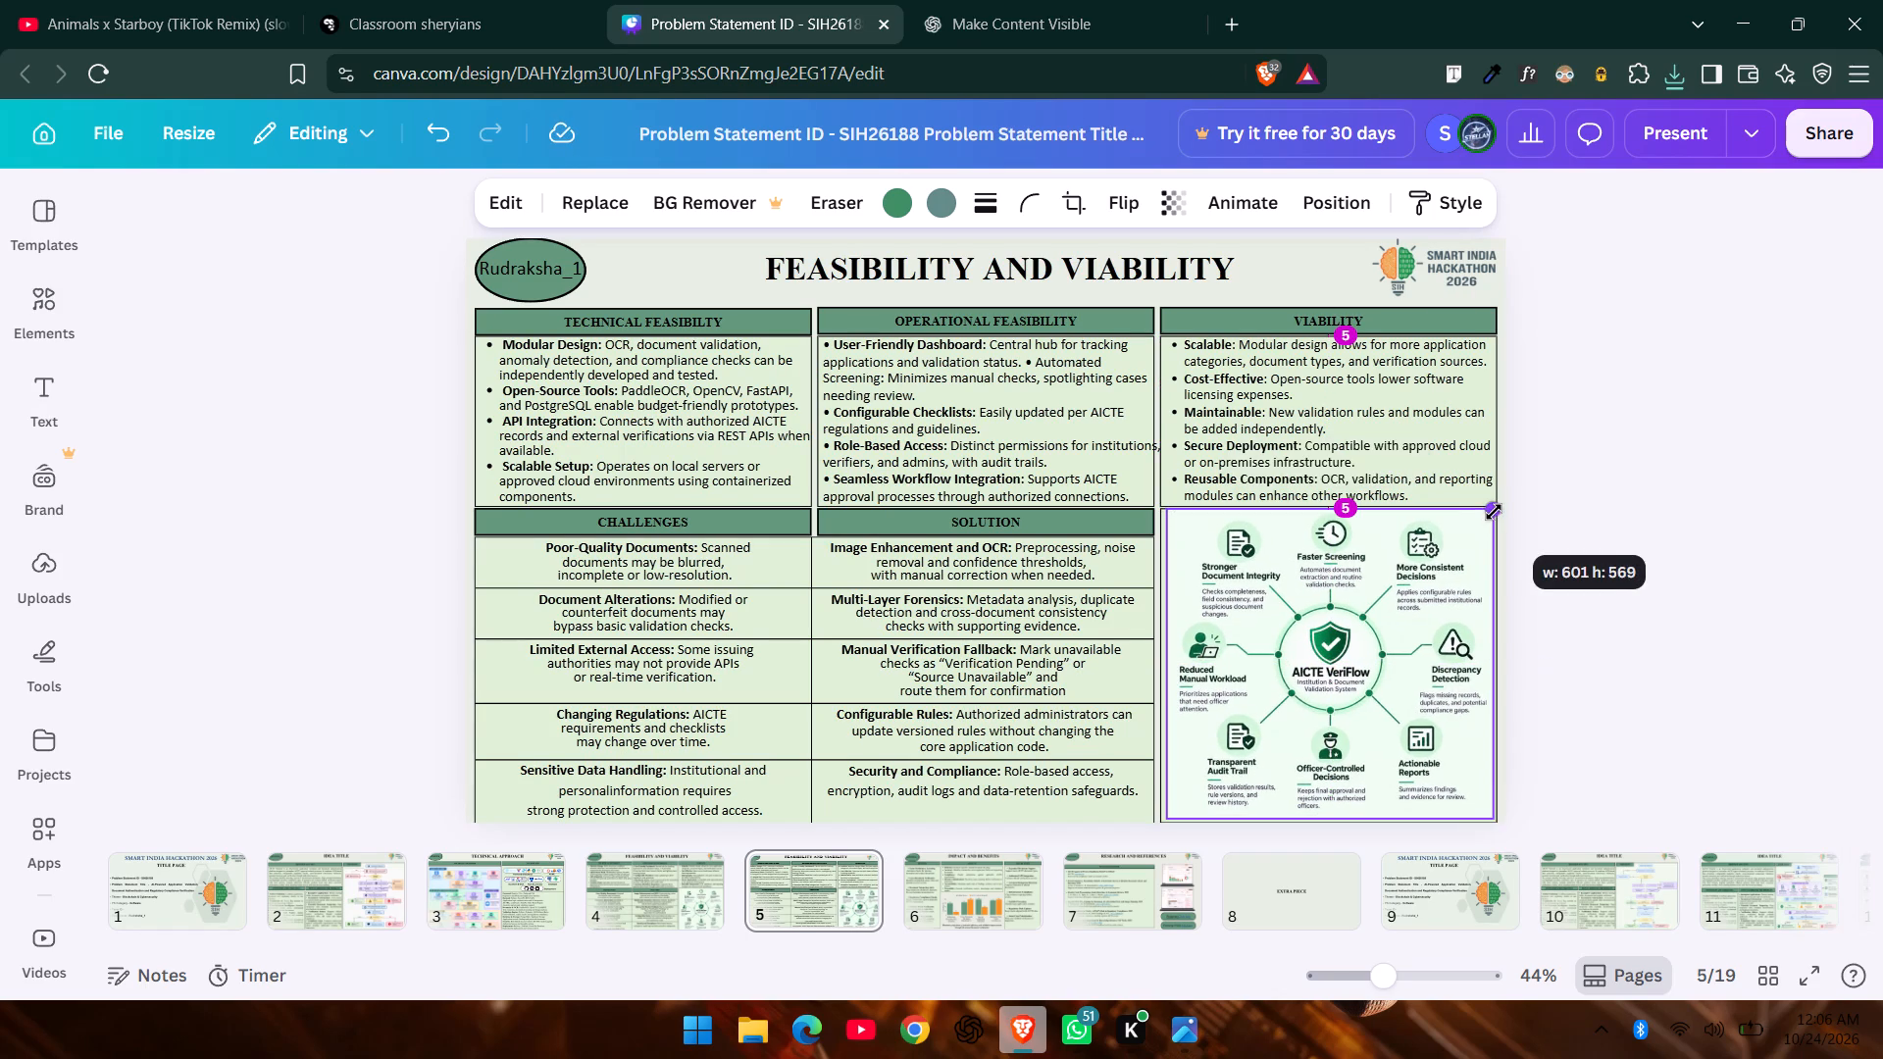
{"action": "left_click_drag", "start_coordinate": [1494, 512], "coordinate": [1494, 522]}
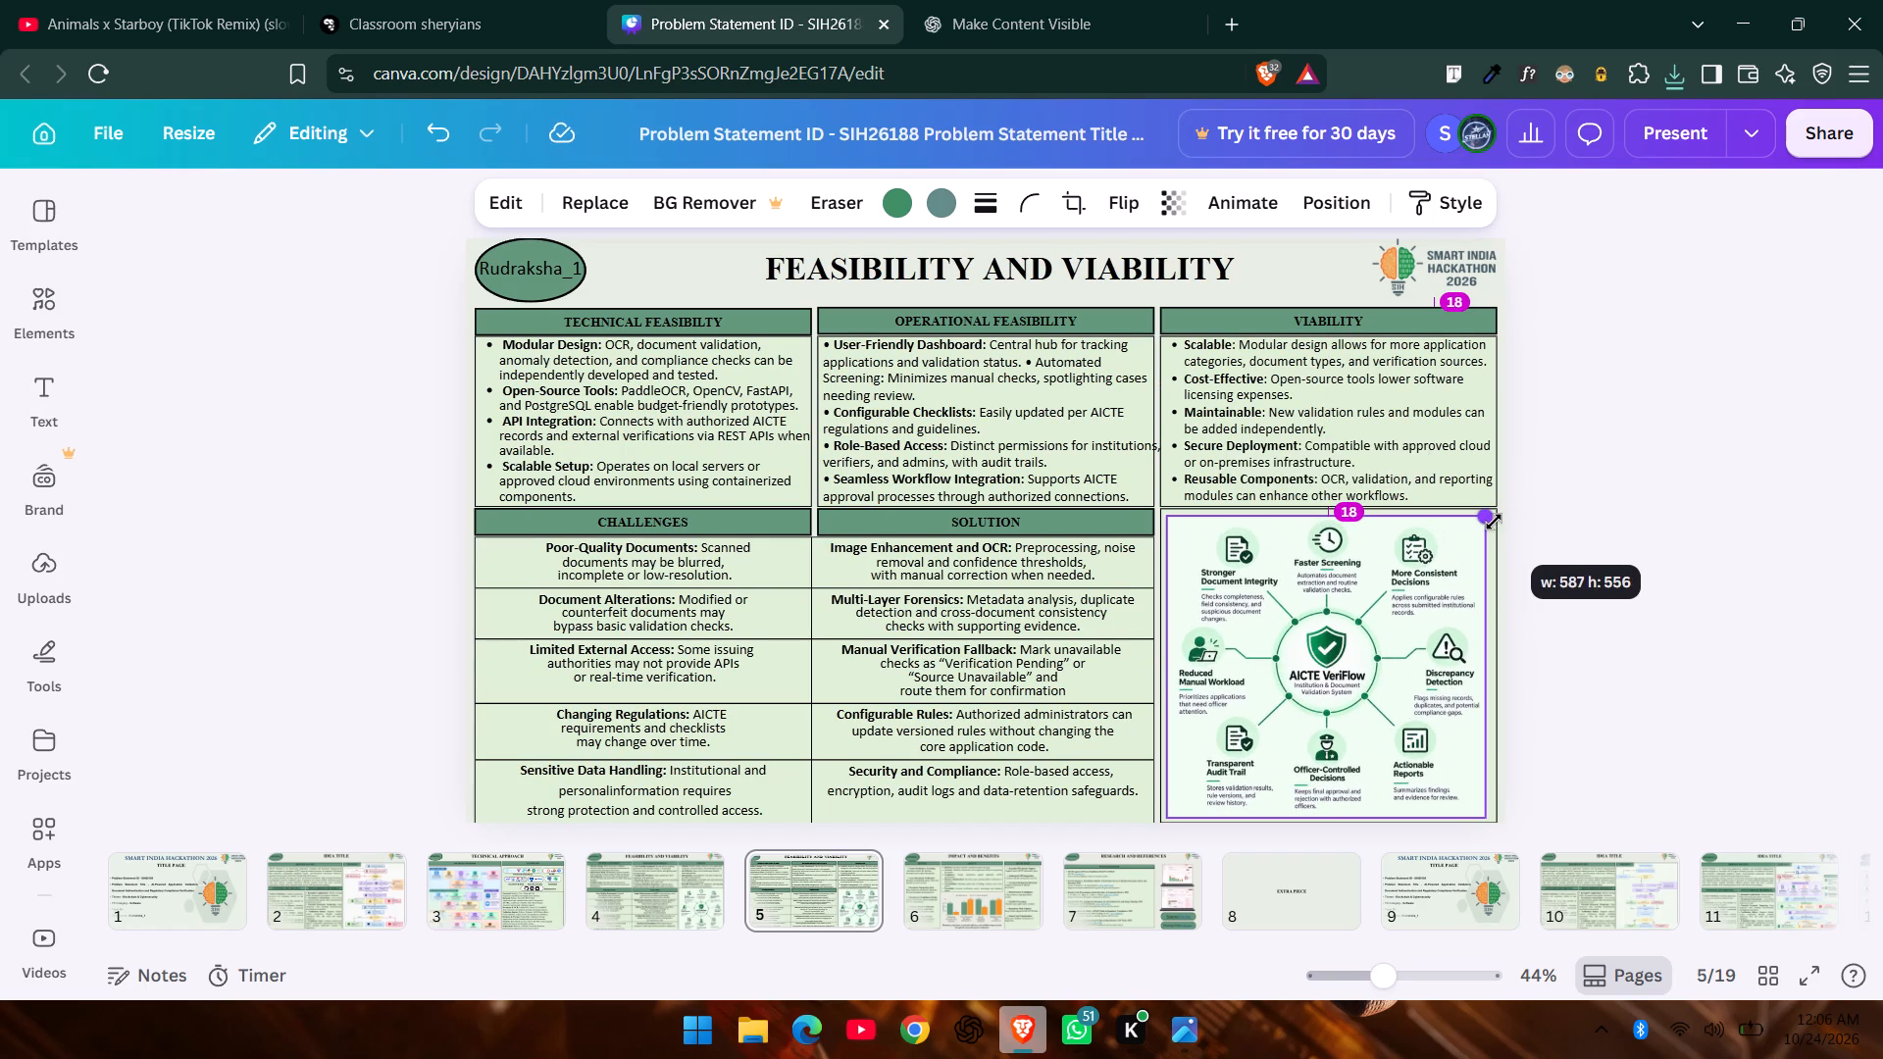
{"action": "left_click_drag", "start_coordinate": [1494, 522], "coordinate": [1495, 522]}
{"action": "left_click", "coordinate": [1315, 602]}
{"action": "left_click_drag", "start_coordinate": [1315, 604], "coordinate": [1312, 605]}
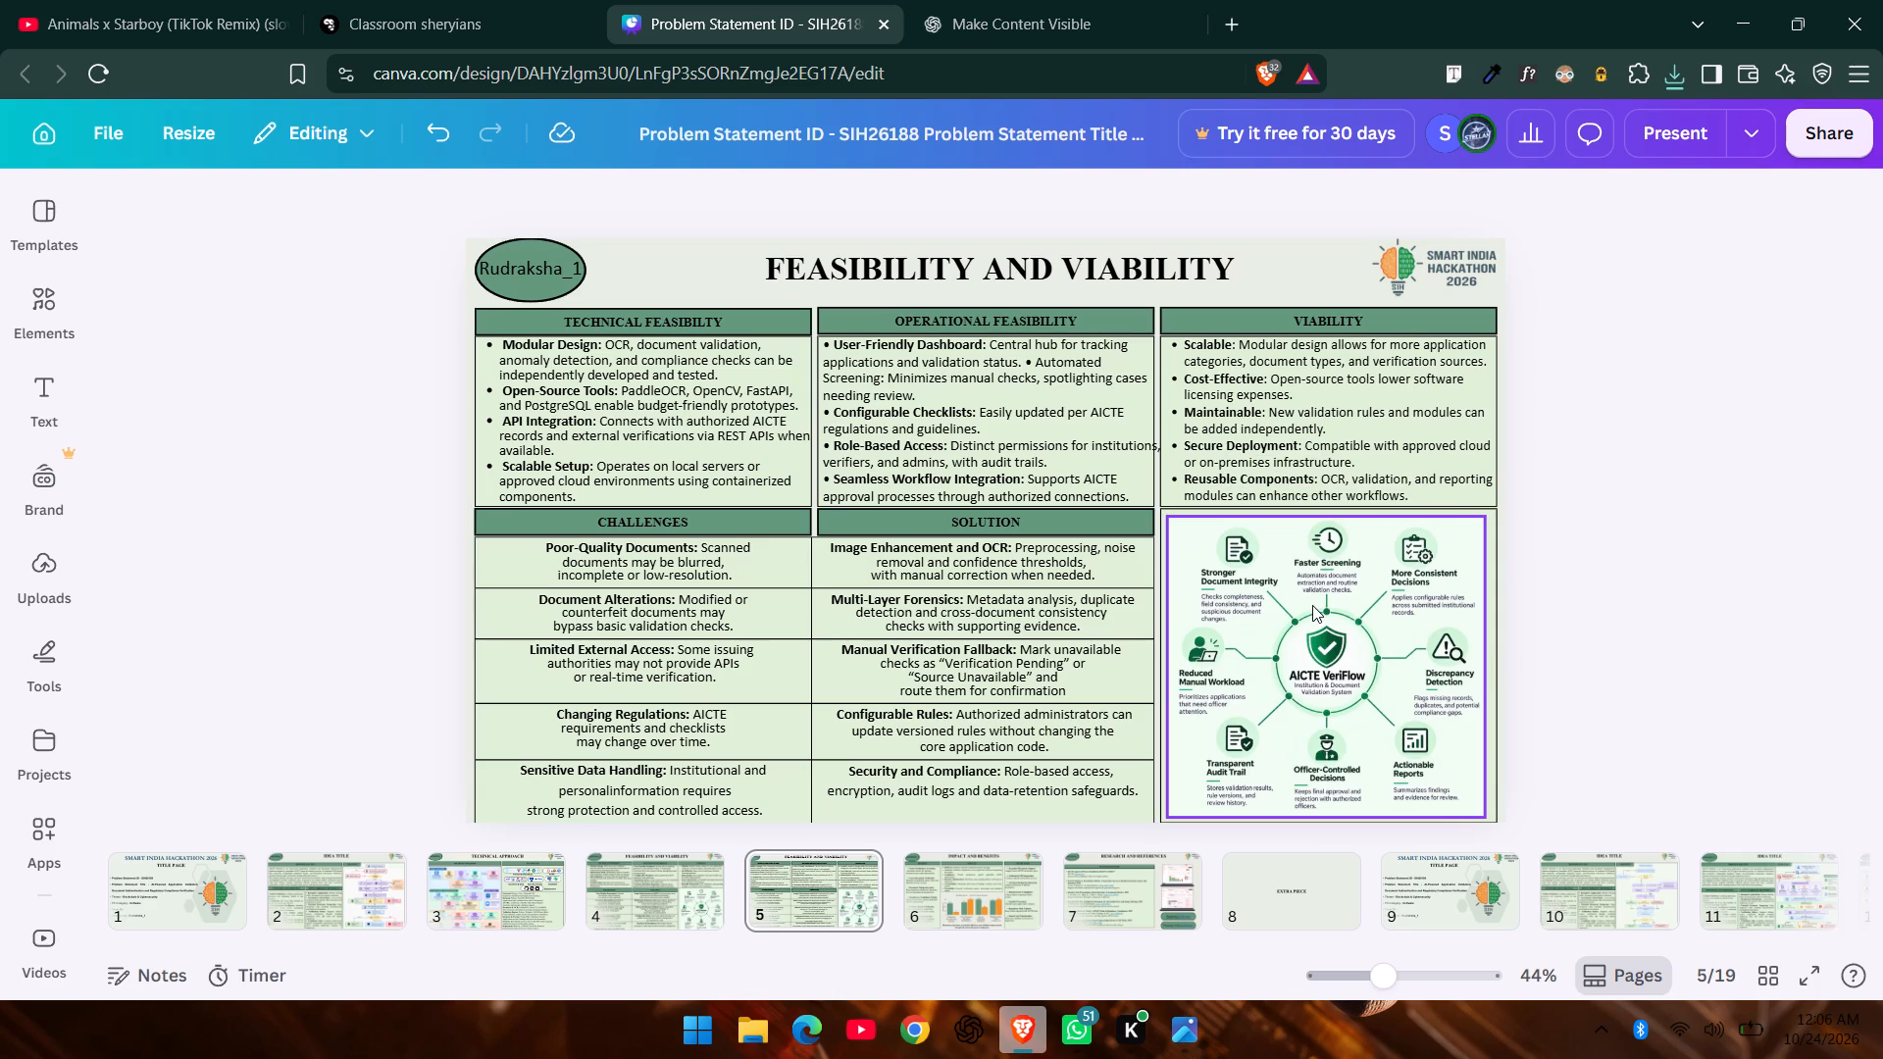
{"action": "left_click_drag", "start_coordinate": [1312, 605], "coordinate": [1303, 603]}
{"action": "left_click_drag", "start_coordinate": [1303, 603], "coordinate": [1299, 606]}
{"action": "left_click_drag", "start_coordinate": [1299, 606], "coordinate": [1291, 606]}
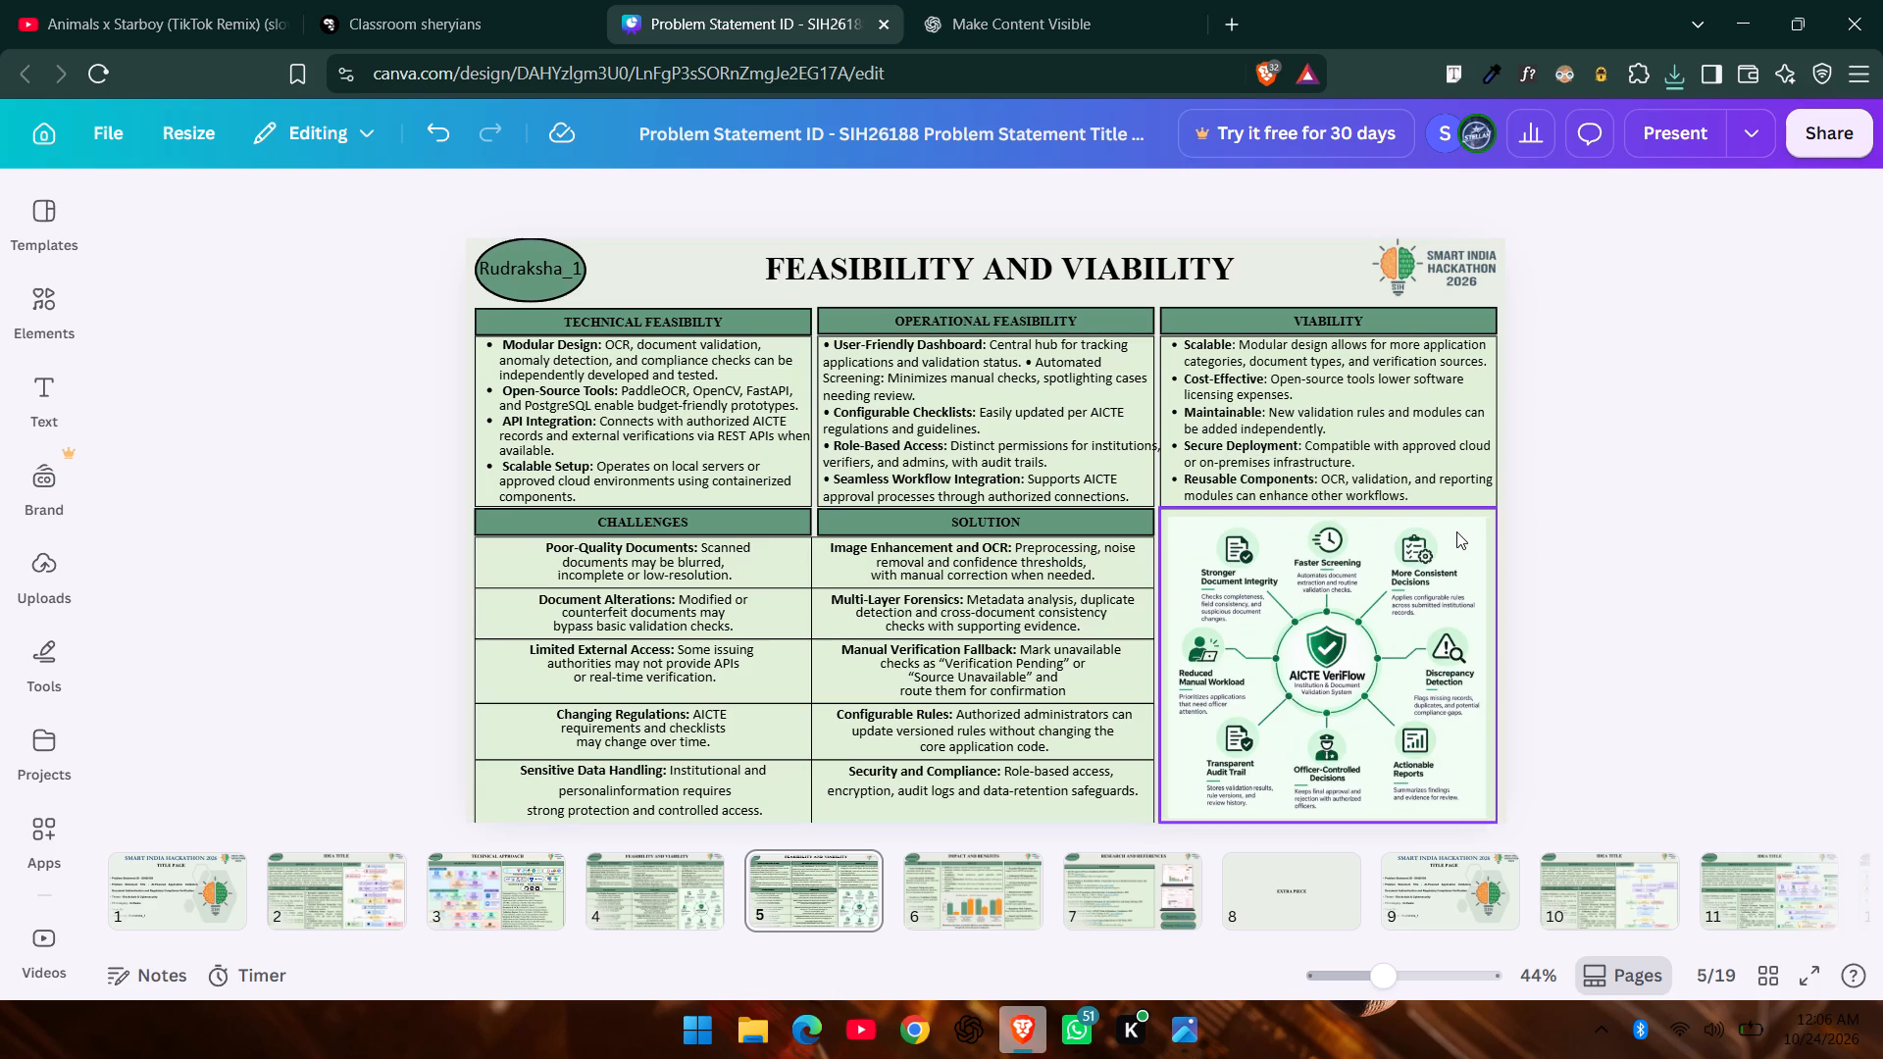
{"action": "left_click", "coordinate": [1454, 533]}
{"action": "left_click_drag", "start_coordinate": [1486, 518], "coordinate": [1496, 516]}
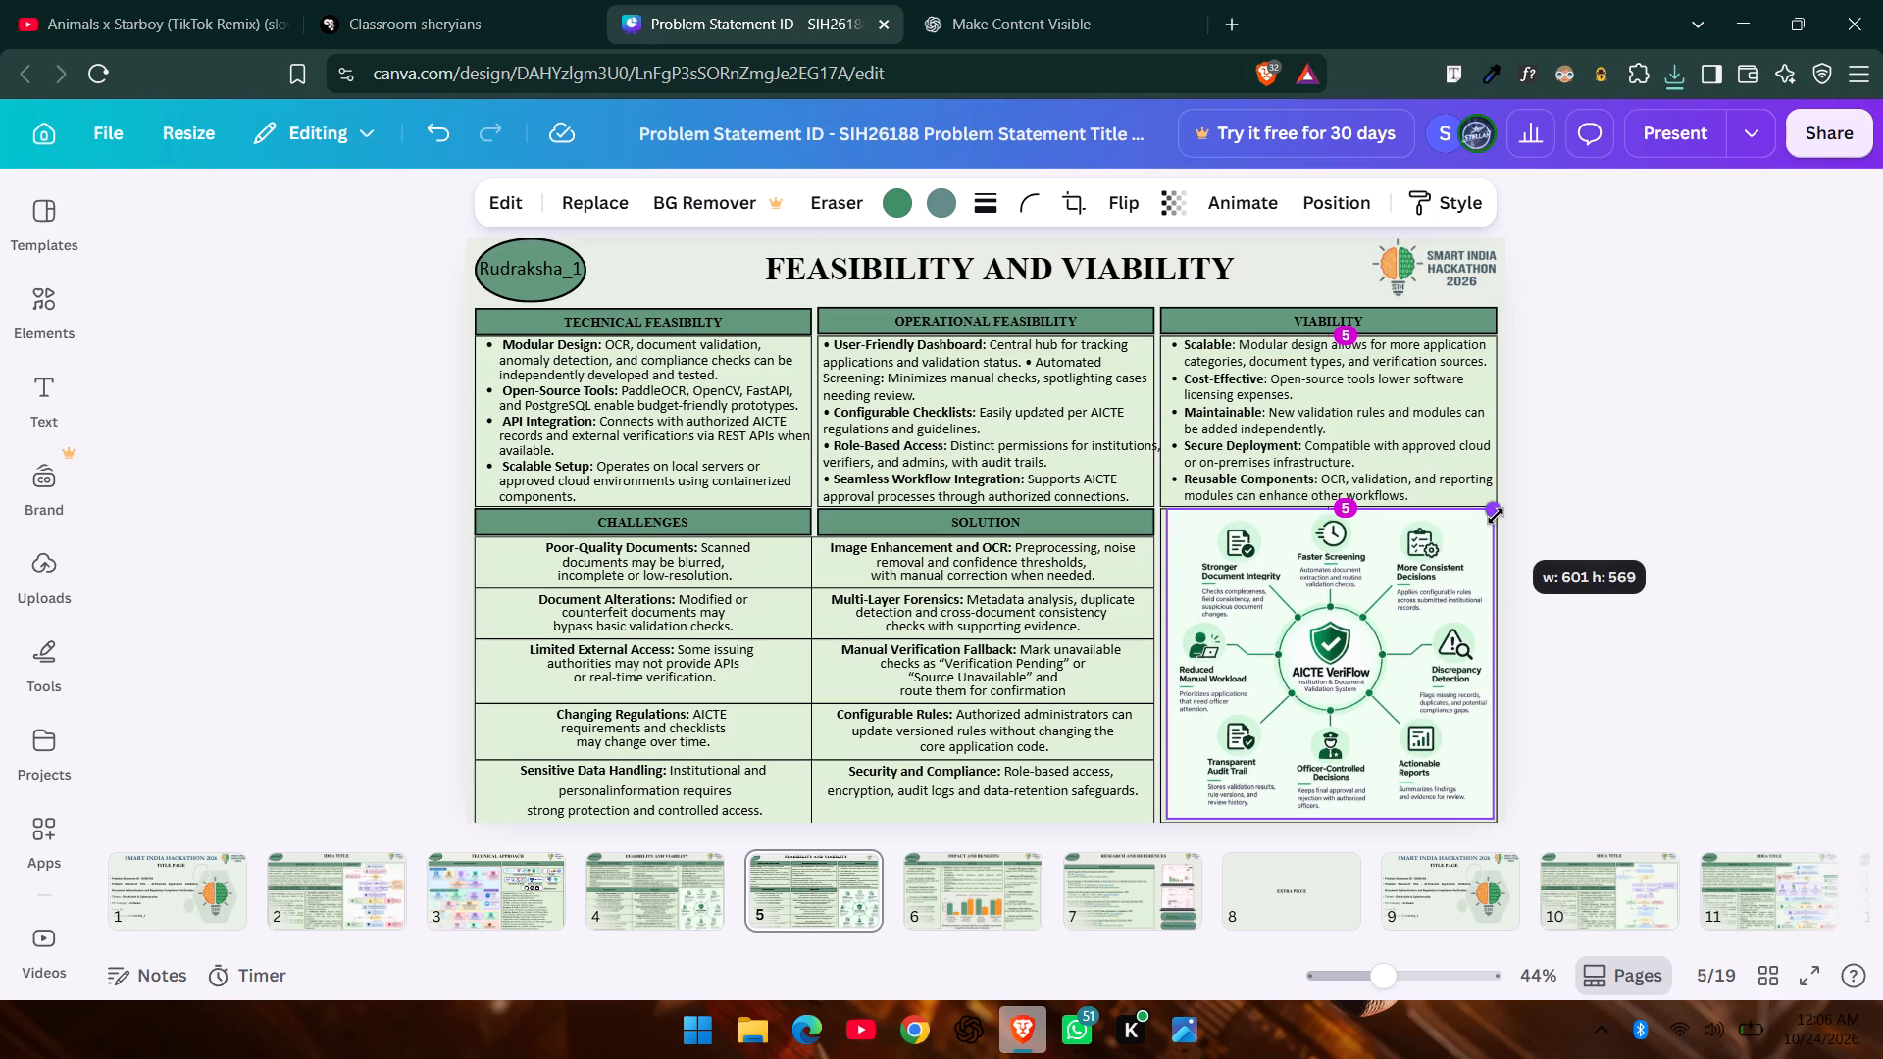
{"action": "left_click_drag", "start_coordinate": [1496, 516], "coordinate": [1497, 515]}
{"action": "left_click", "coordinate": [1536, 547]}
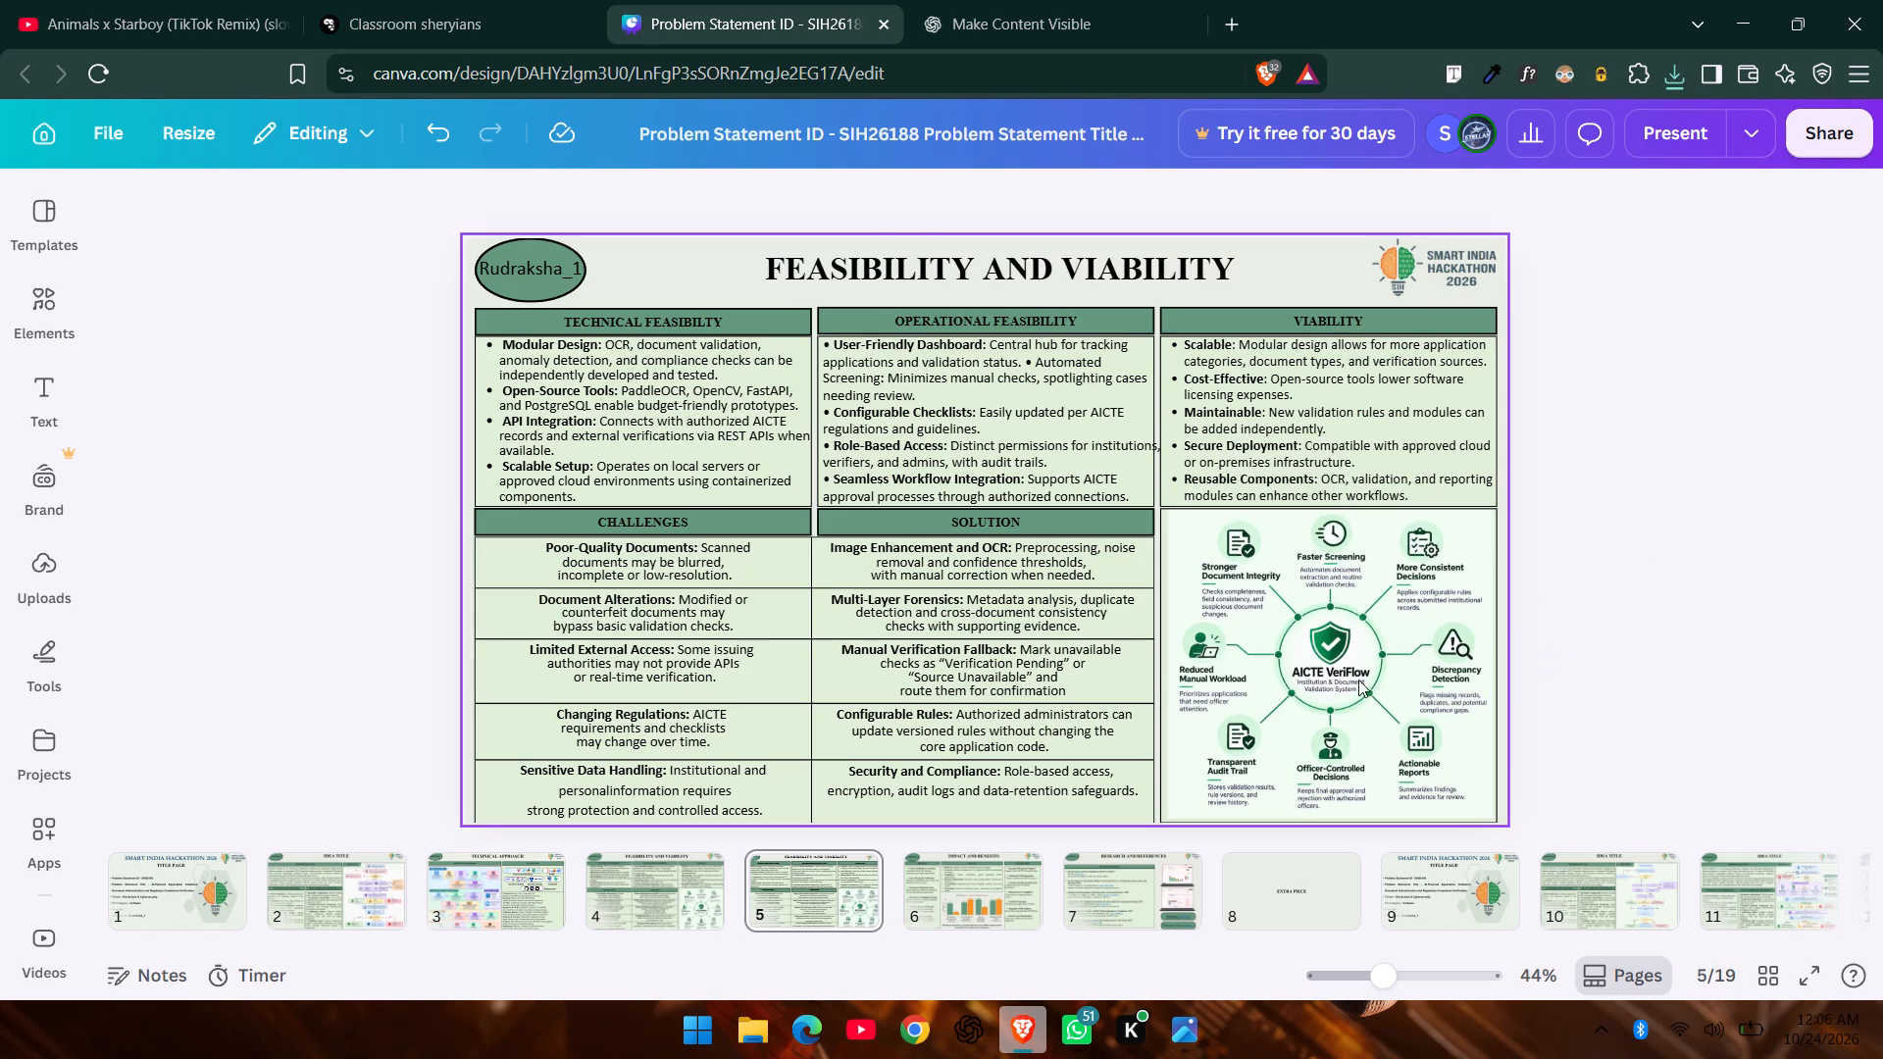
Stretch the infographic sideways to a width of about 615 so it fills the cell, keeping its height at 569.
{"action": "left_click", "coordinate": [1193, 758]}
{"action": "left_click", "coordinate": [1169, 819]}
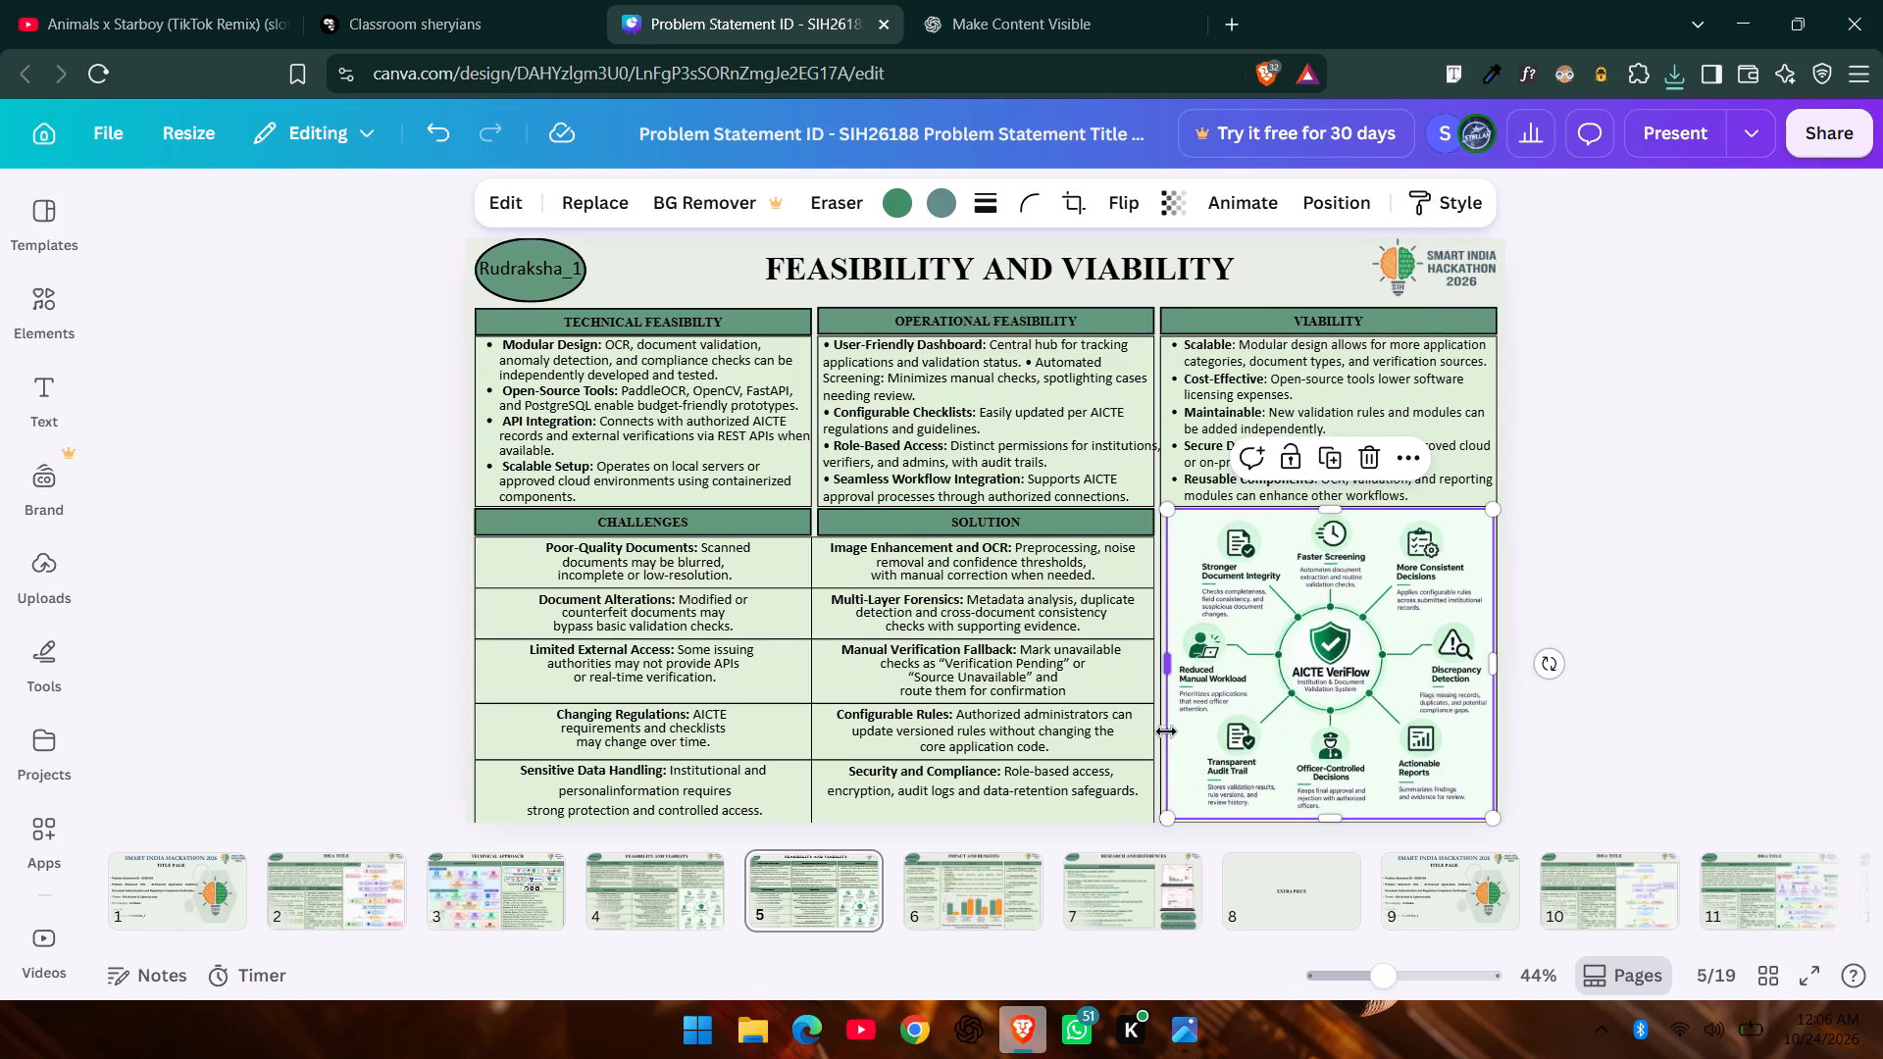
{"action": "left_click", "coordinate": [1170, 667]}
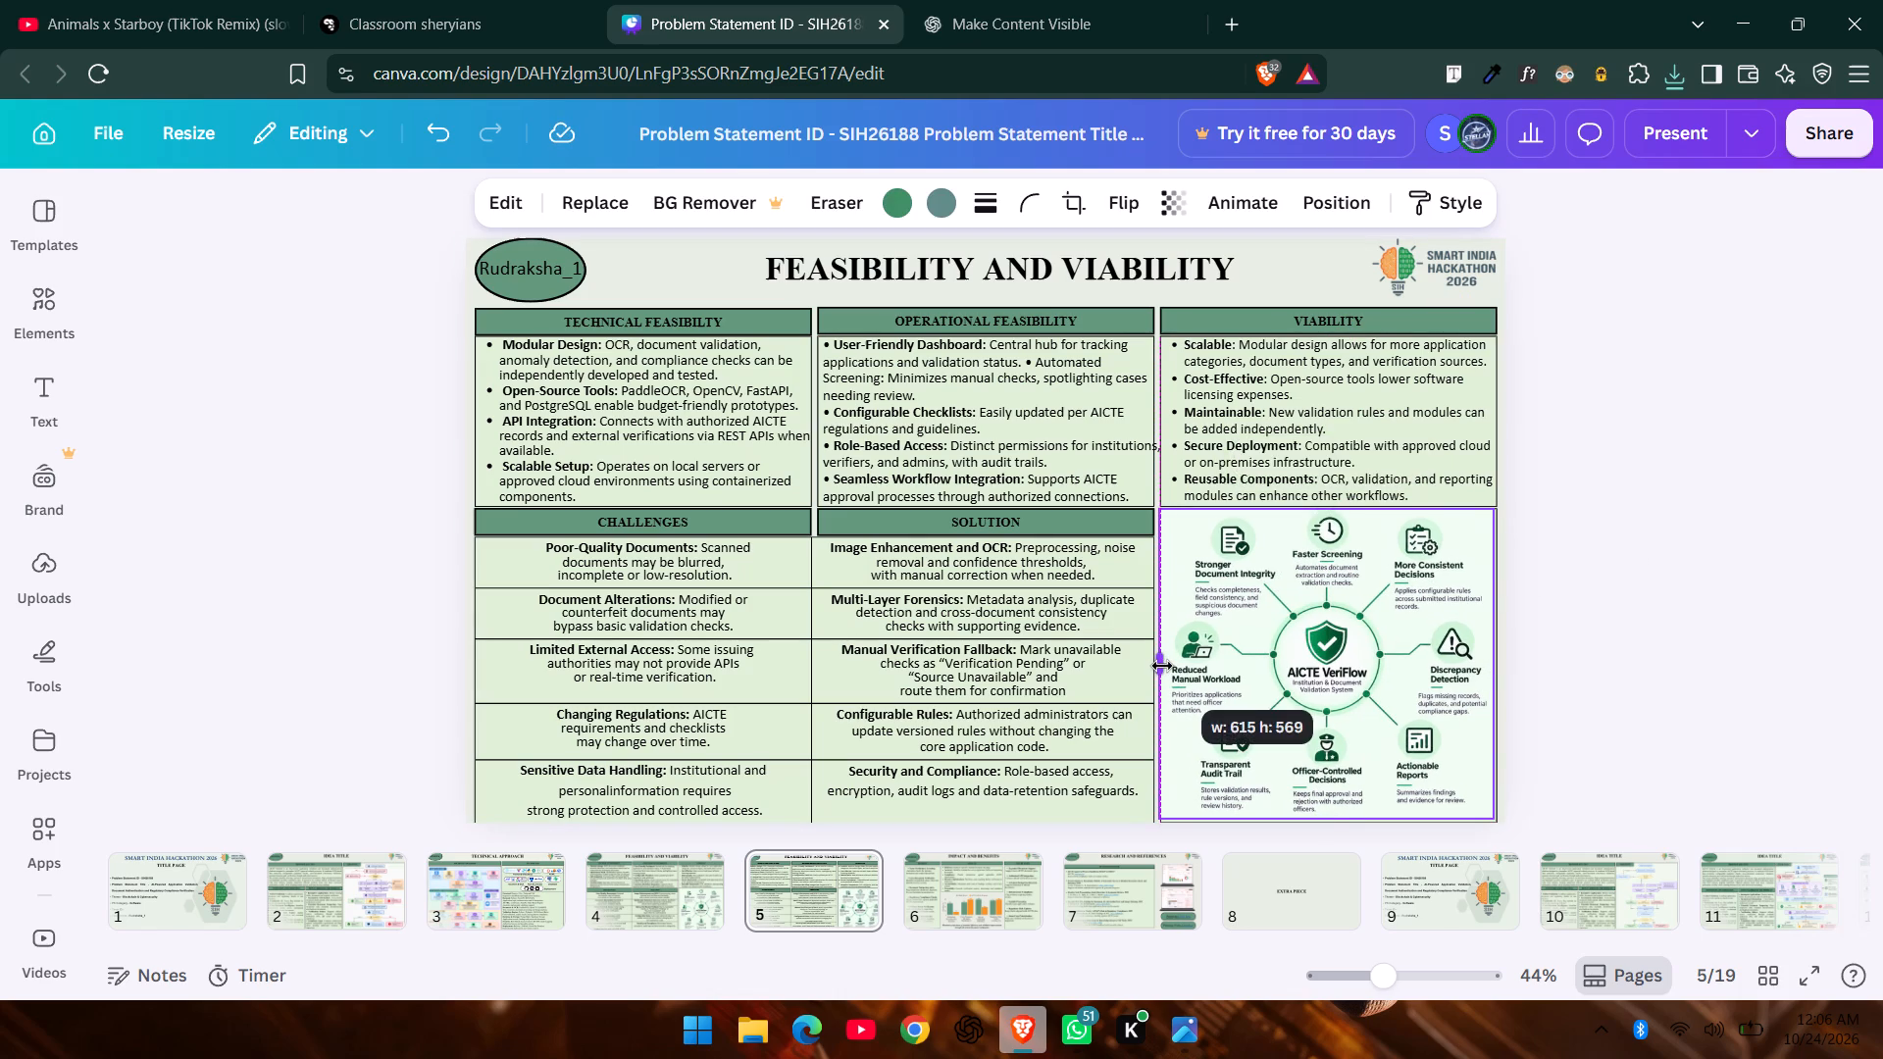
{"action": "left_click", "coordinate": [1570, 710]}
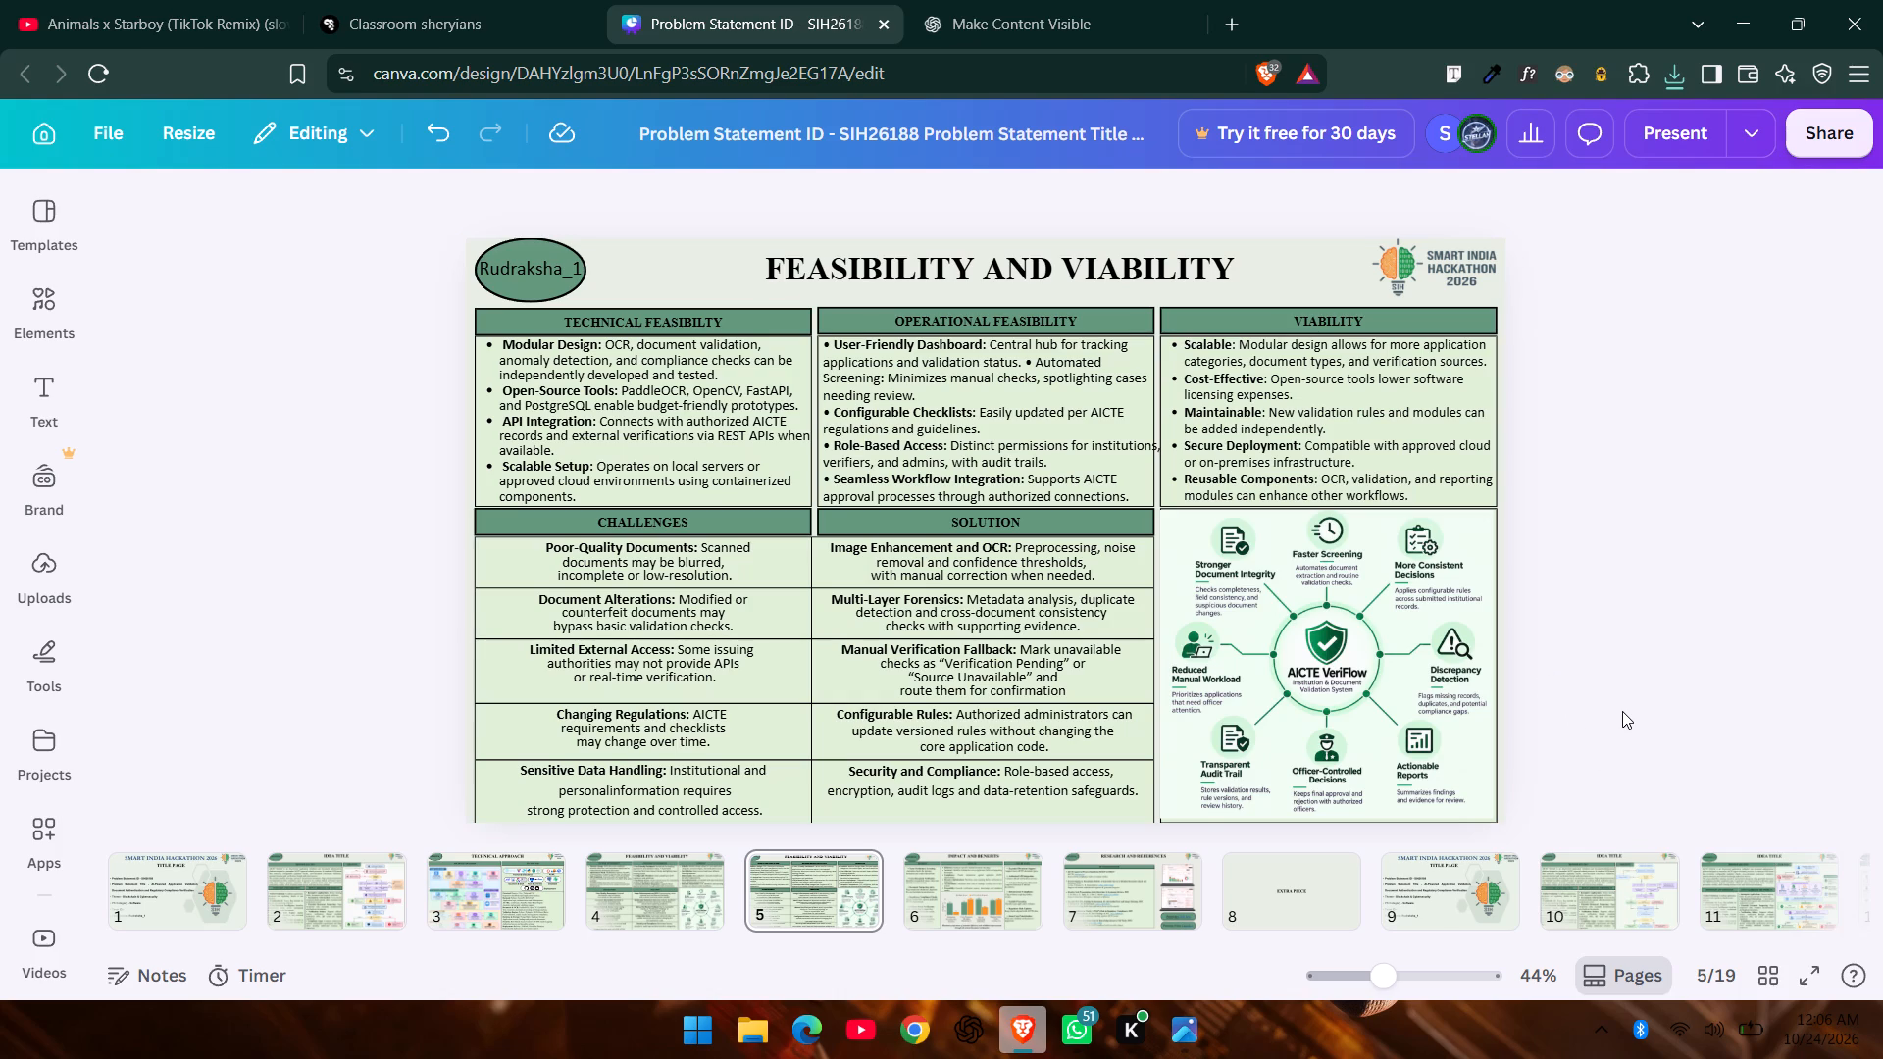
Compare the original diagram on slide 4 with the new one on slide 5 by alternating between the two slides.
{"action": "left_click", "coordinate": [684, 903]}
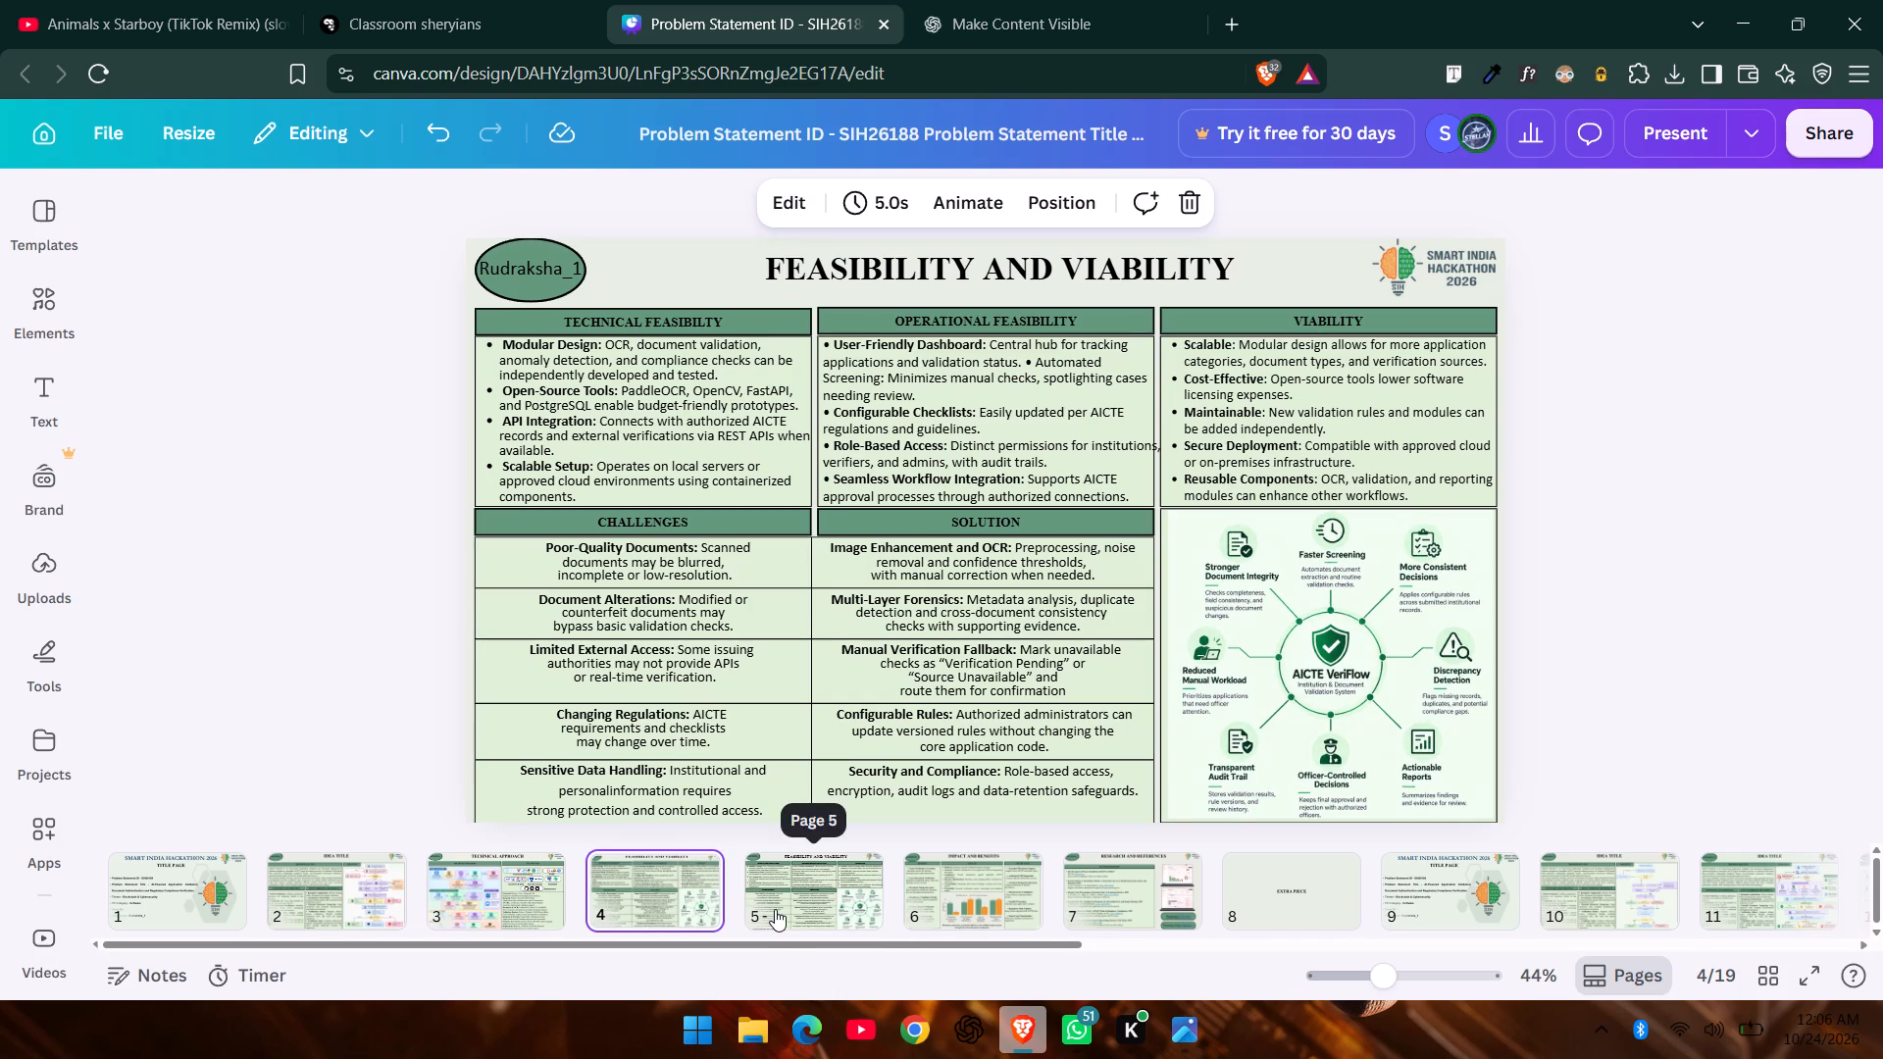
{"action": "left_click", "coordinate": [775, 909]}
{"action": "left_click", "coordinate": [677, 902]}
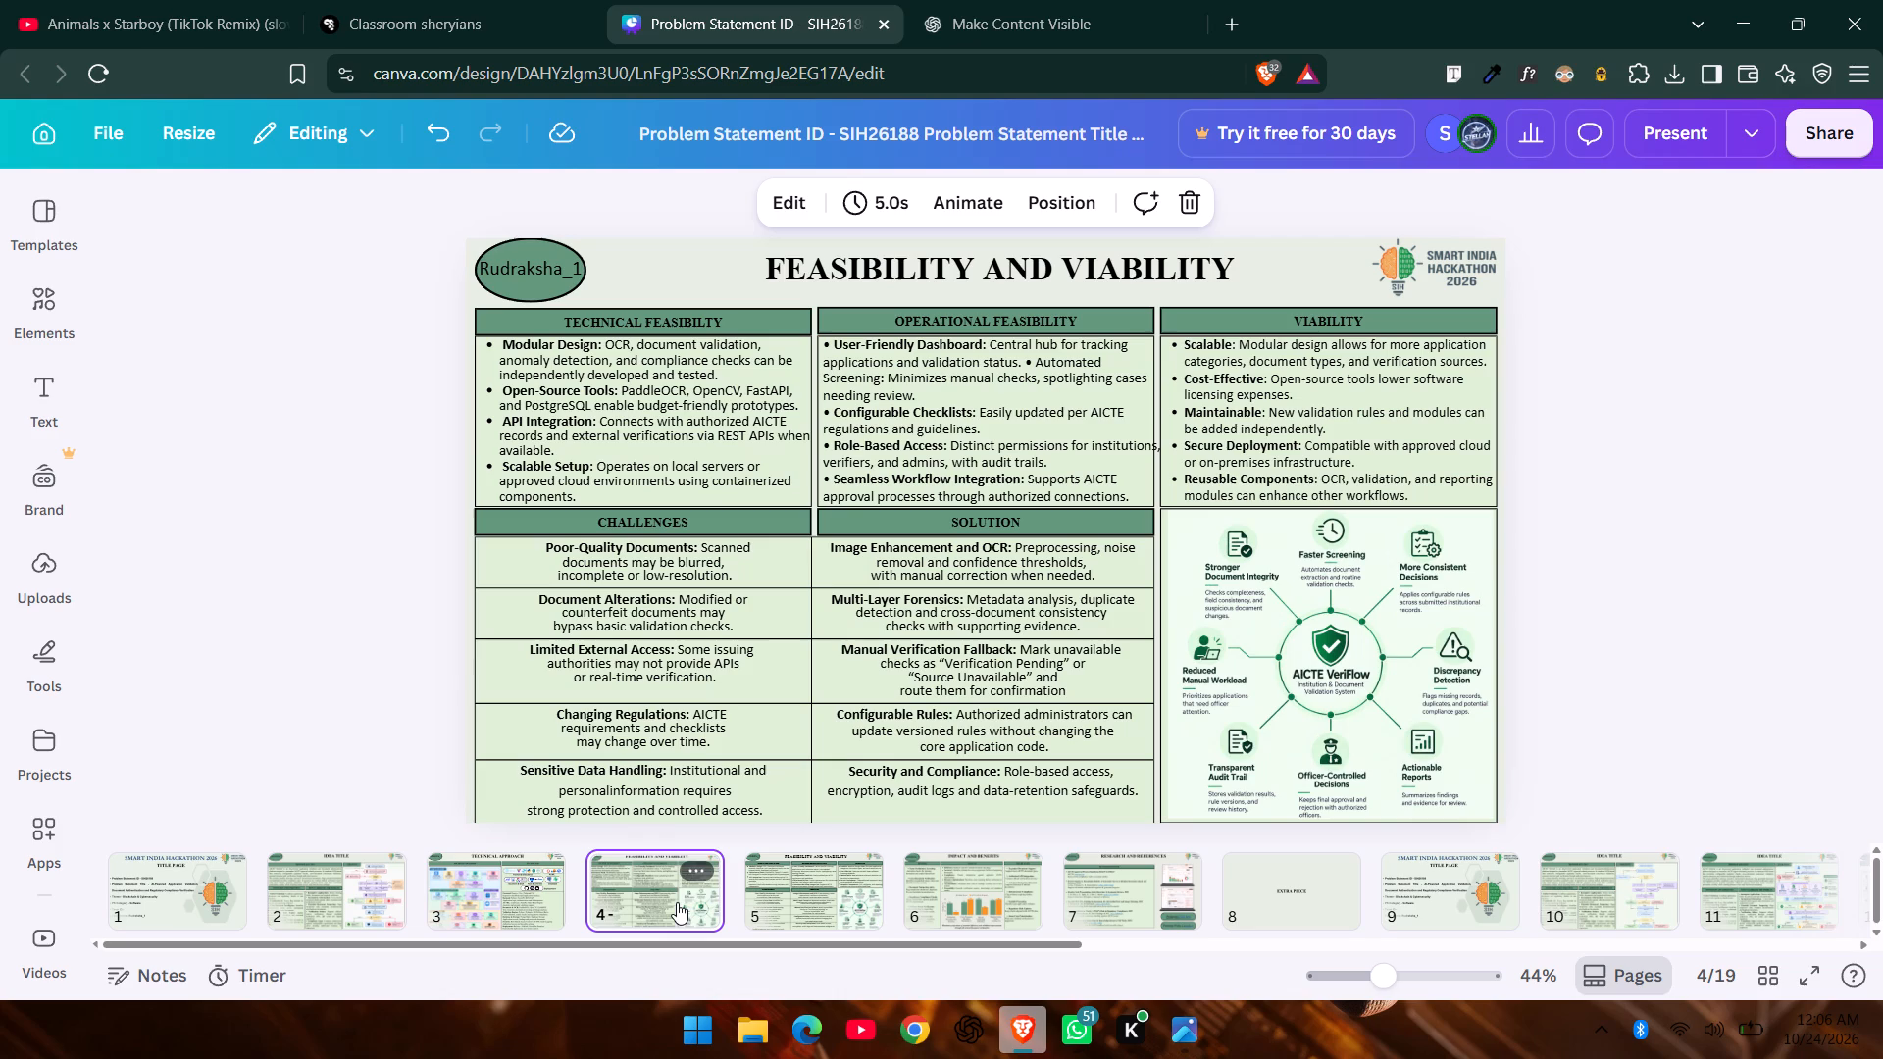
{"action": "left_click", "coordinate": [804, 907]}
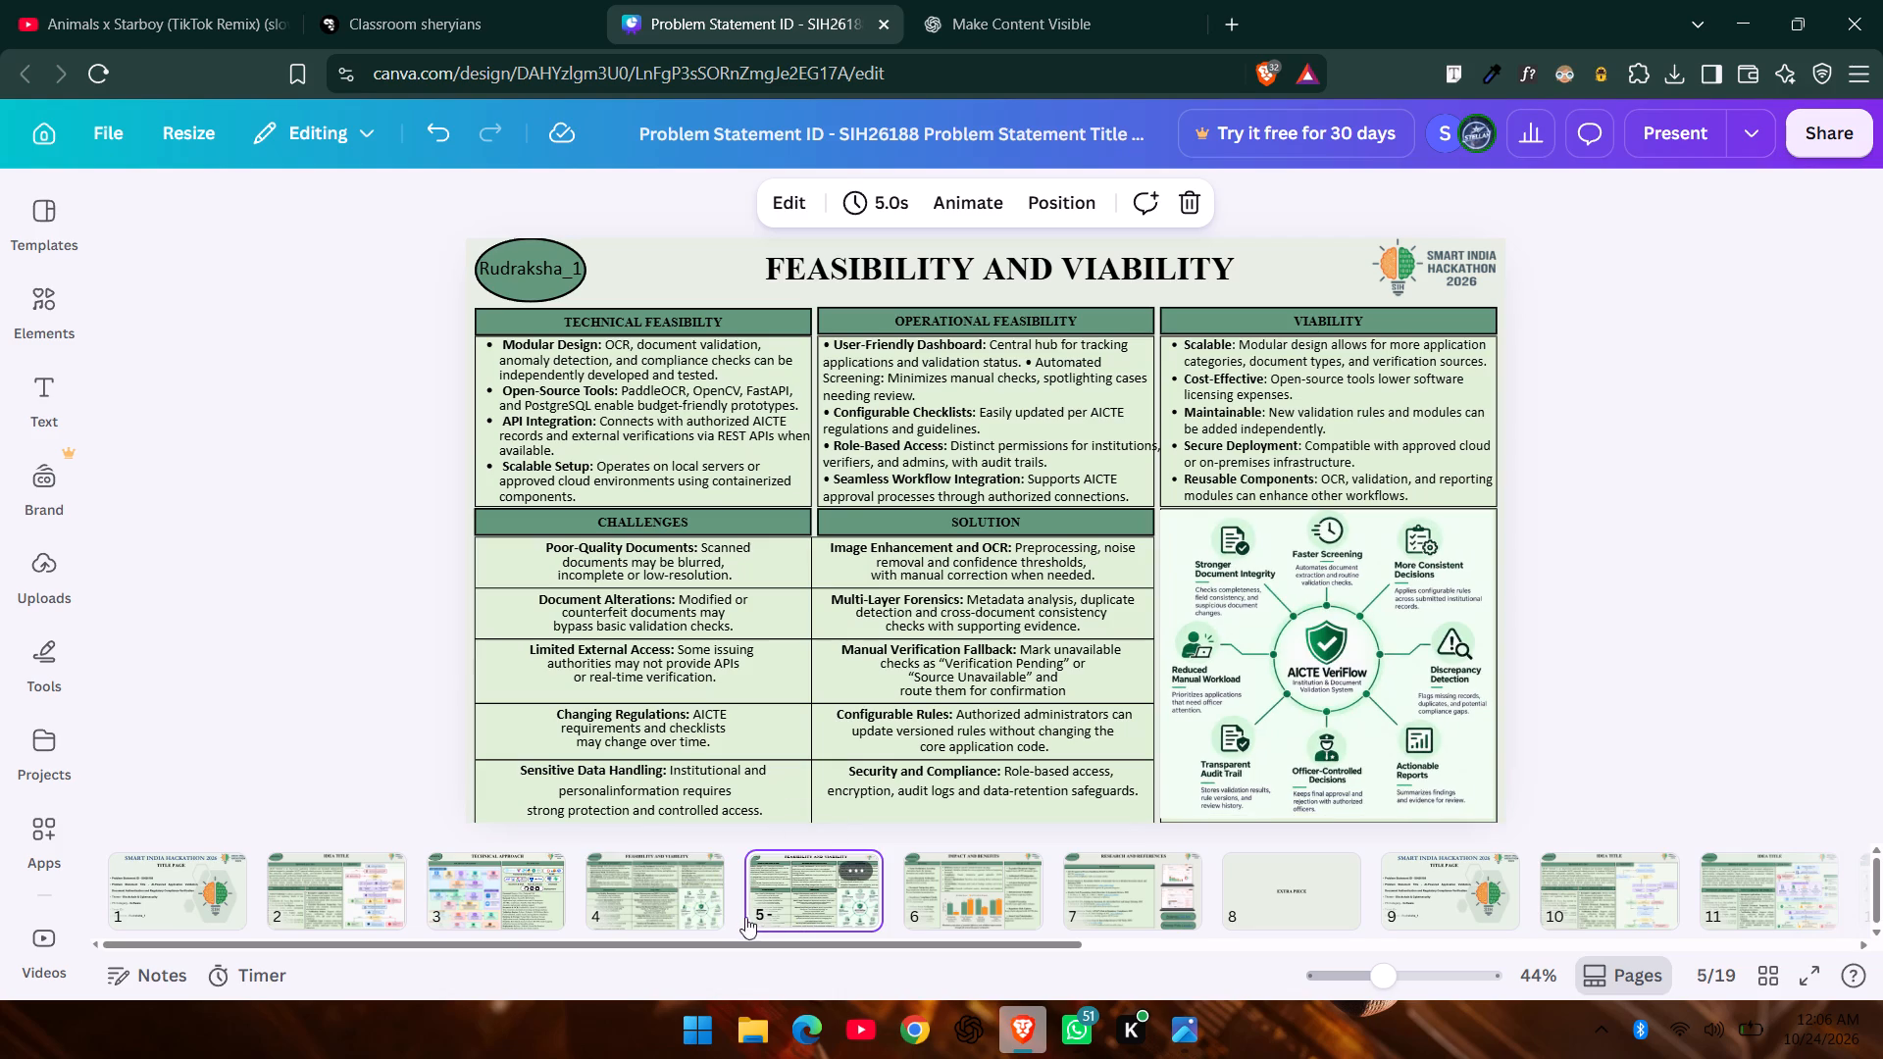
{"action": "left_click", "coordinate": [695, 898]}
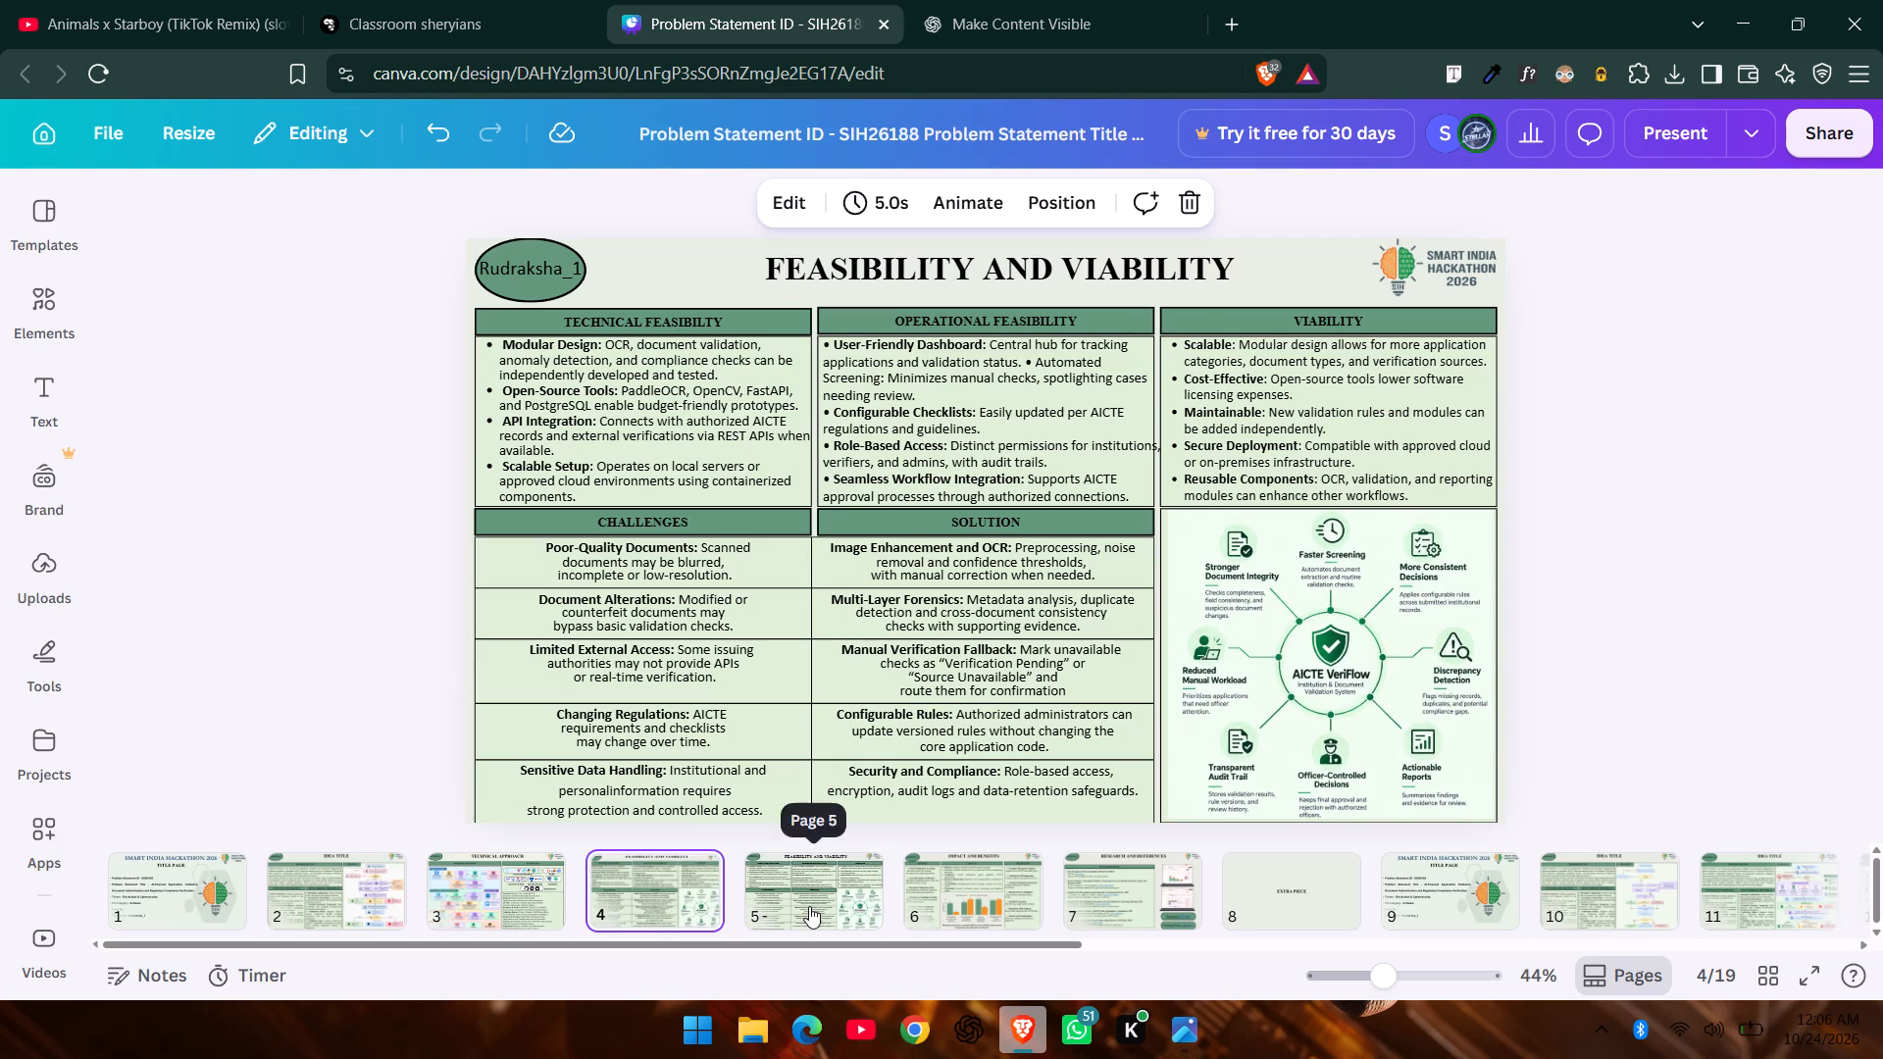
{"action": "left_click", "coordinate": [809, 906]}
{"action": "left_click", "coordinate": [677, 897]}
{"action": "left_click", "coordinate": [777, 915]}
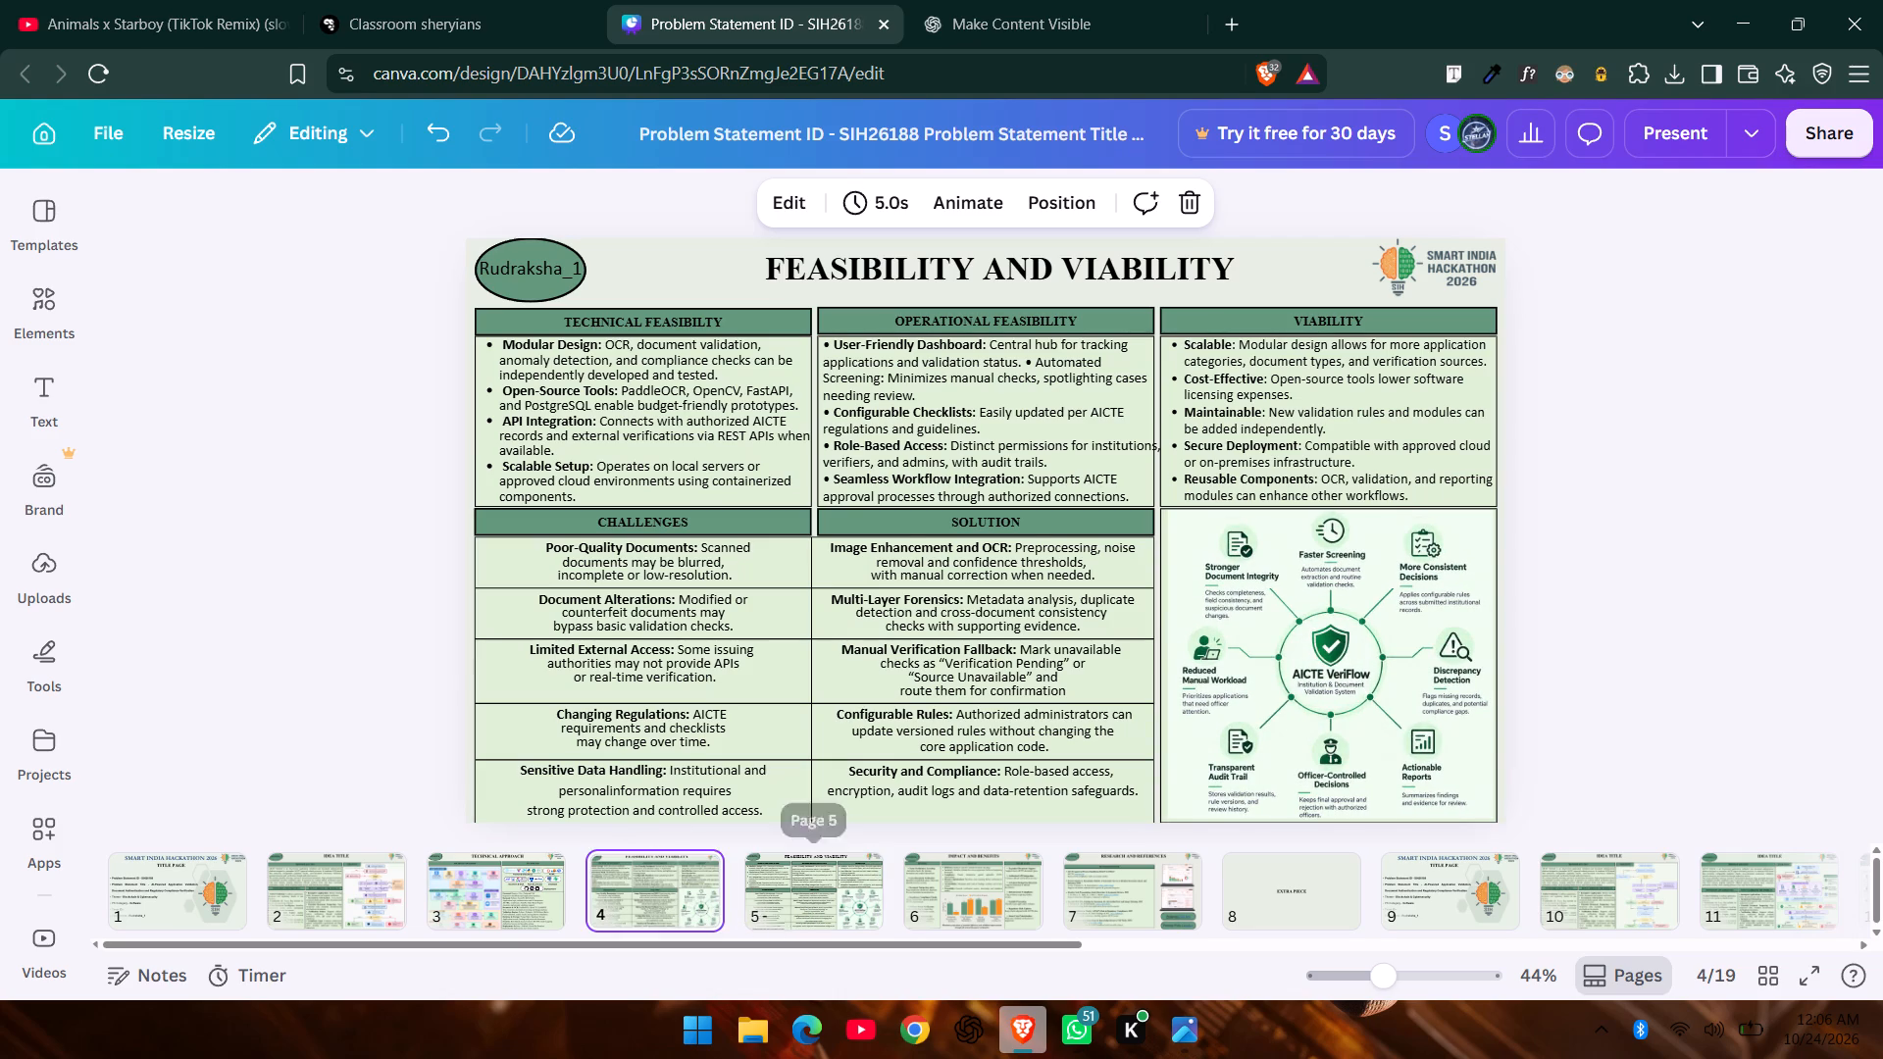
{"action": "left_click", "coordinate": [677, 915]}
{"action": "left_click", "coordinate": [813, 930]}
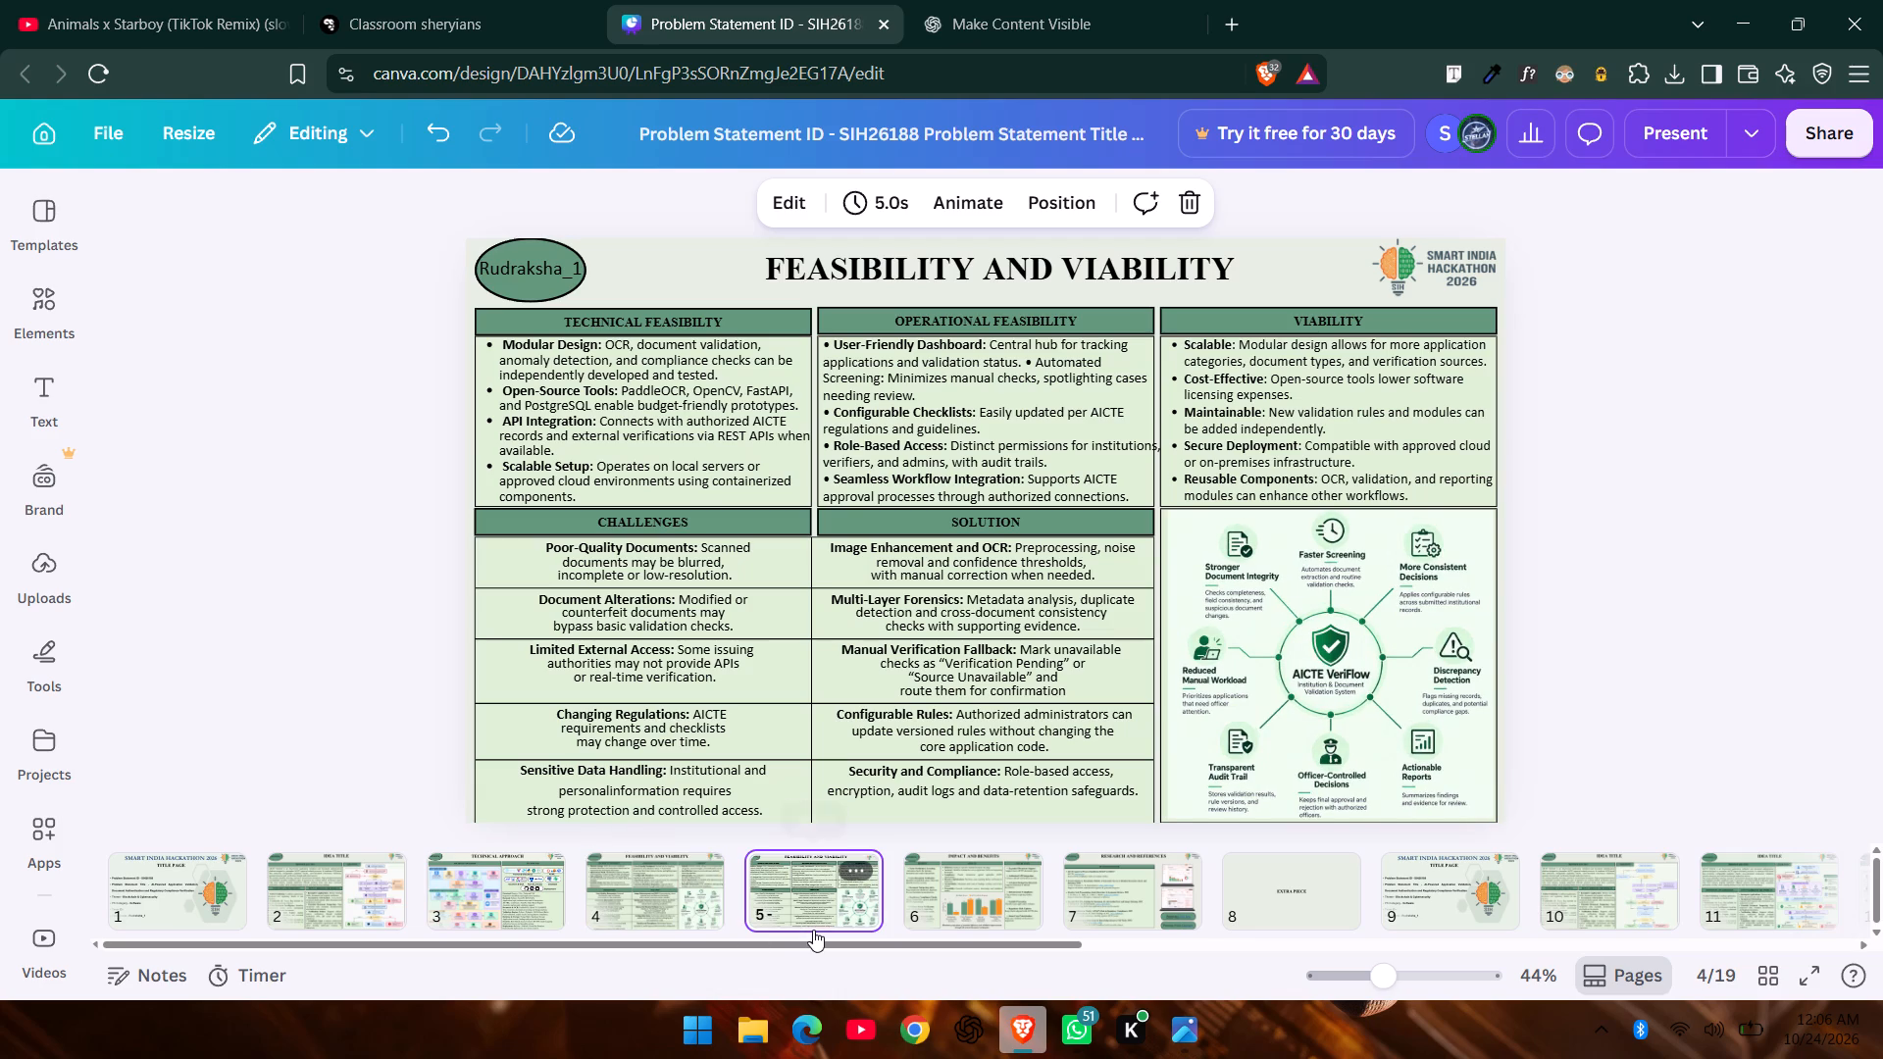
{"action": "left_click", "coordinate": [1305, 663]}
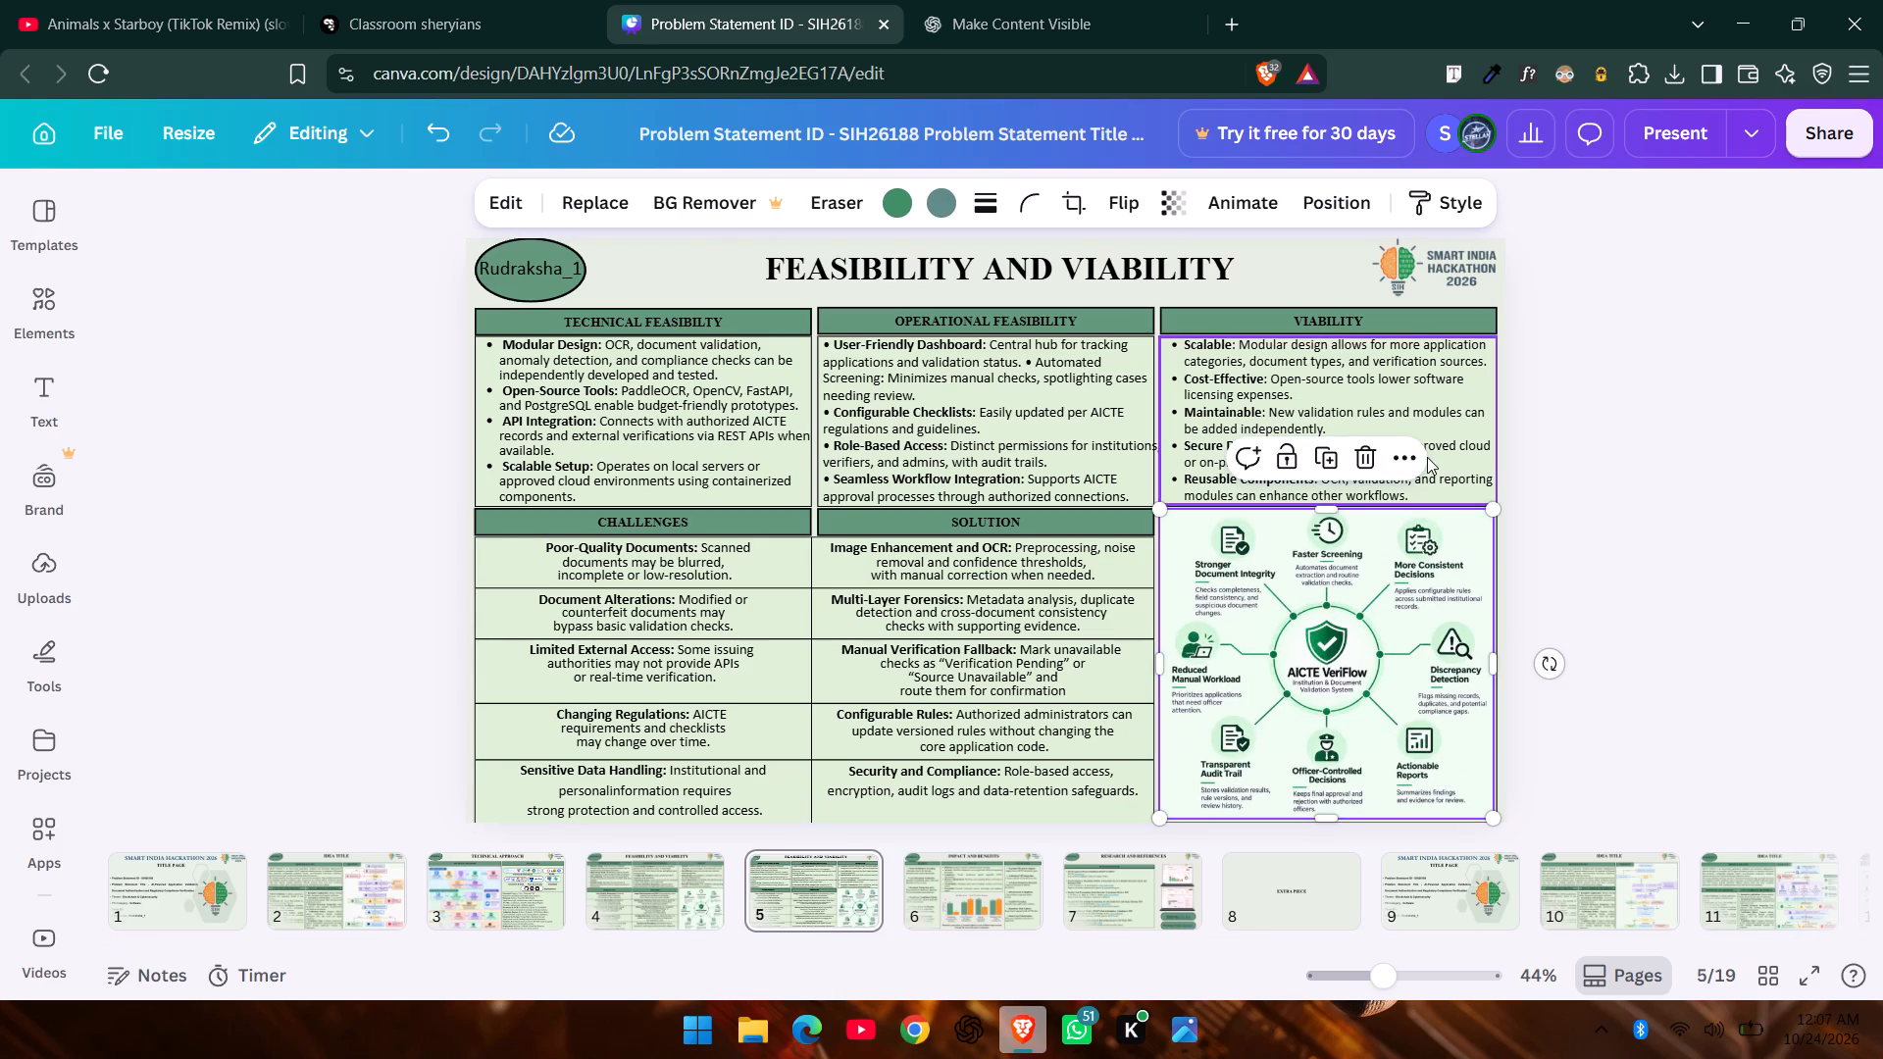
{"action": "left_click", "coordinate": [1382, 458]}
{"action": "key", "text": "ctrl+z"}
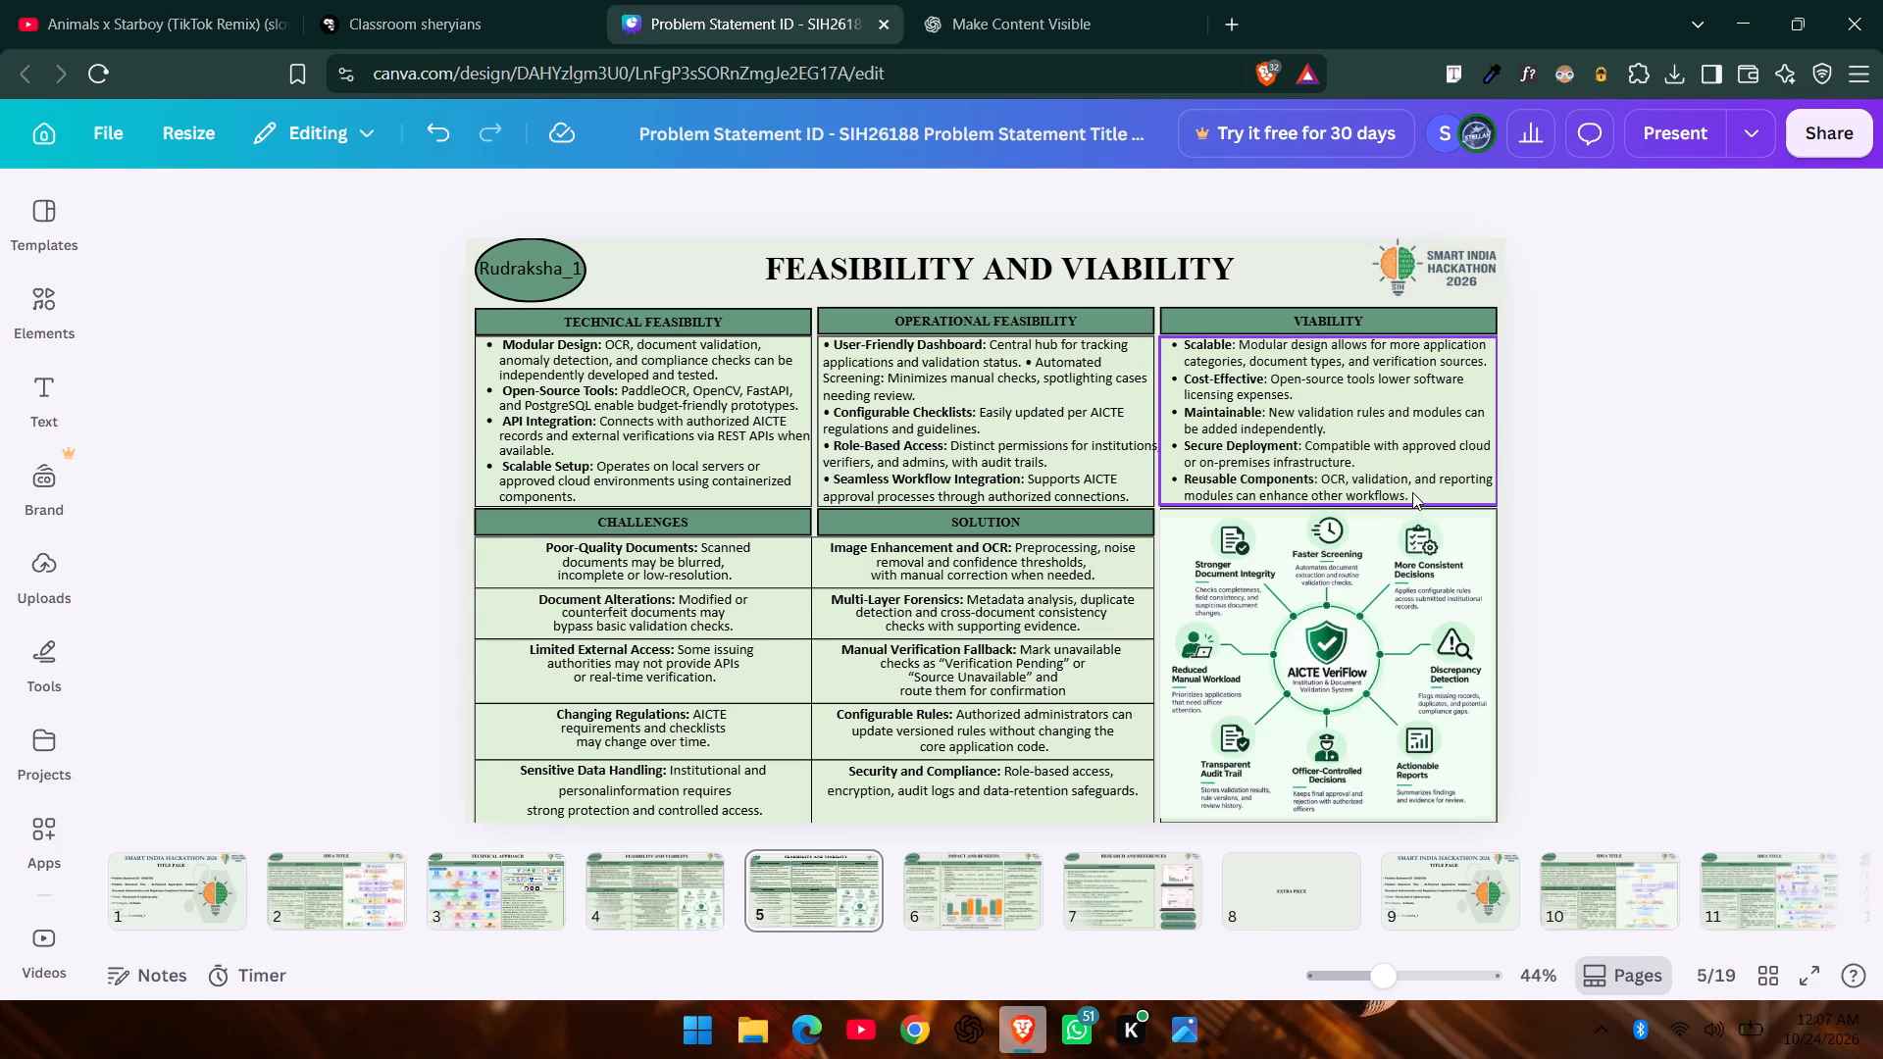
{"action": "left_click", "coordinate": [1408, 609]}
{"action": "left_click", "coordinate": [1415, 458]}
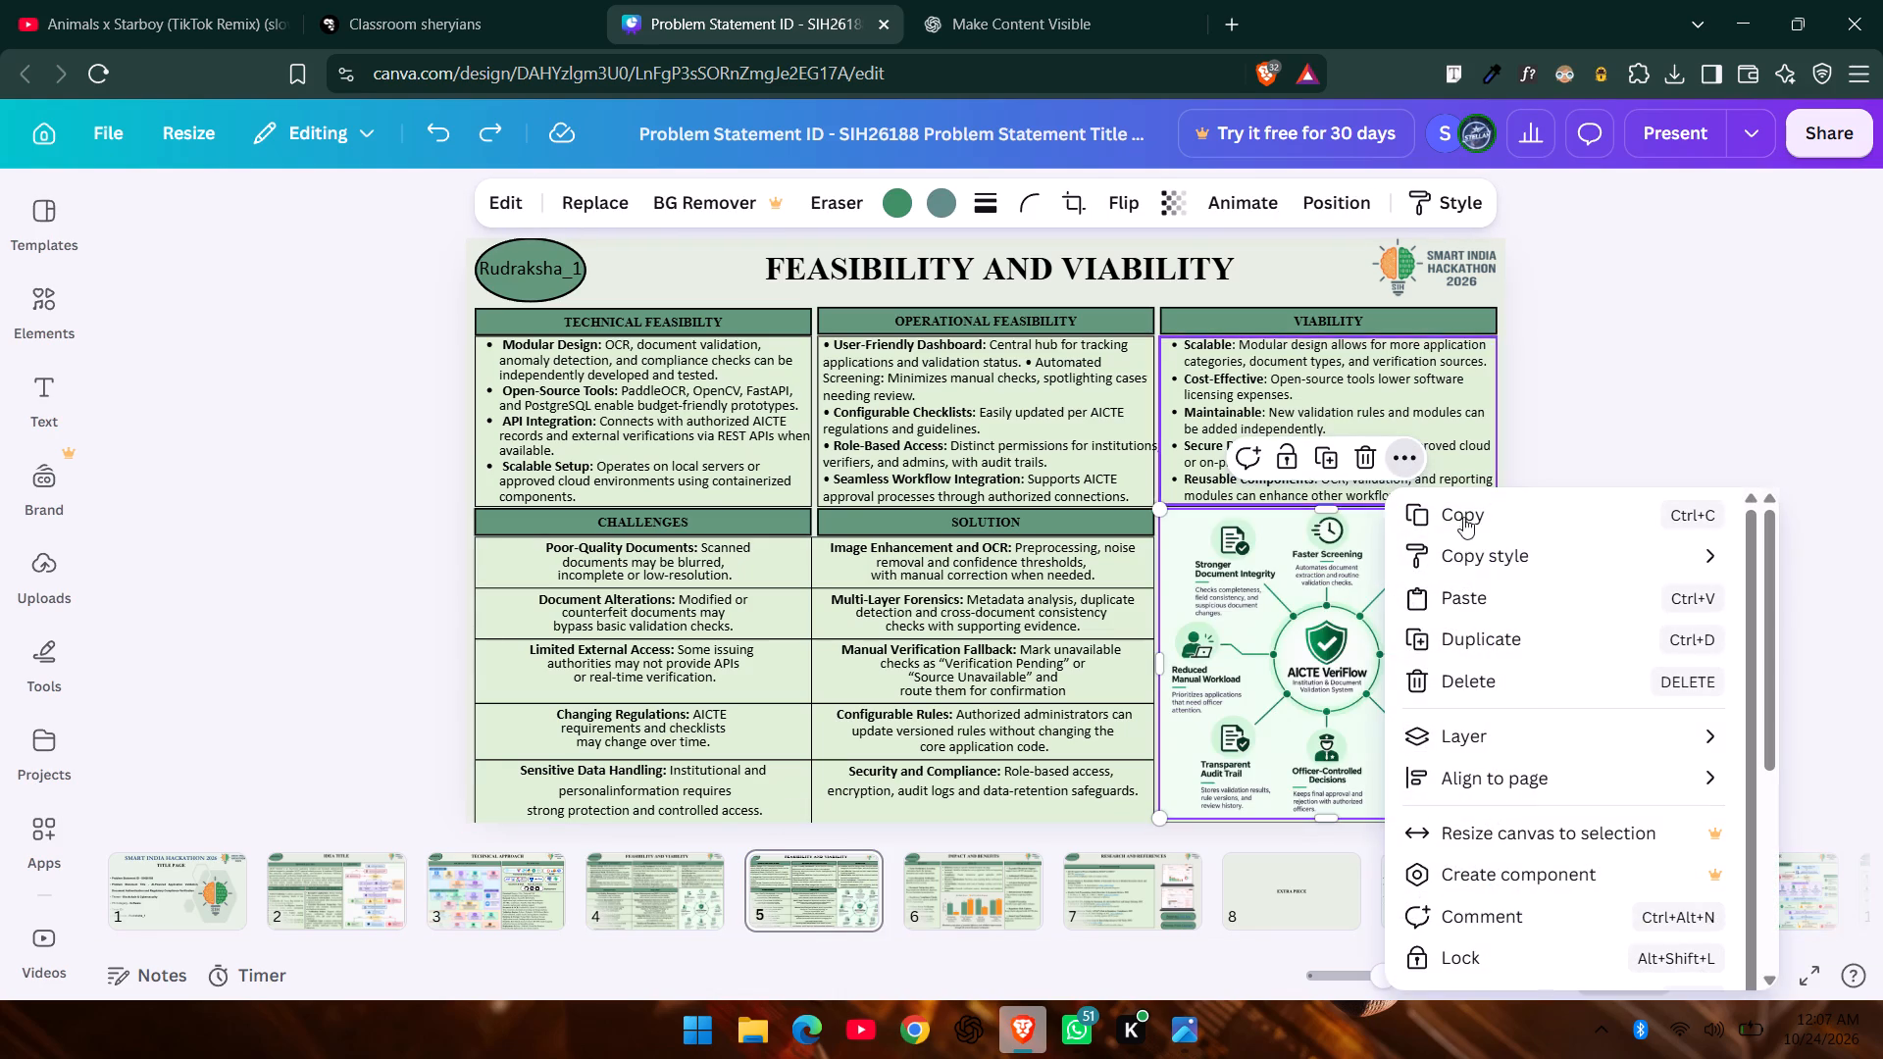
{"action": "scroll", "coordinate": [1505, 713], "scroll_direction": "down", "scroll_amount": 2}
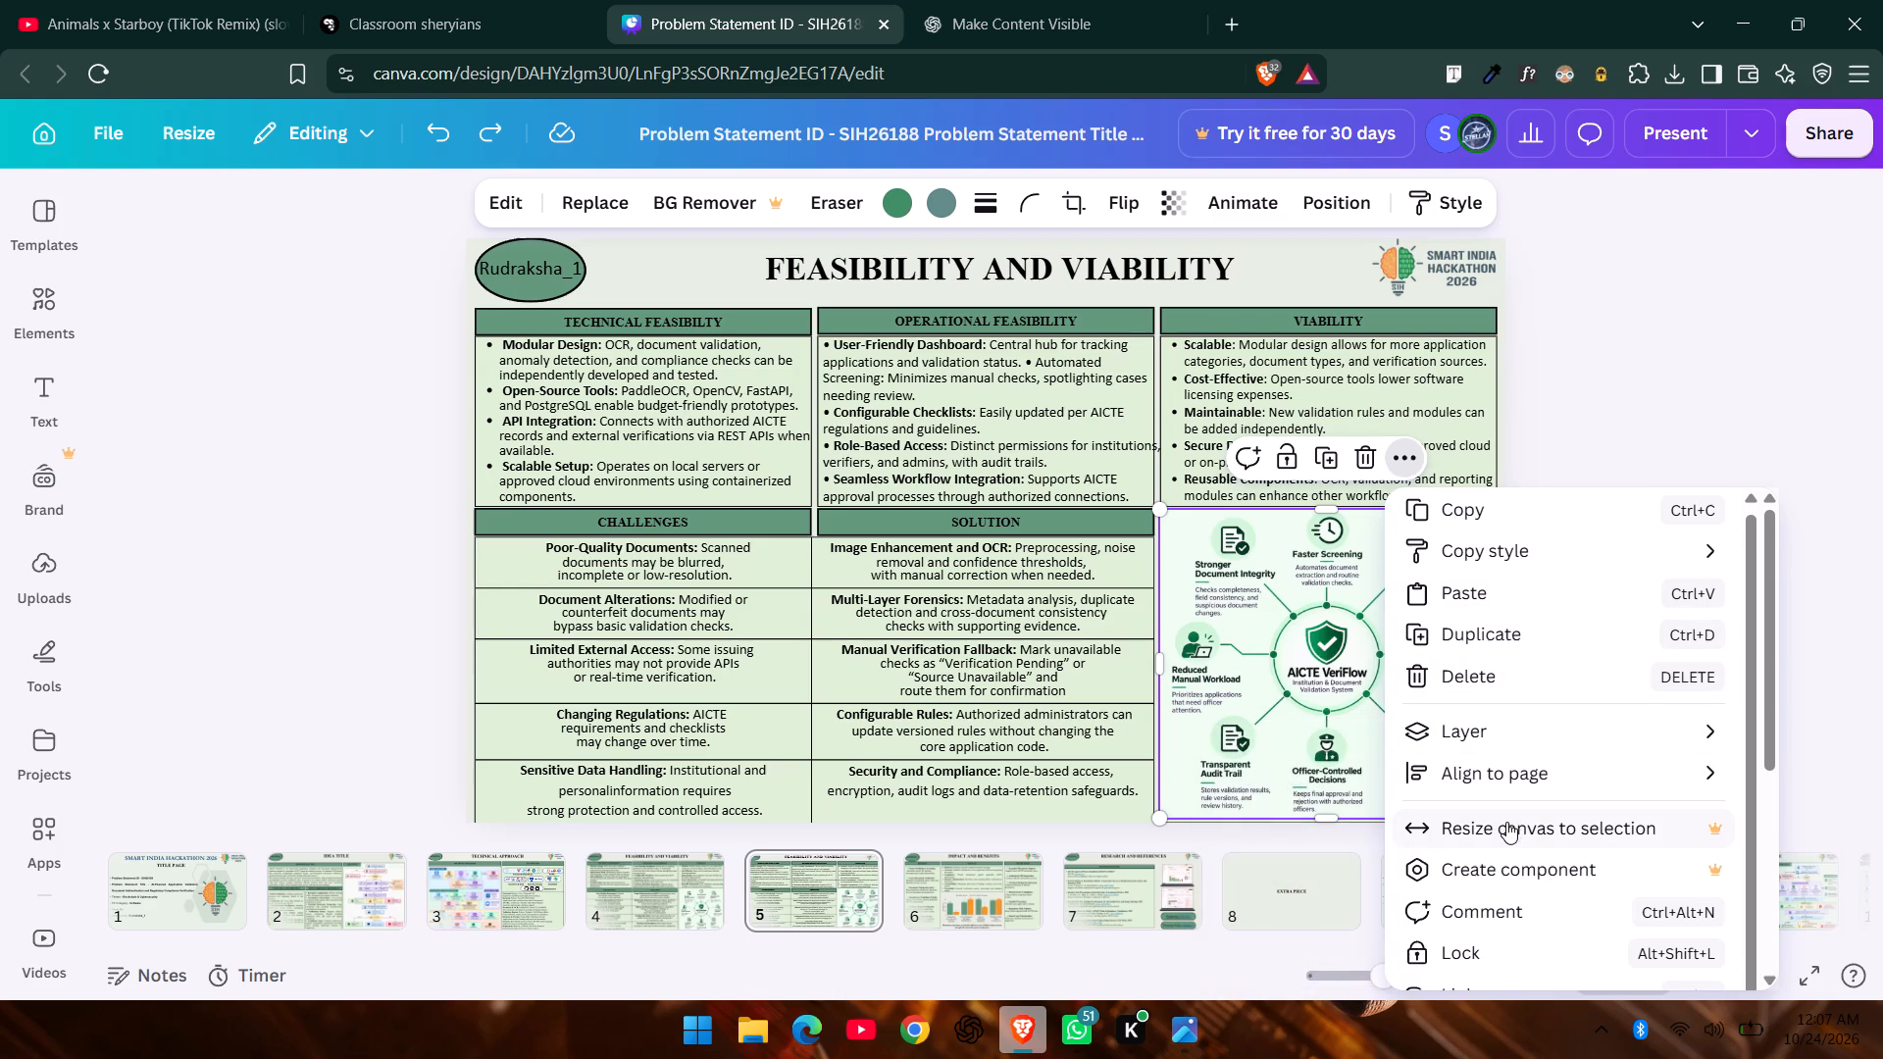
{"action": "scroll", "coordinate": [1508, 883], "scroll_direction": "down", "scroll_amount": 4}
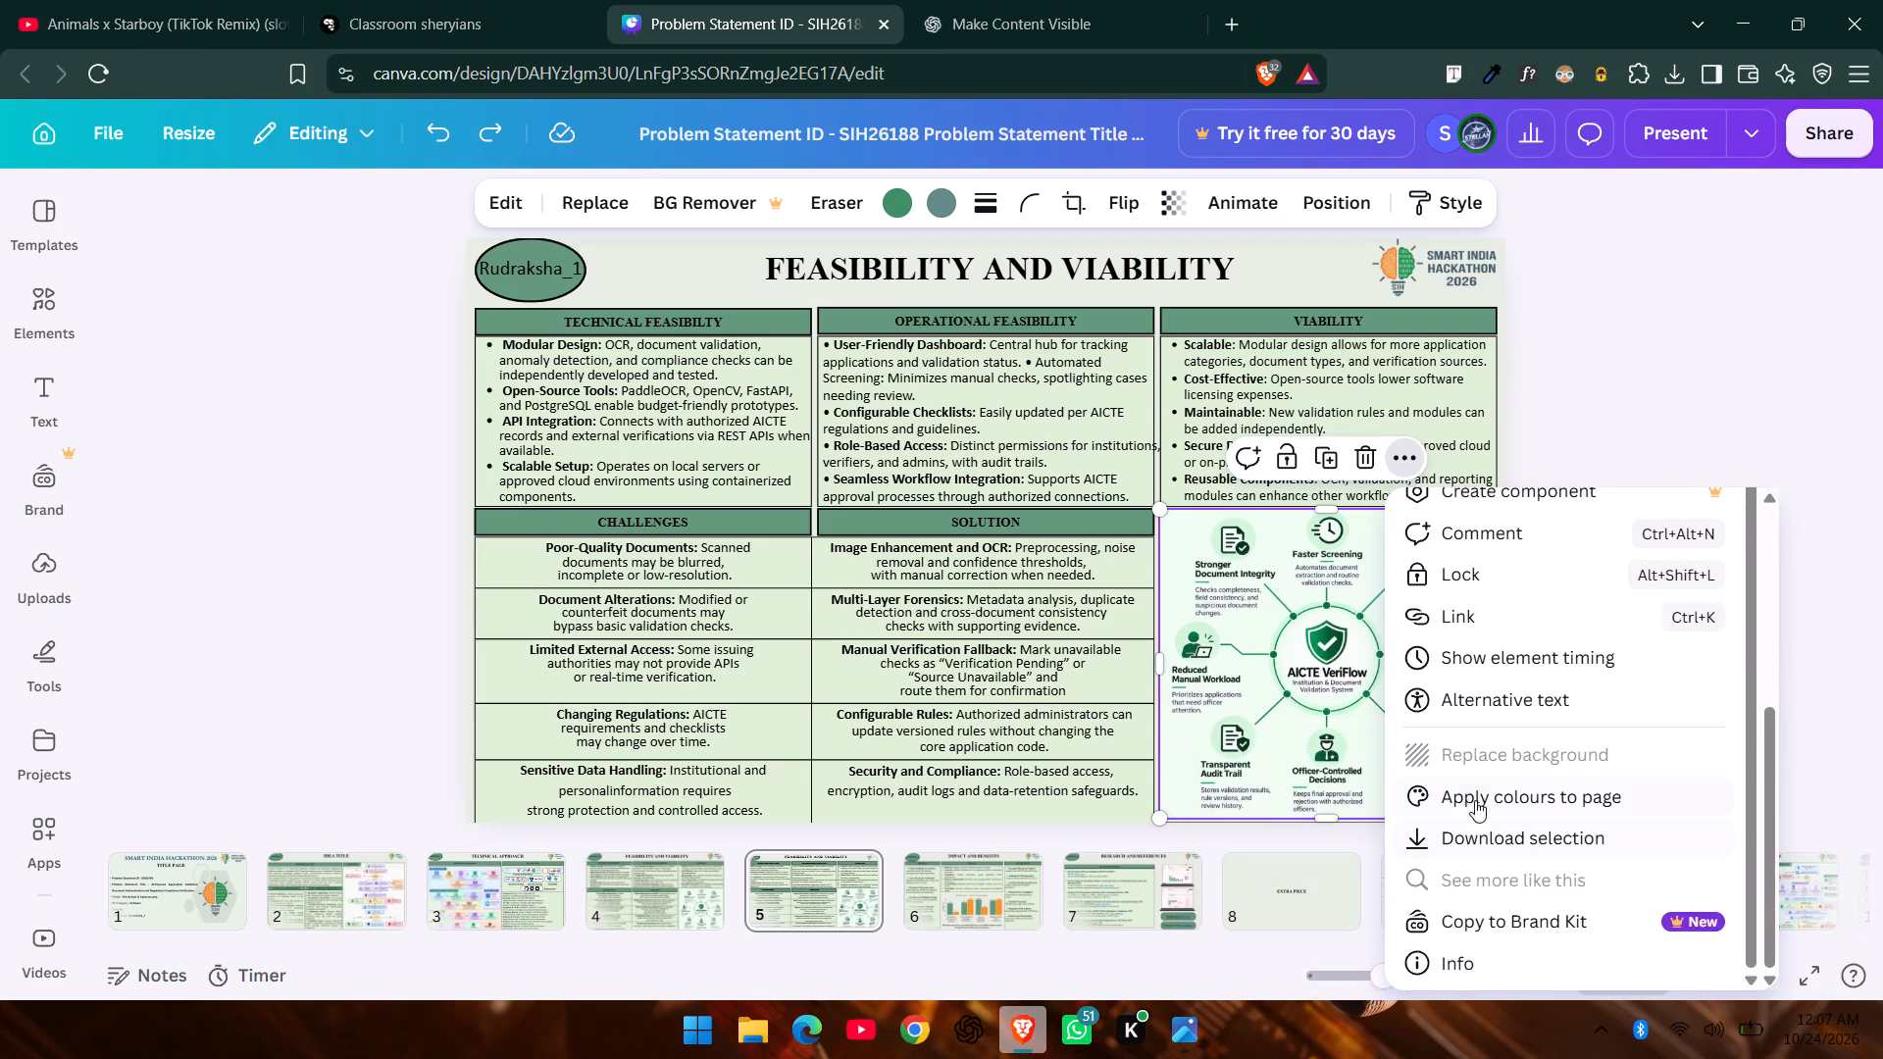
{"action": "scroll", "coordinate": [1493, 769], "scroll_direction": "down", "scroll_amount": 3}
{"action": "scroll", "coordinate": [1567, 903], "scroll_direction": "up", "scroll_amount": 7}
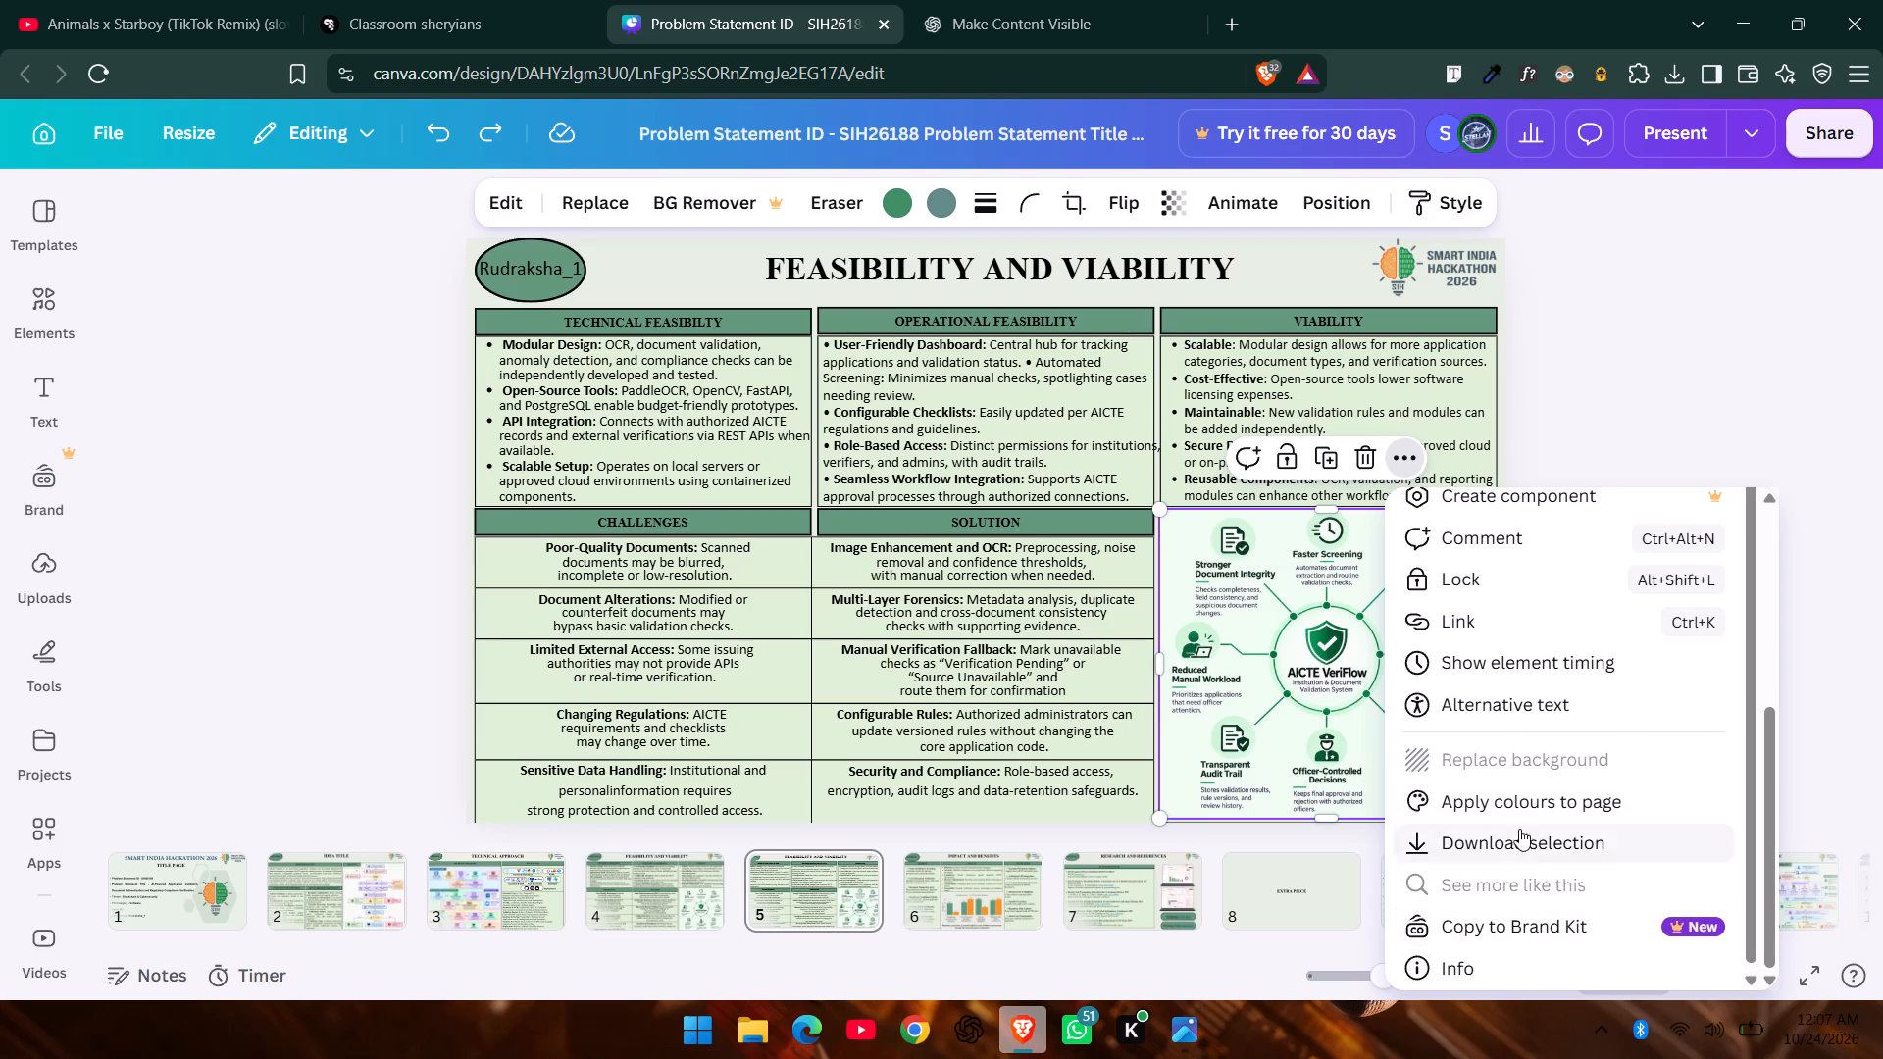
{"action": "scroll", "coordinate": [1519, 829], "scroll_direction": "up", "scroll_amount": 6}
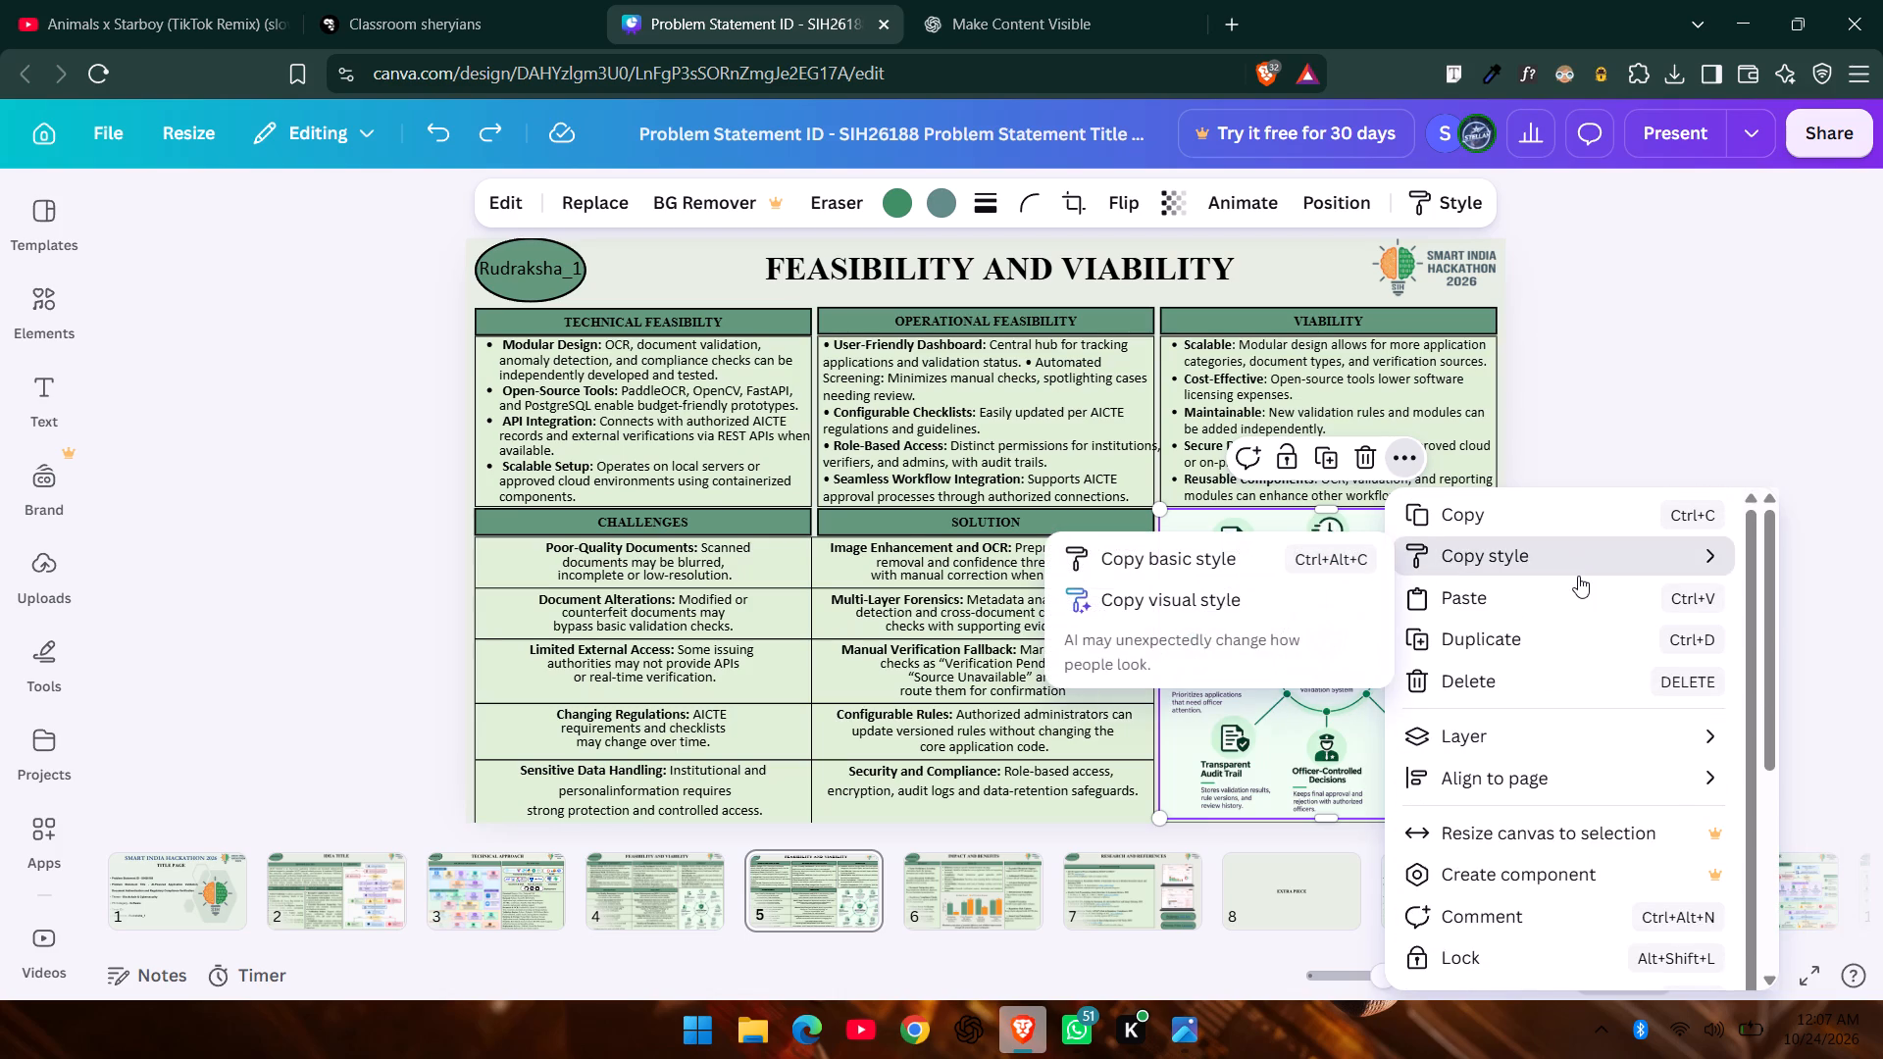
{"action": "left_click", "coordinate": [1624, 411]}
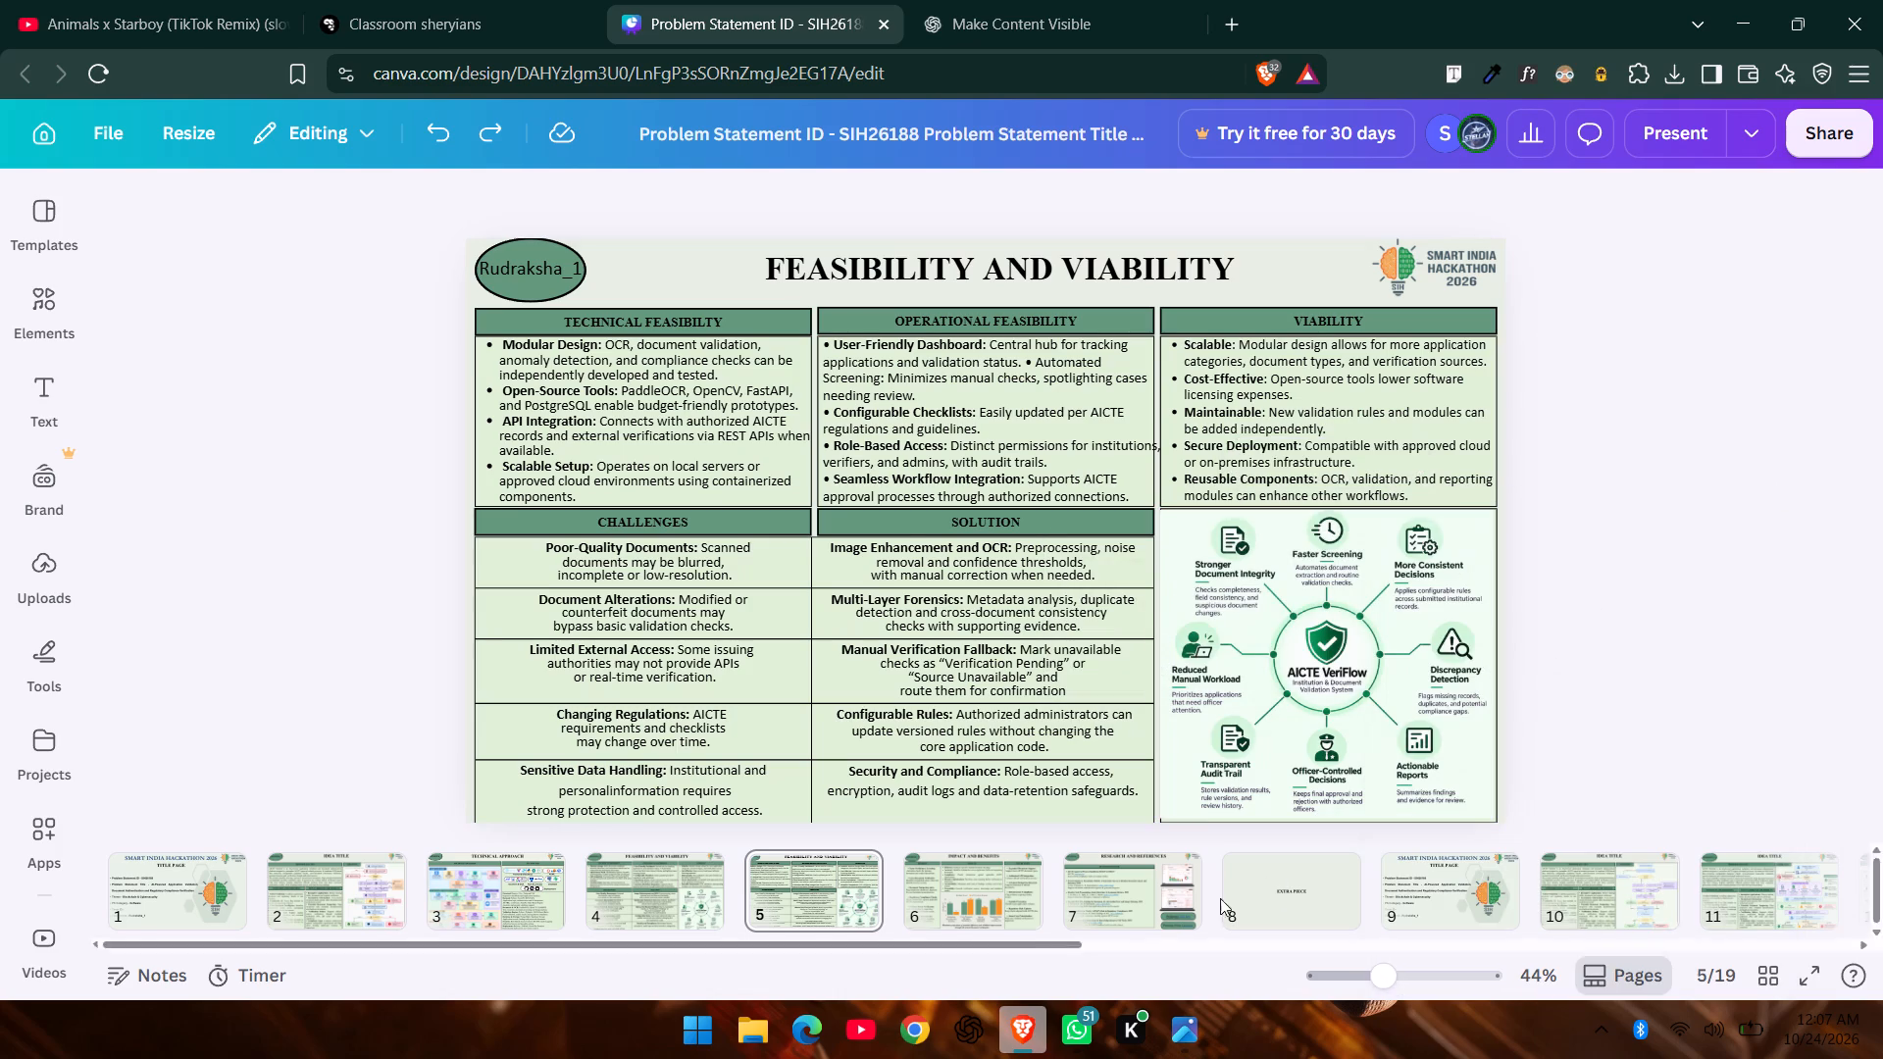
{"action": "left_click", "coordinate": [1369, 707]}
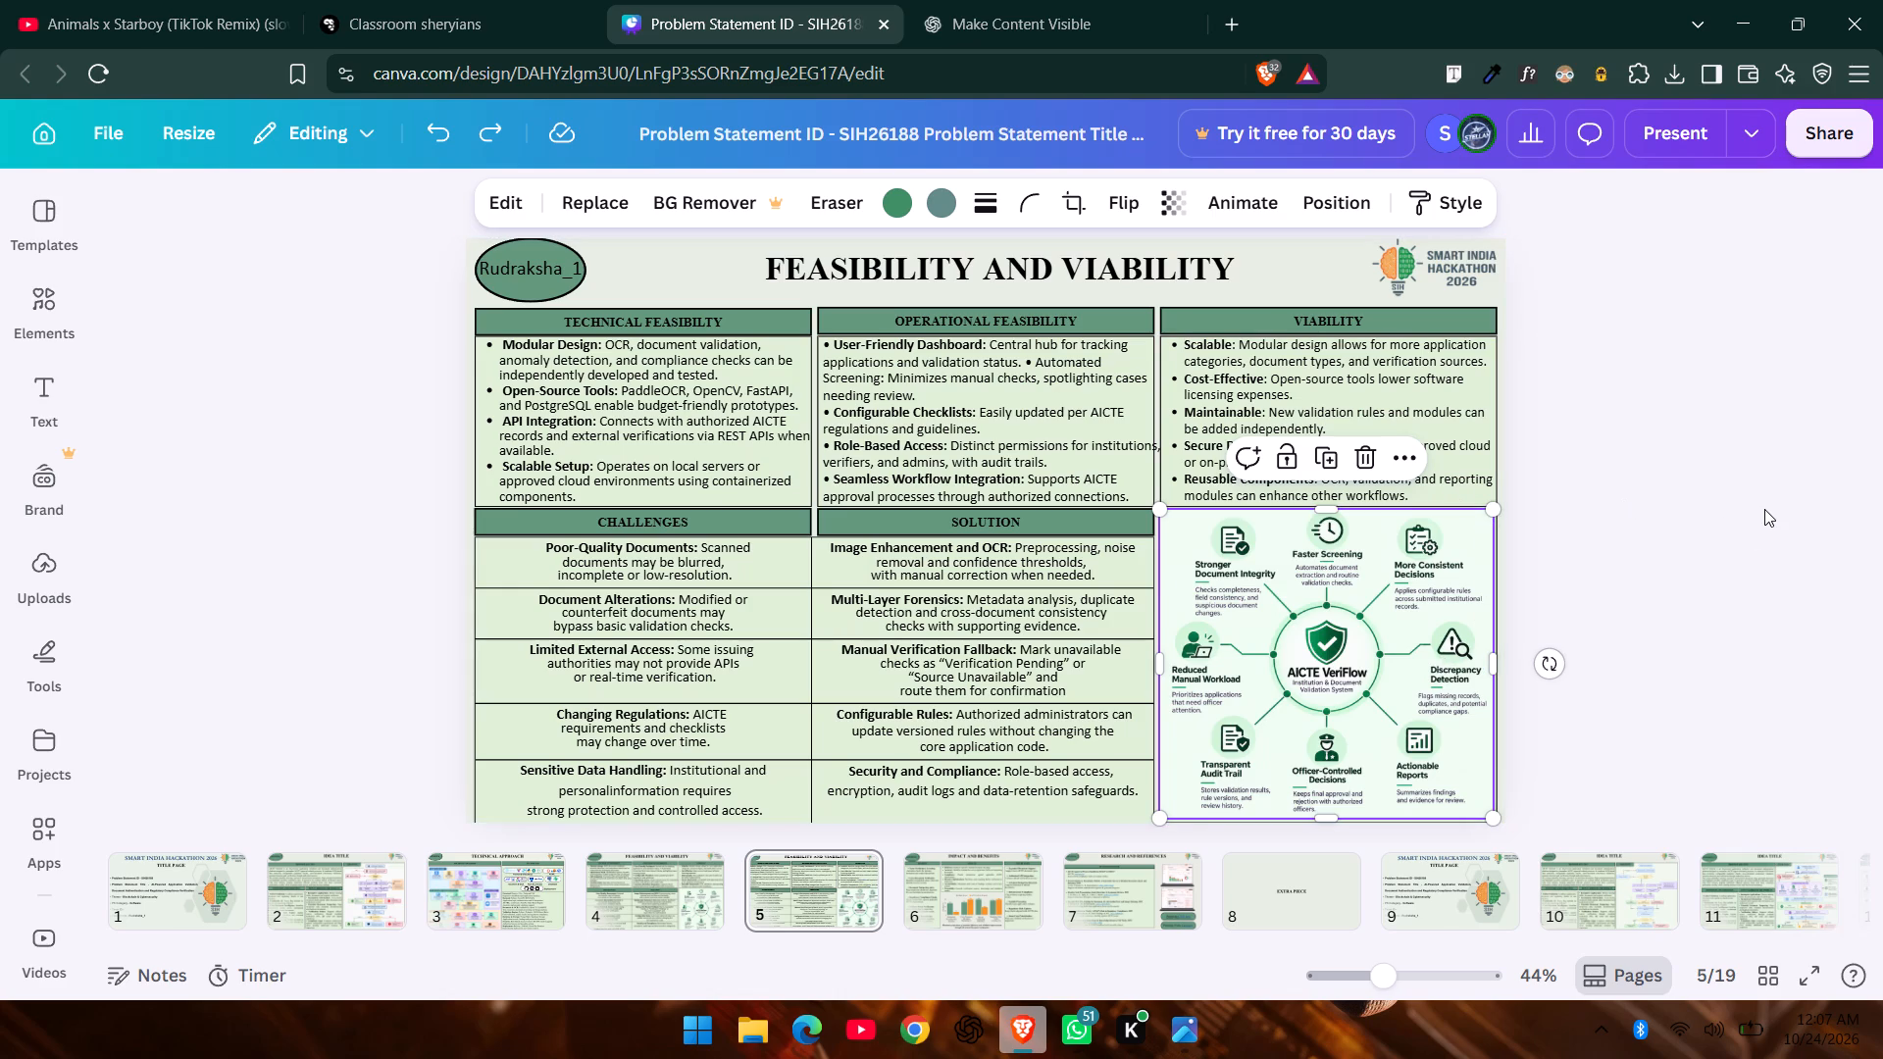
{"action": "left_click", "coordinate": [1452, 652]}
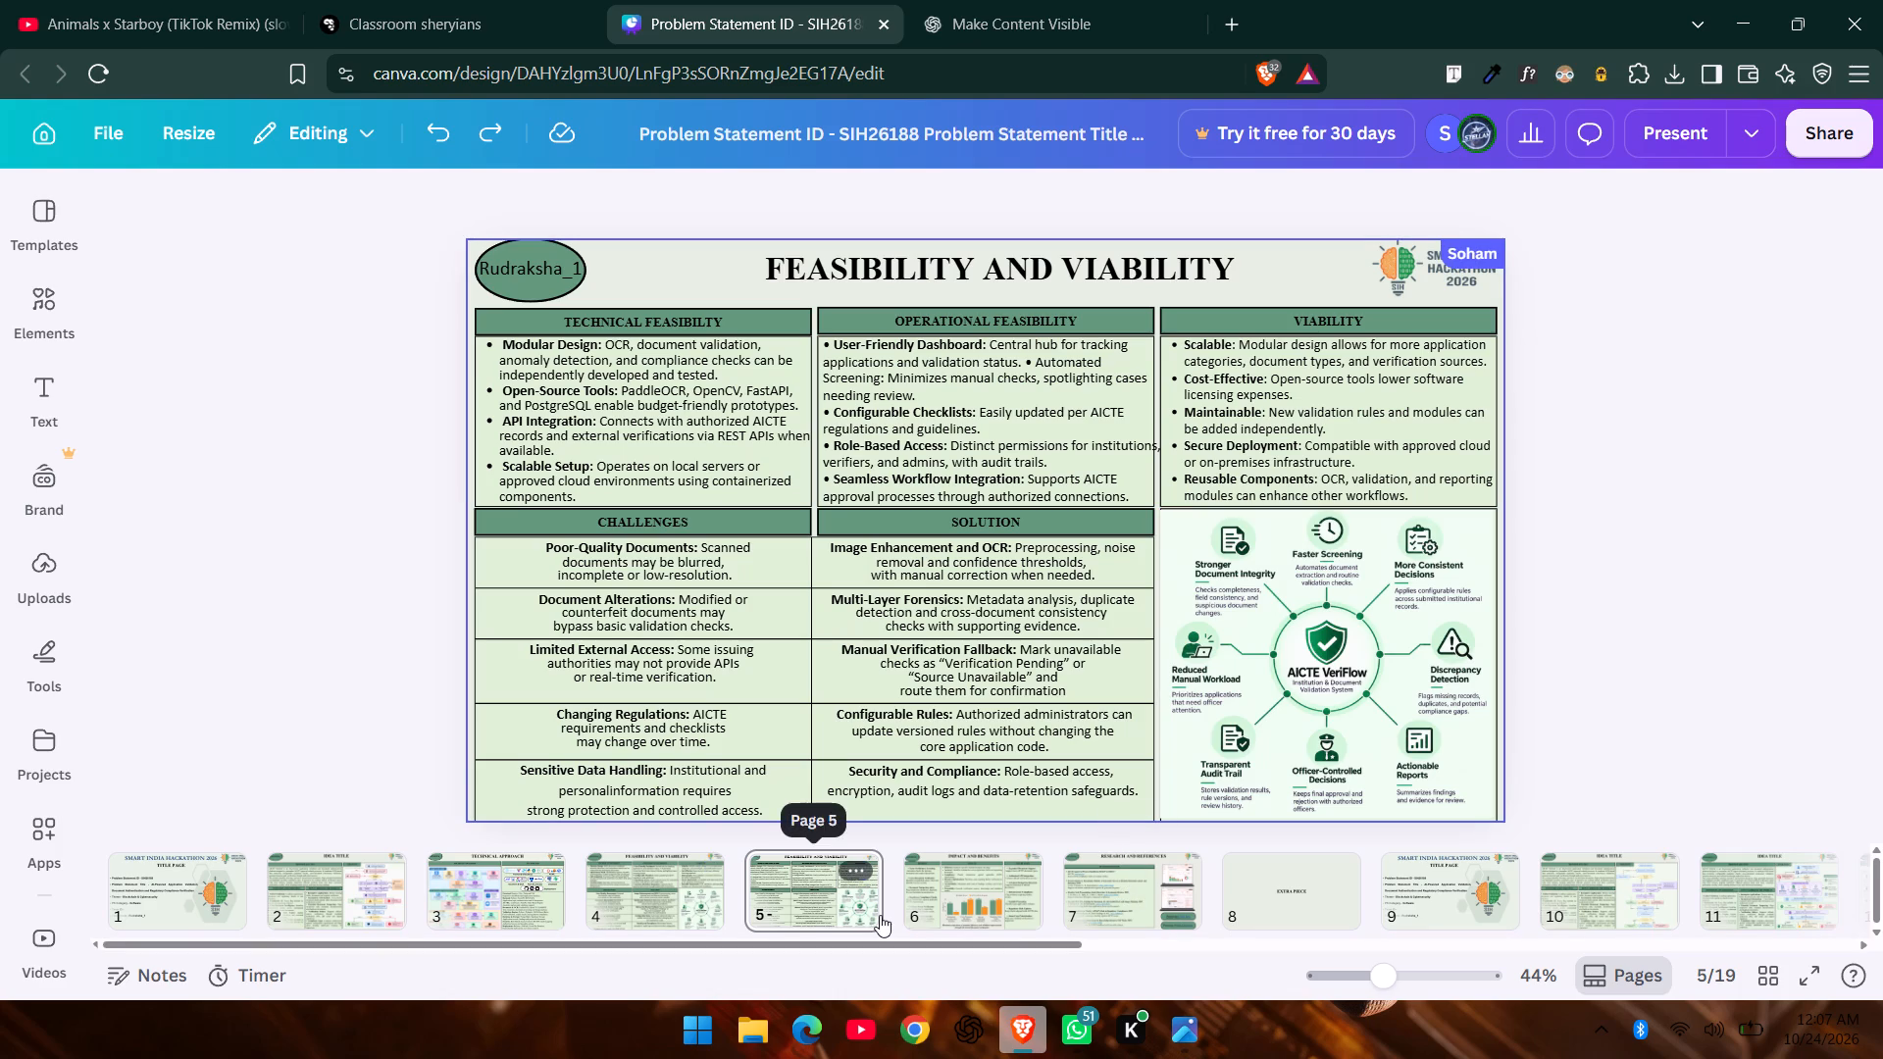
Compare the diagram versions on slides 4 and 5 again by switching between the two slides.
{"action": "left_click", "coordinate": [685, 900]}
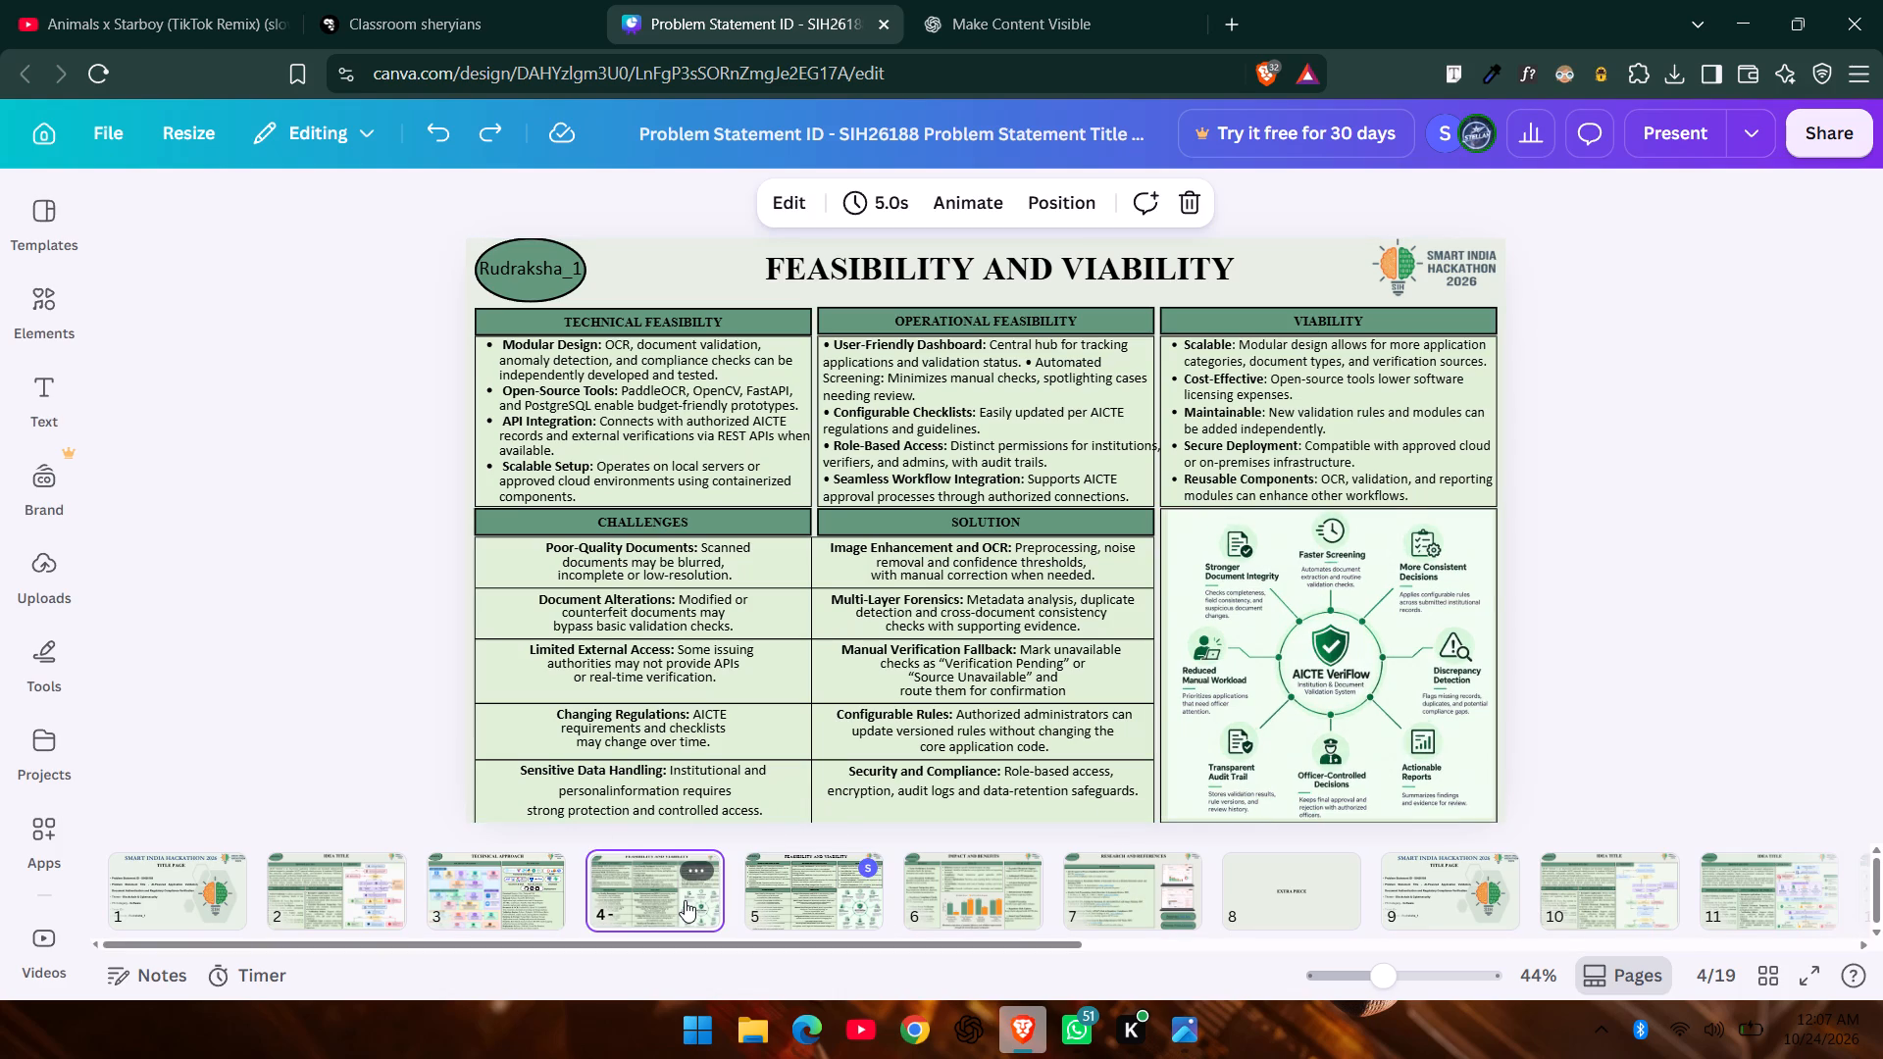
{"action": "left_click", "coordinate": [820, 899]}
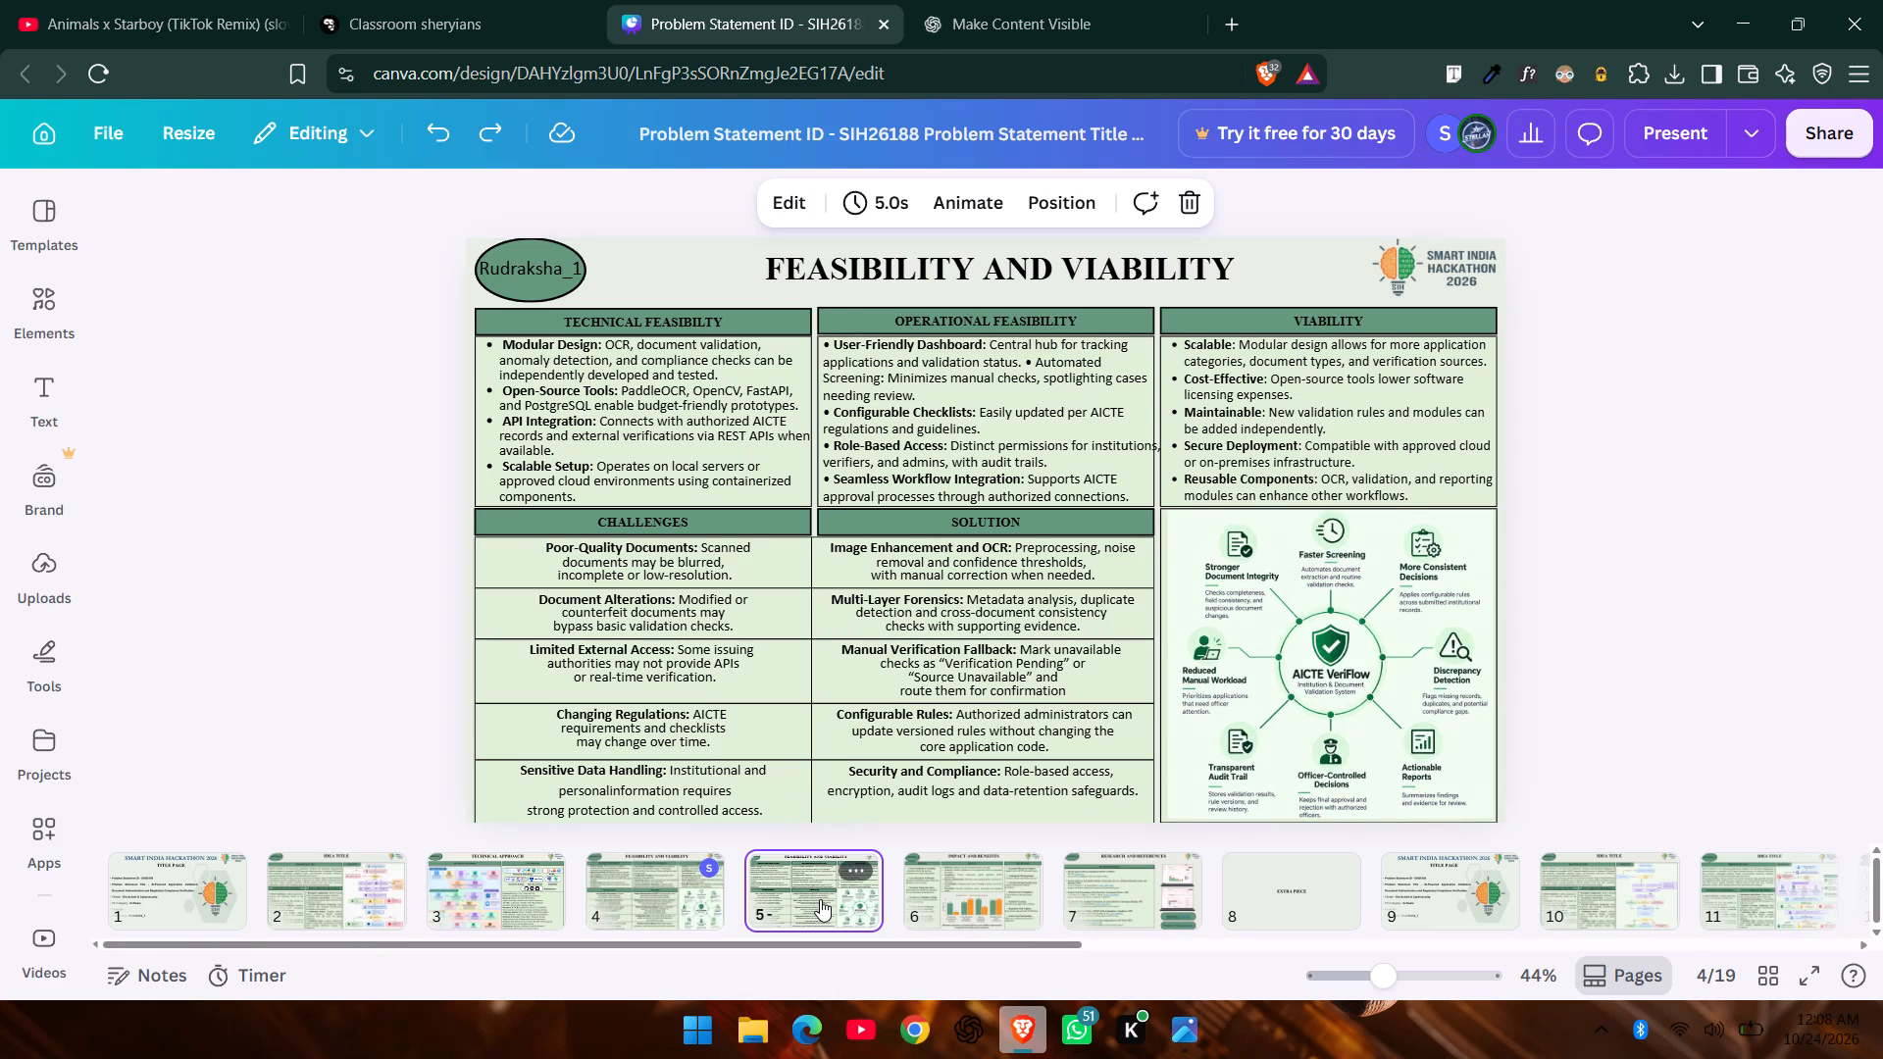
{"action": "left_click", "coordinate": [608, 912]}
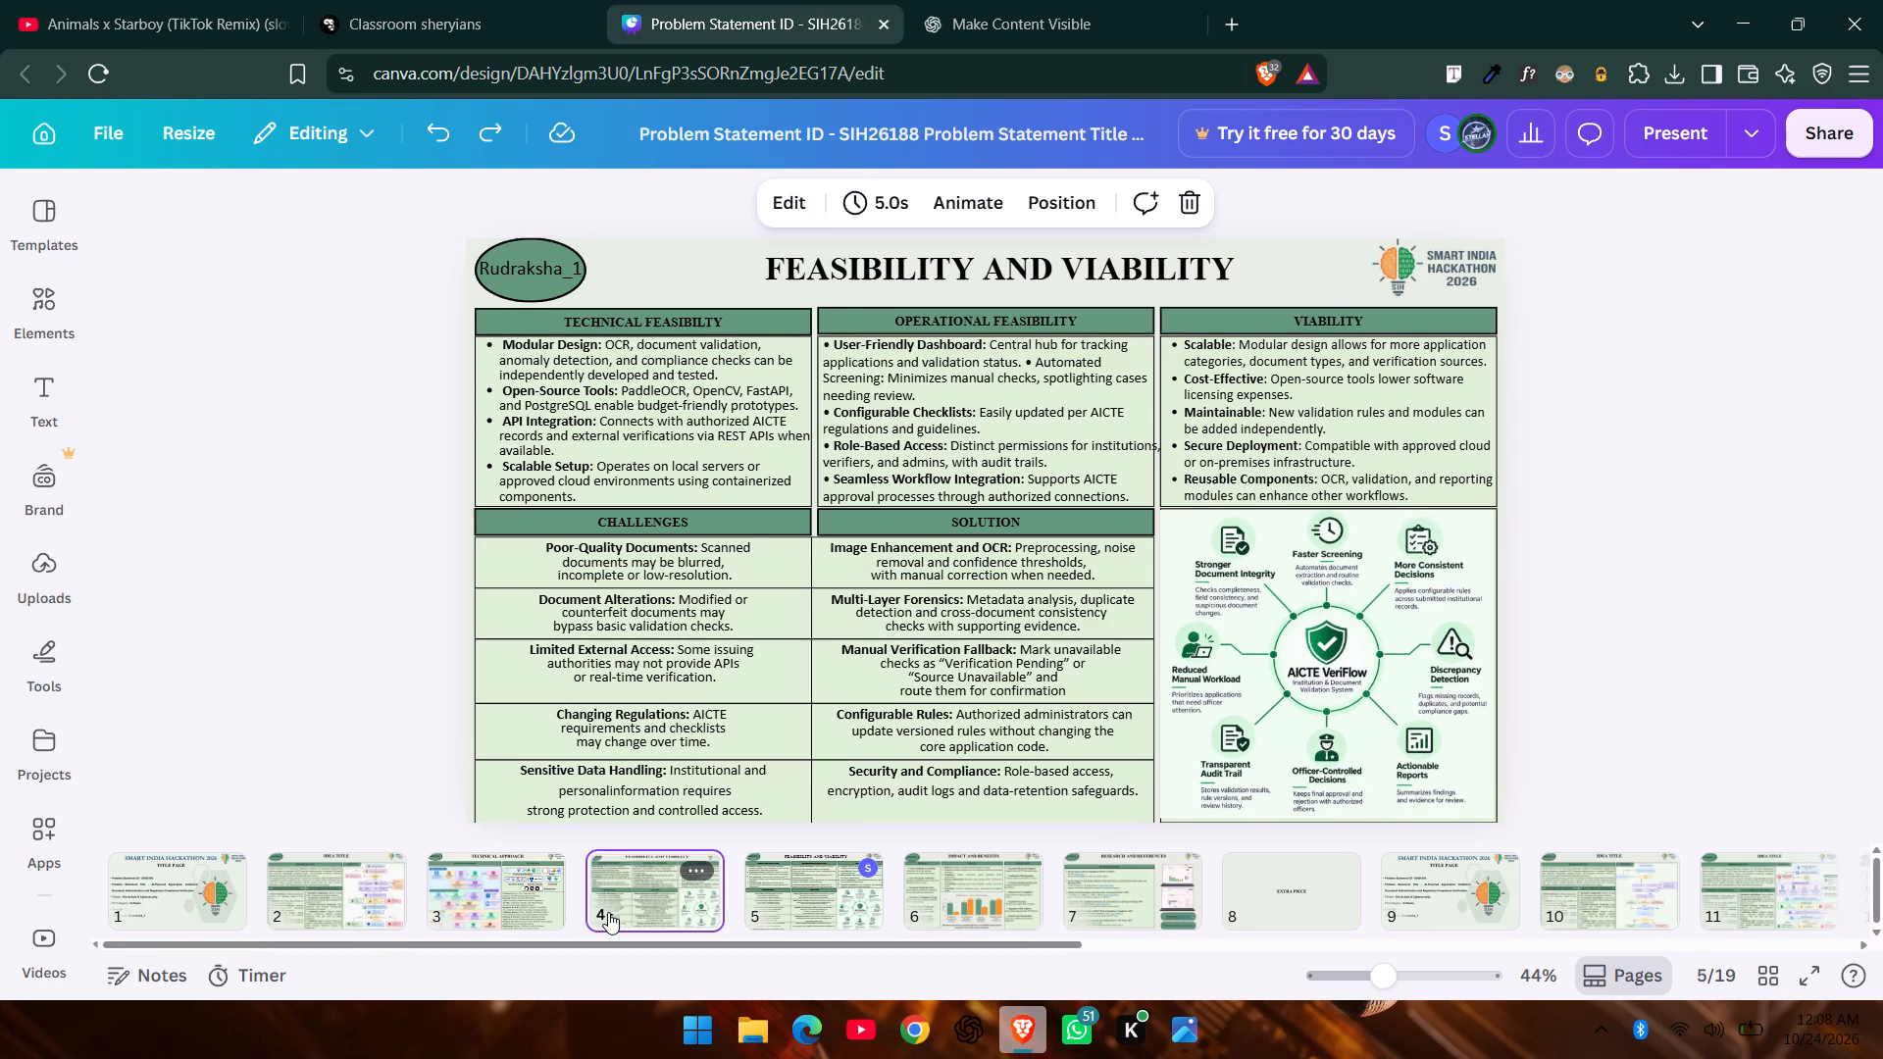